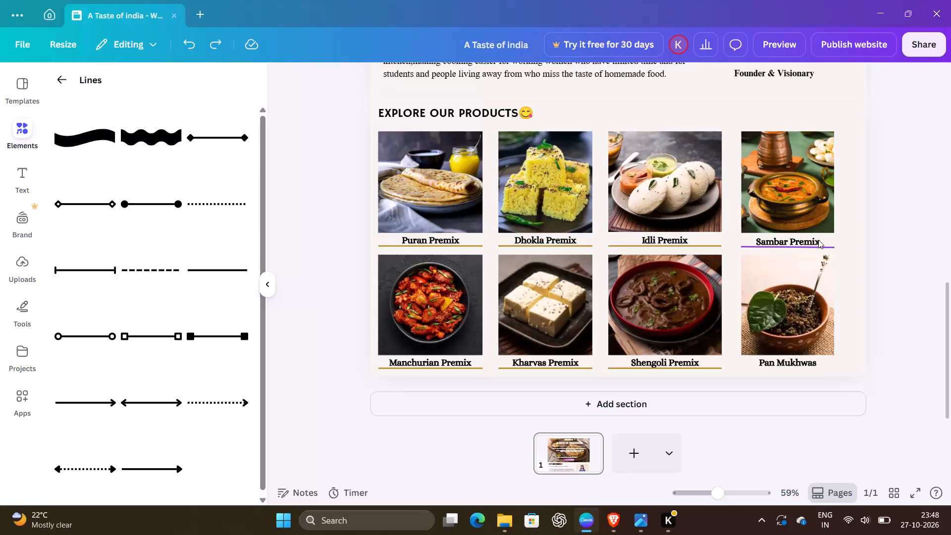
# Delete the gold line under the Sambar Premix caption.
pyautogui.click(820, 242)
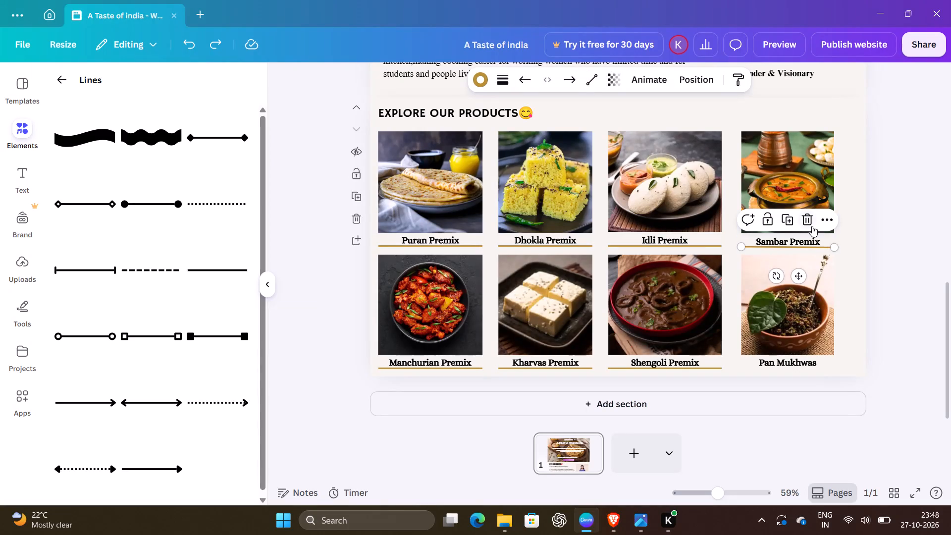
pyautogui.click(812, 226)
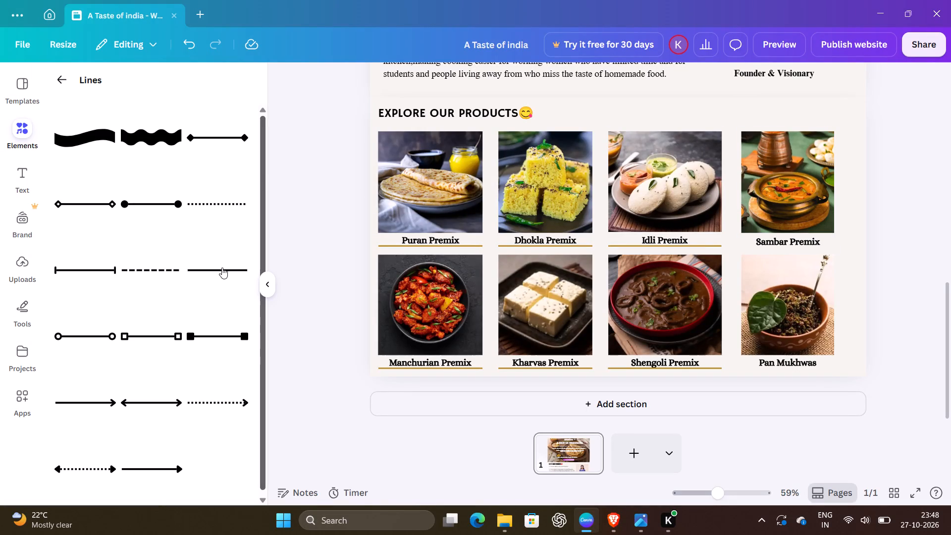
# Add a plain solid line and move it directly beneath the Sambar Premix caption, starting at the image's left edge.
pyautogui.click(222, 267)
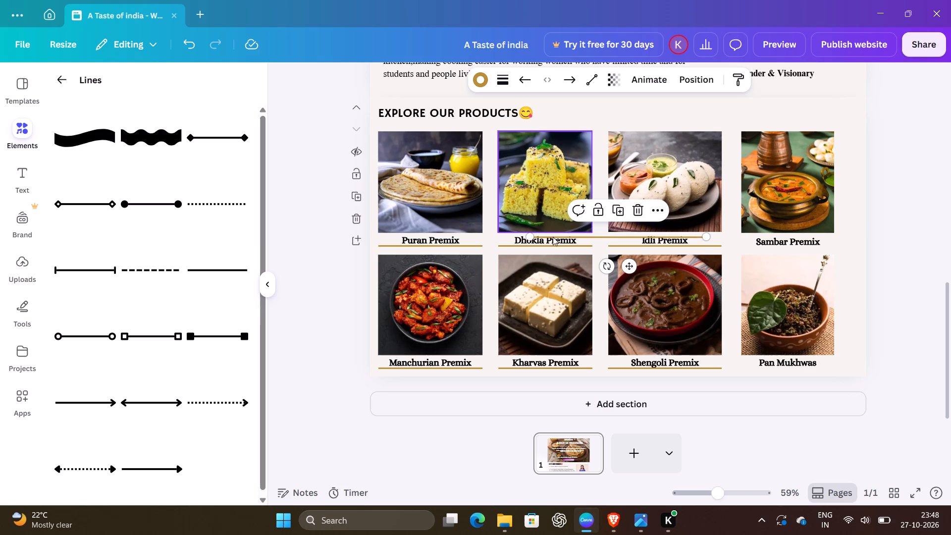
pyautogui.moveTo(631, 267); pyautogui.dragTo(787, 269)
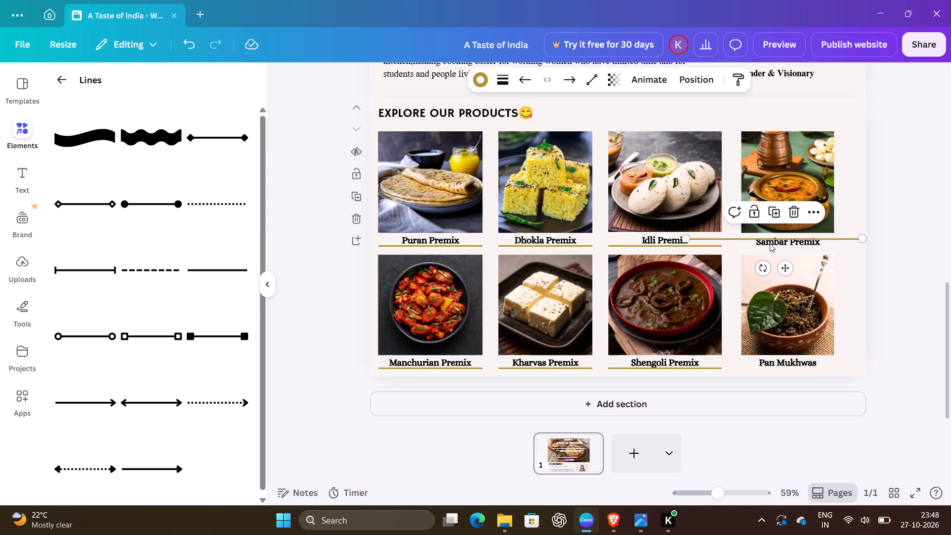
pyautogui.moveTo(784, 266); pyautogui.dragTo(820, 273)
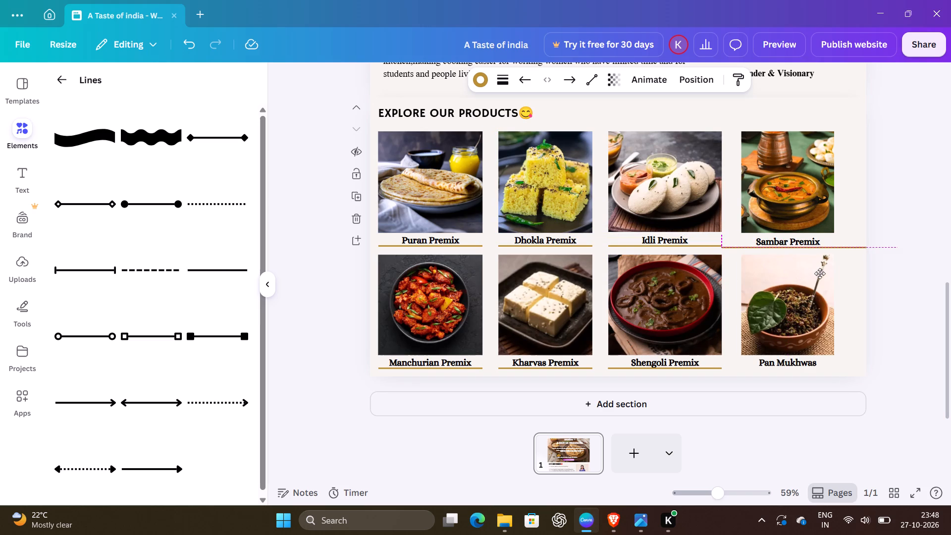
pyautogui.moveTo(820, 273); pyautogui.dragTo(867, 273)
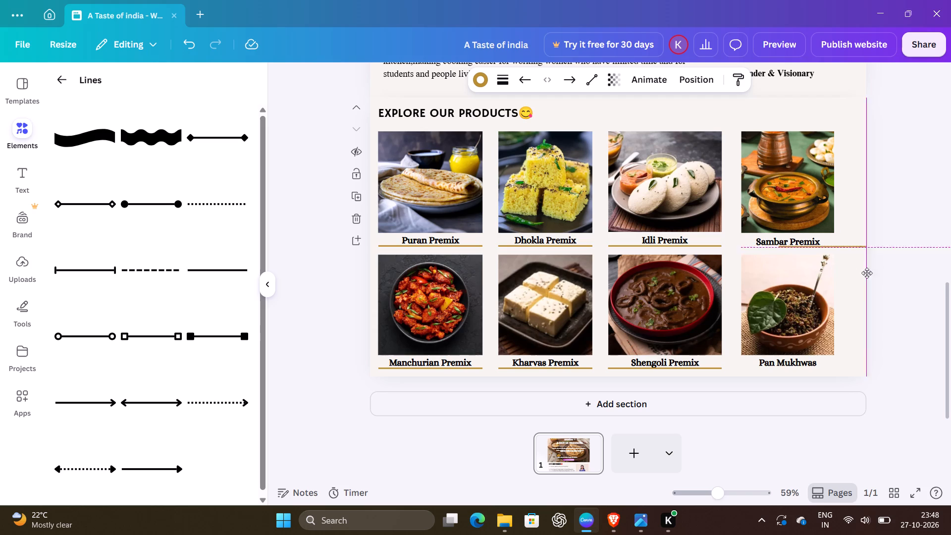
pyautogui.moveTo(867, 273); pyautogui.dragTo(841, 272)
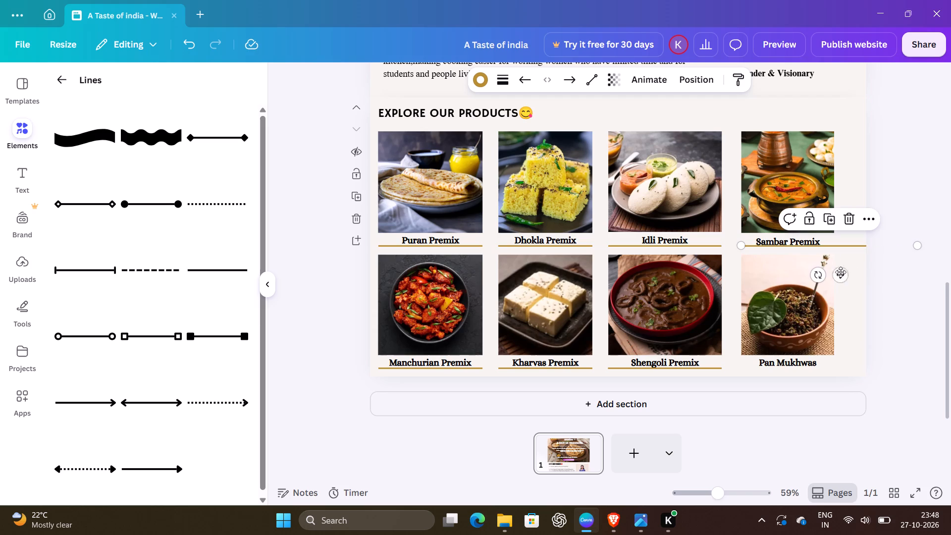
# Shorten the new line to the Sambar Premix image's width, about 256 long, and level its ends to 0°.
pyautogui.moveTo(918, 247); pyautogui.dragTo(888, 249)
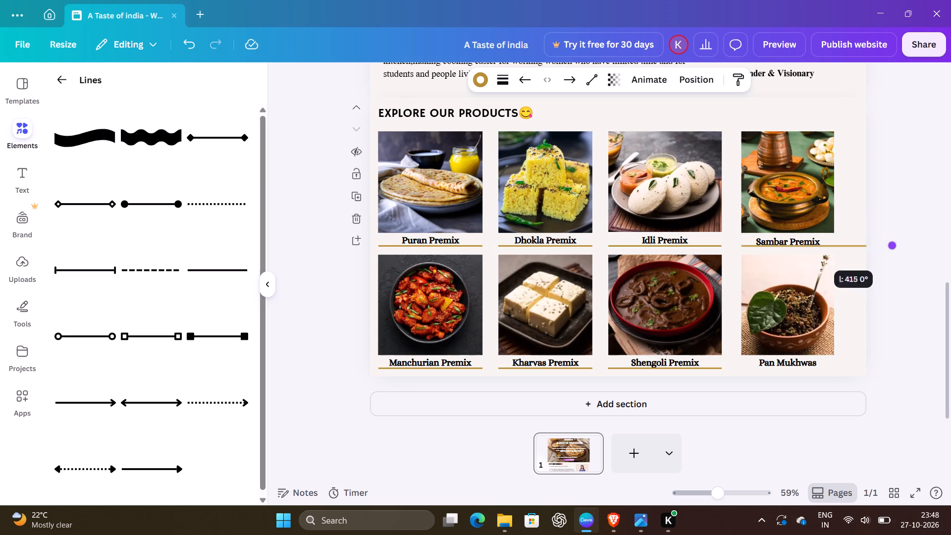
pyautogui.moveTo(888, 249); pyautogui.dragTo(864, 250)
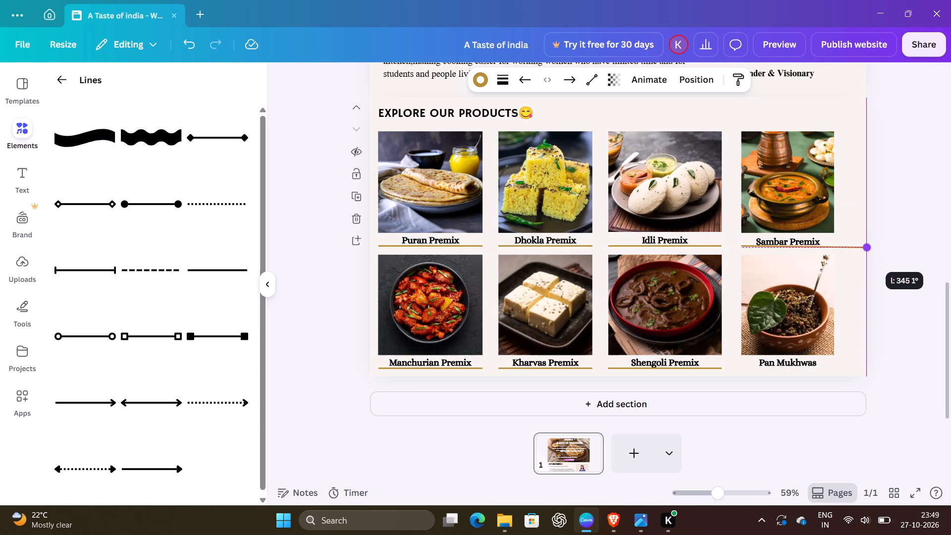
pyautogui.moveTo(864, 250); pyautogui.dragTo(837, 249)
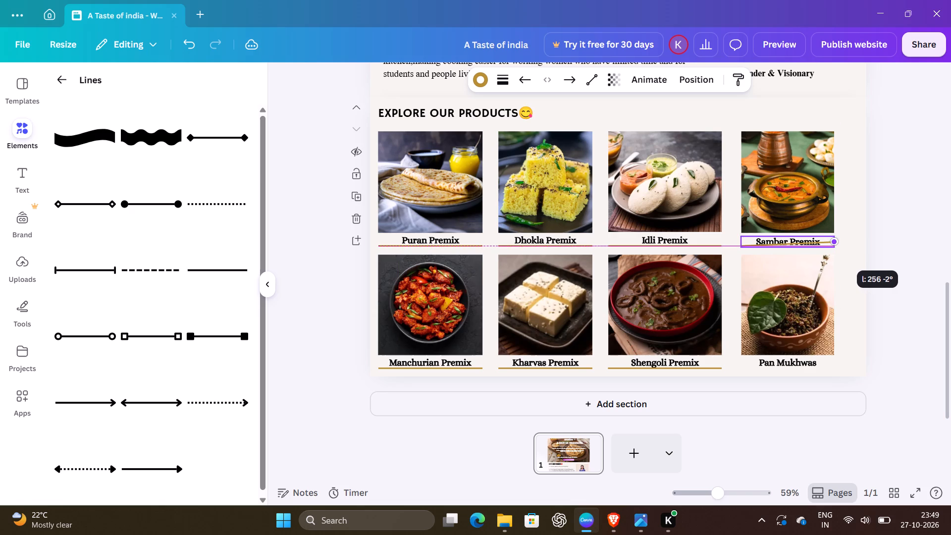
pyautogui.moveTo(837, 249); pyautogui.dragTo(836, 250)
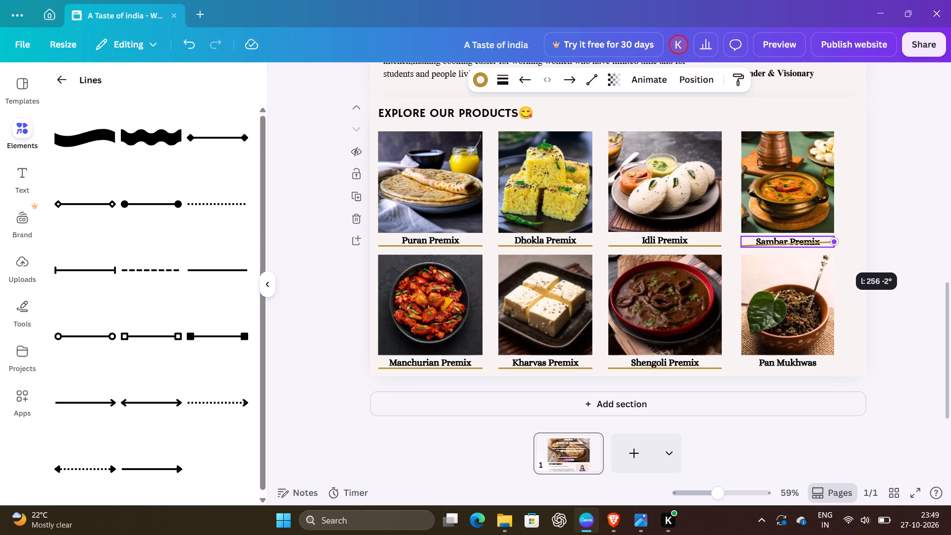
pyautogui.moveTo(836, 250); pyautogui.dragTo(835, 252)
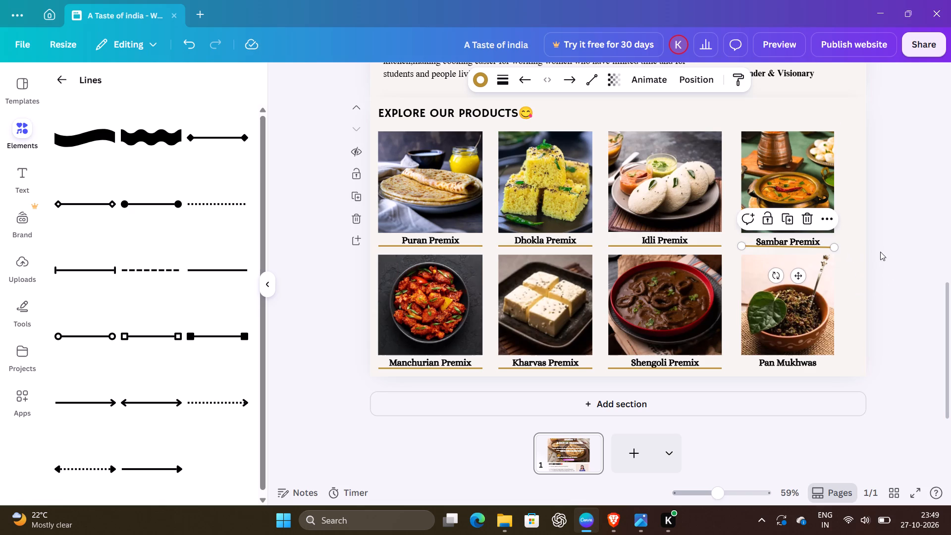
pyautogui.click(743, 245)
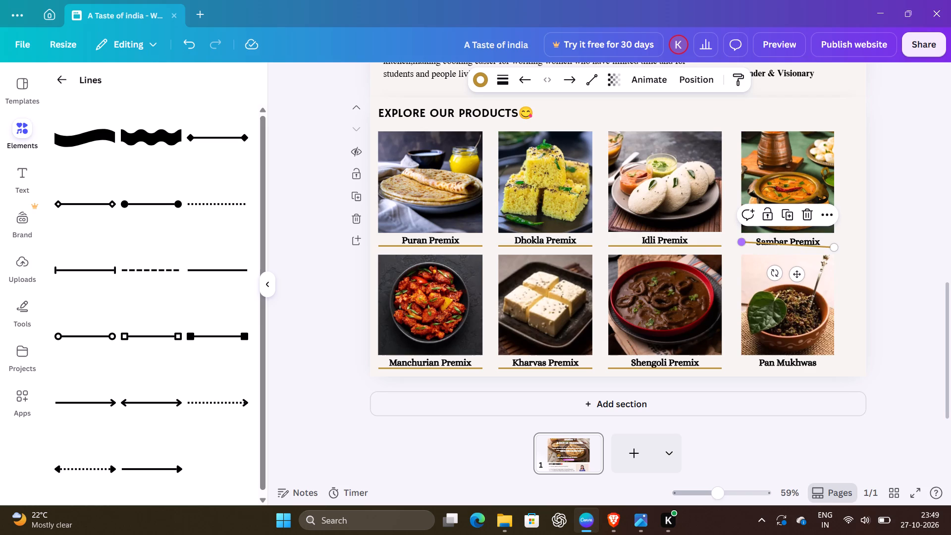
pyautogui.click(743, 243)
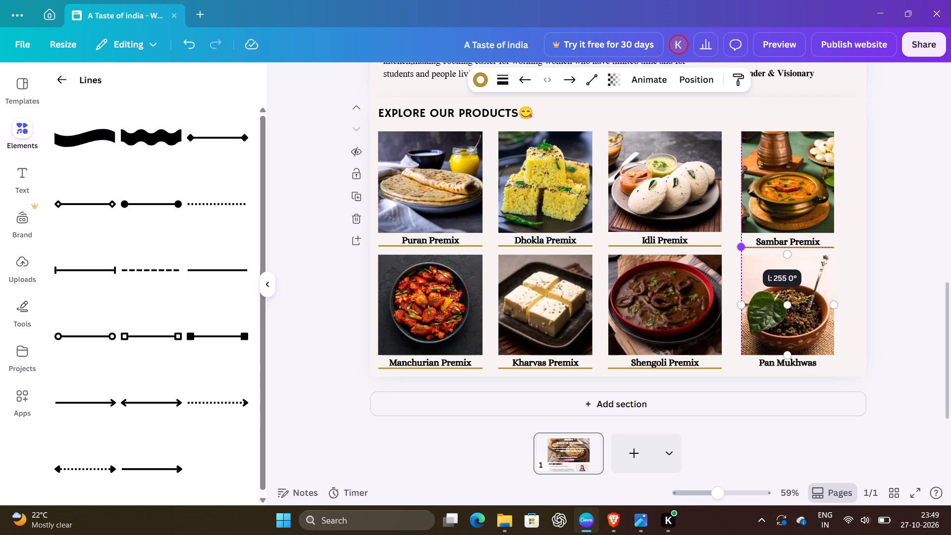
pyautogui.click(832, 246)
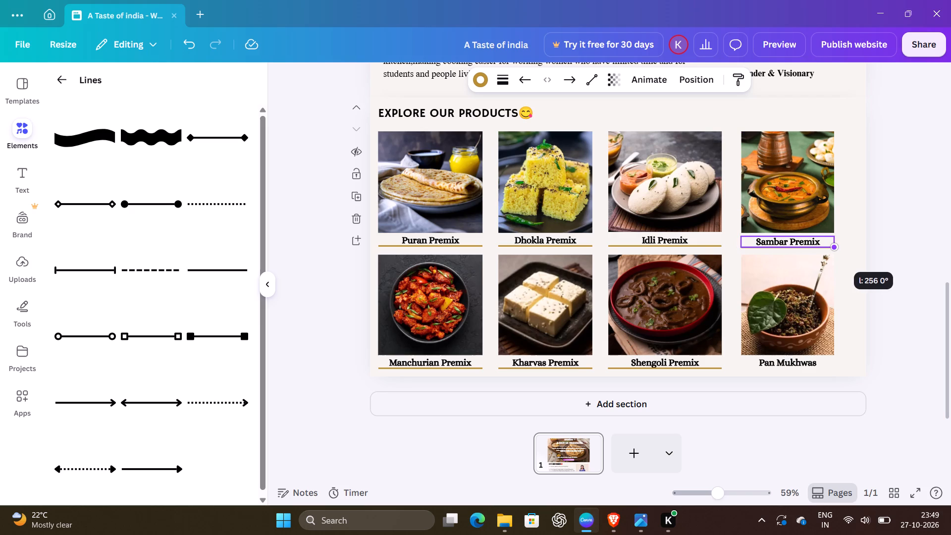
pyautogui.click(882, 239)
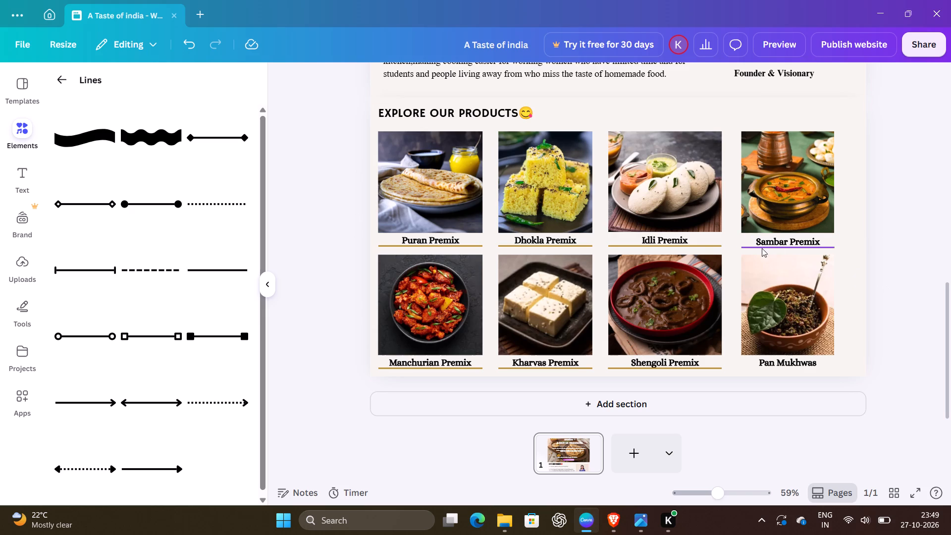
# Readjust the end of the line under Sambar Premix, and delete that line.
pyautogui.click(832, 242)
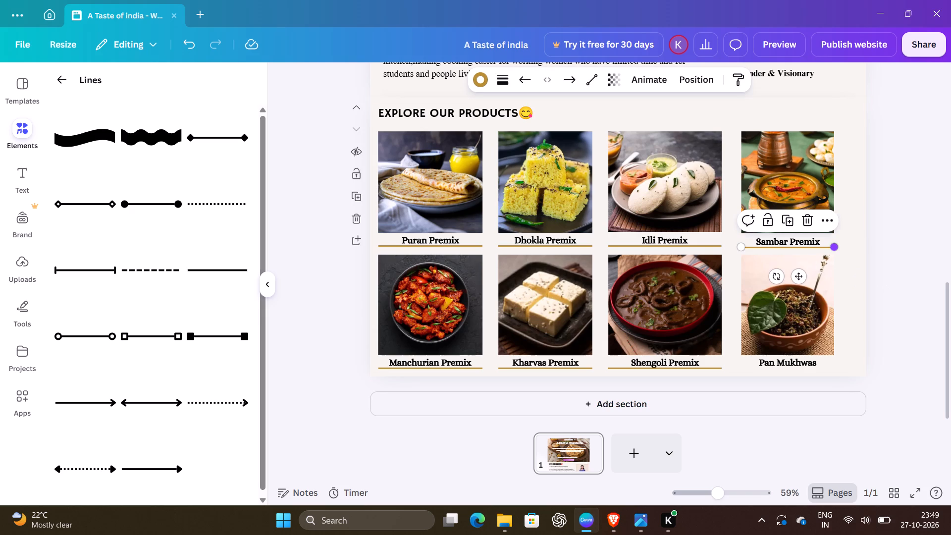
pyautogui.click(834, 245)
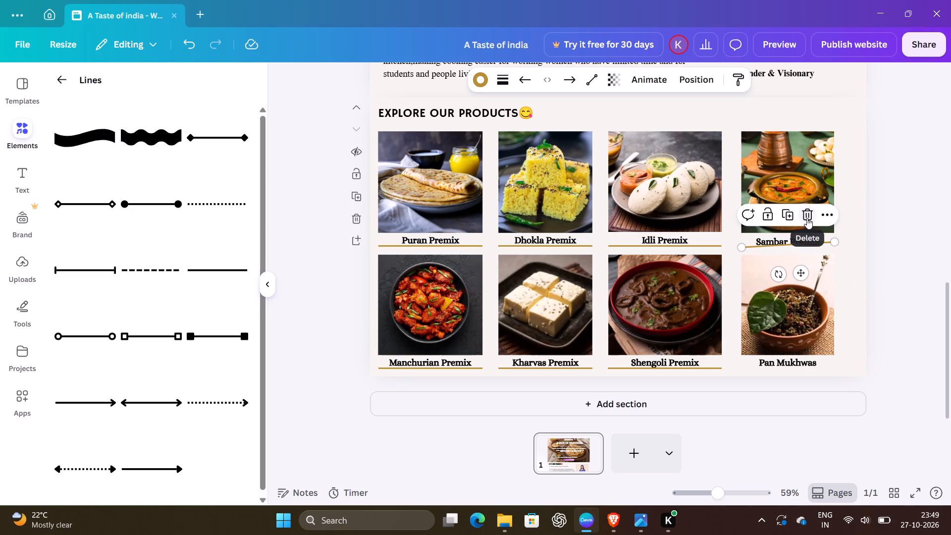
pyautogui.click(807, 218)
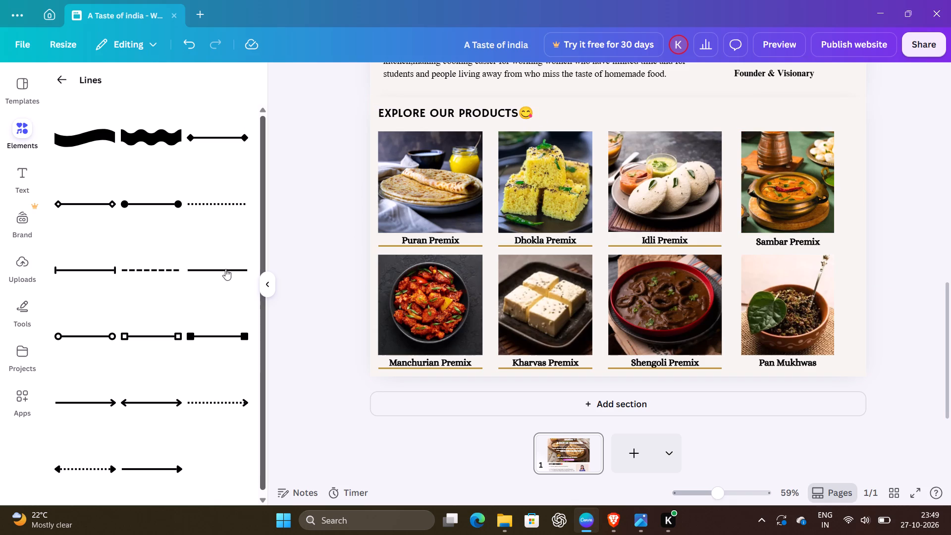
# Add a new plain solid line, shorten it to about 270 long and level its ends.
pyautogui.click(224, 266)
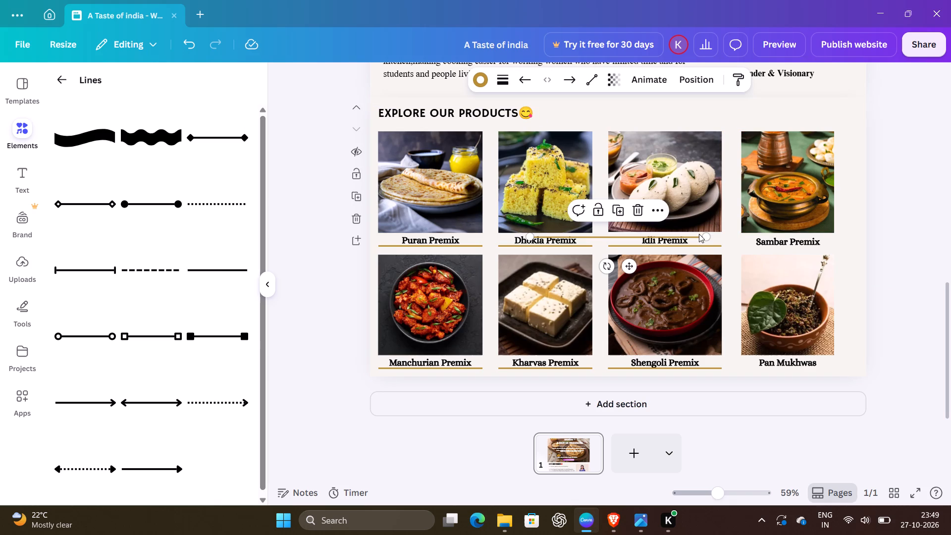
pyautogui.moveTo(706, 236); pyautogui.dragTo(692, 237)
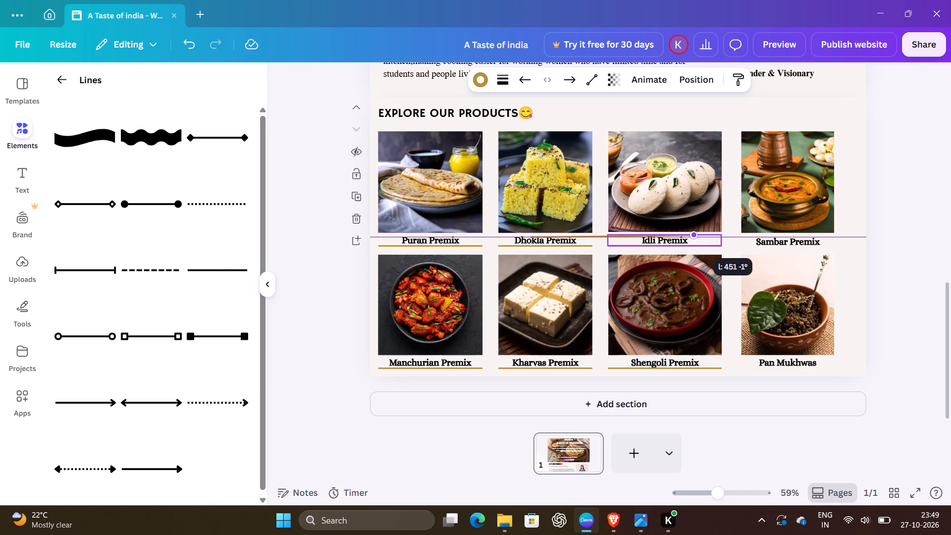
pyautogui.moveTo(692, 237); pyautogui.dragTo(659, 236)
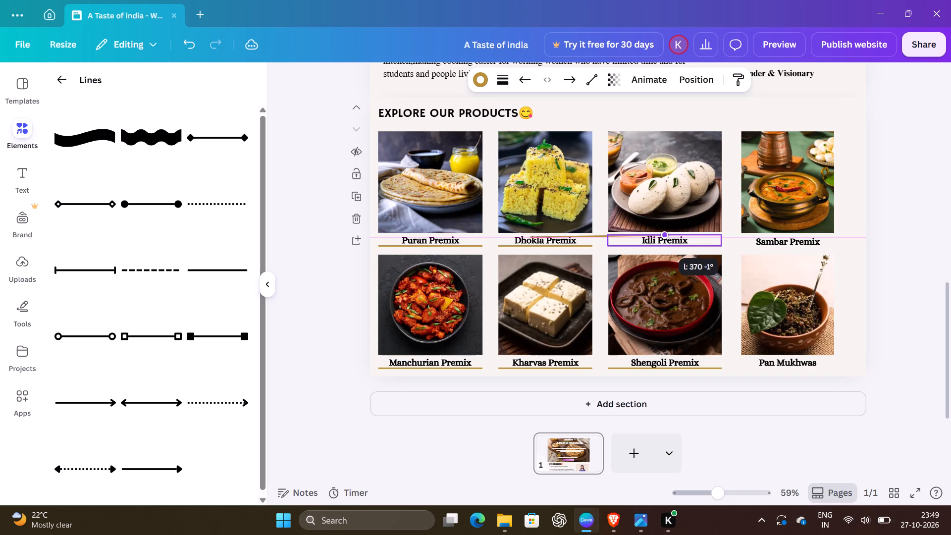
pyautogui.moveTo(659, 236); pyautogui.dragTo(640, 239)
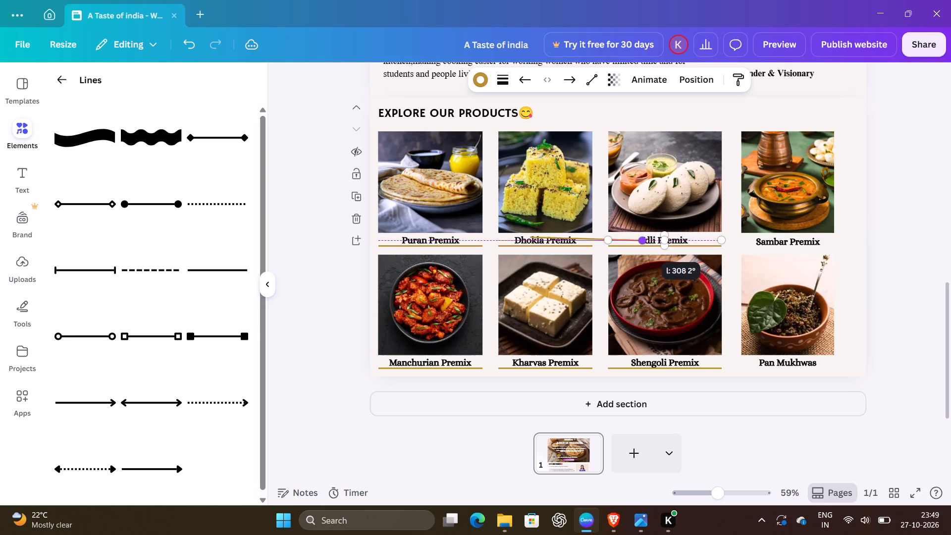
pyautogui.moveTo(640, 239); pyautogui.dragTo(631, 239)
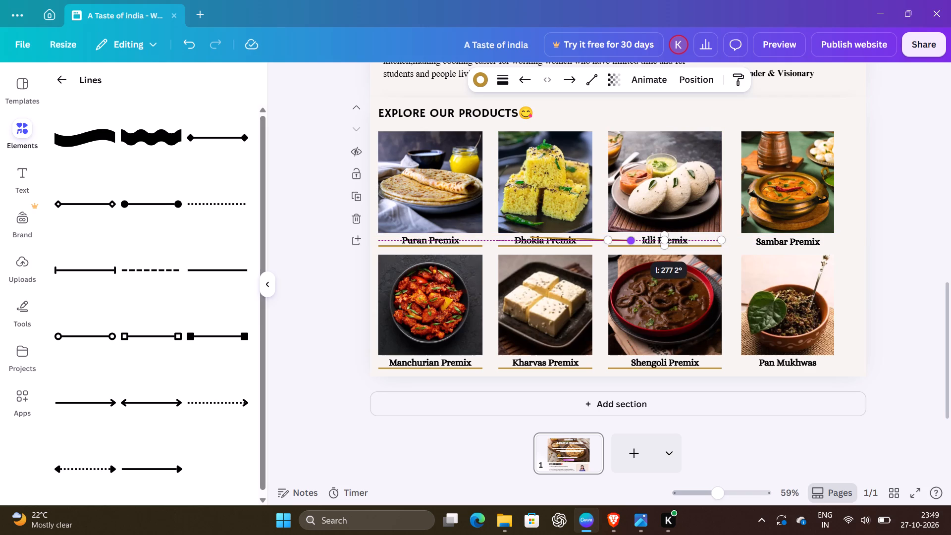
pyautogui.moveTo(631, 239); pyautogui.dragTo(627, 238)
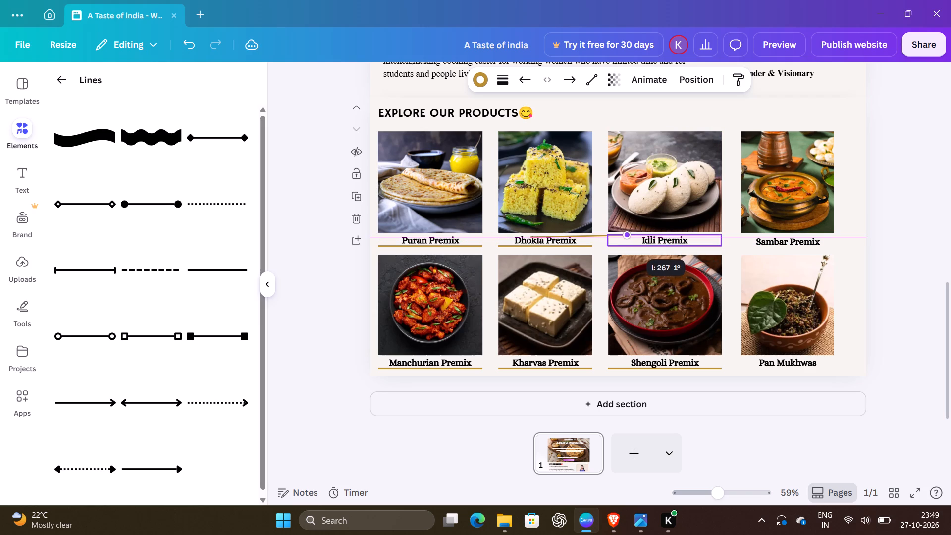
pyautogui.moveTo(627, 238); pyautogui.dragTo(629, 238)
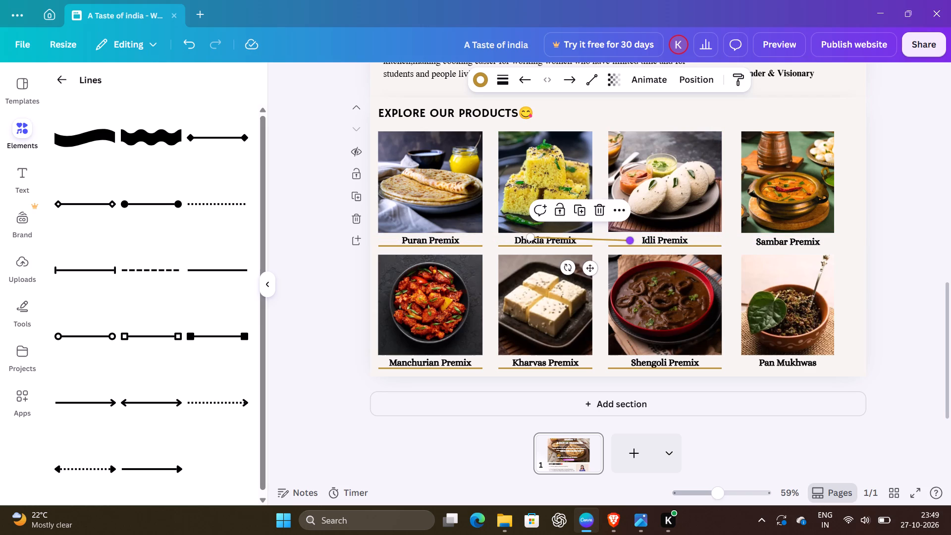
pyautogui.click(533, 238)
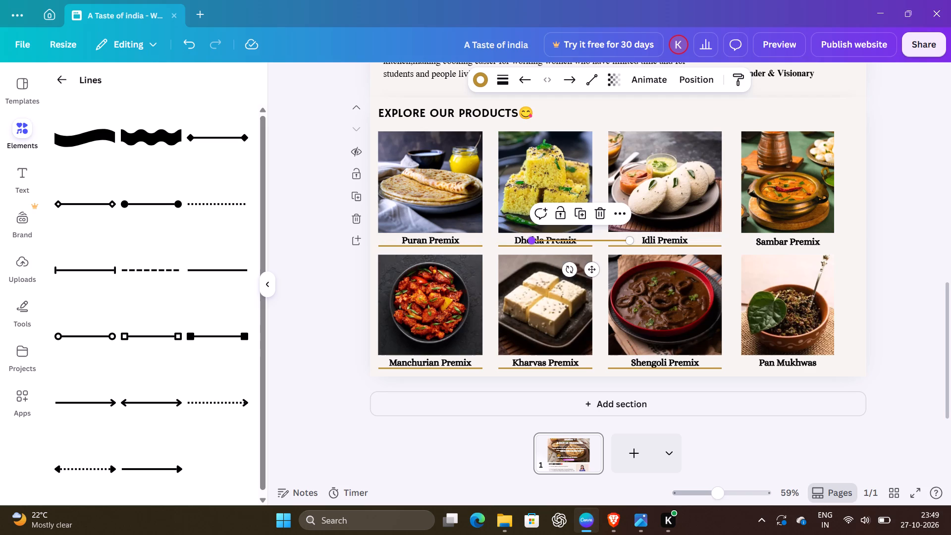
# Move the shortened line directly beneath the Sambar Premix caption, roughly spanning the image's width.
pyautogui.moveTo(595, 266); pyautogui.dragTo(766, 265)
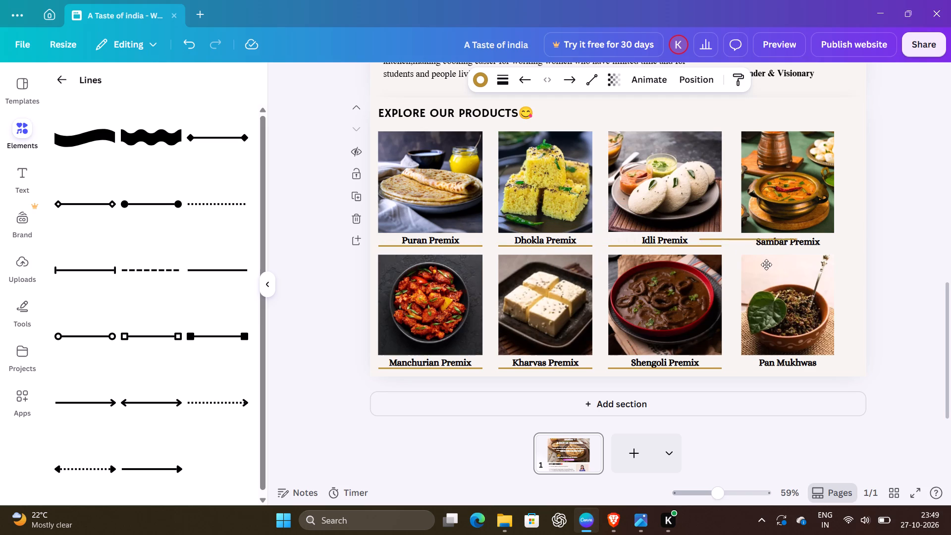
pyautogui.moveTo(766, 265); pyautogui.dragTo(799, 271)
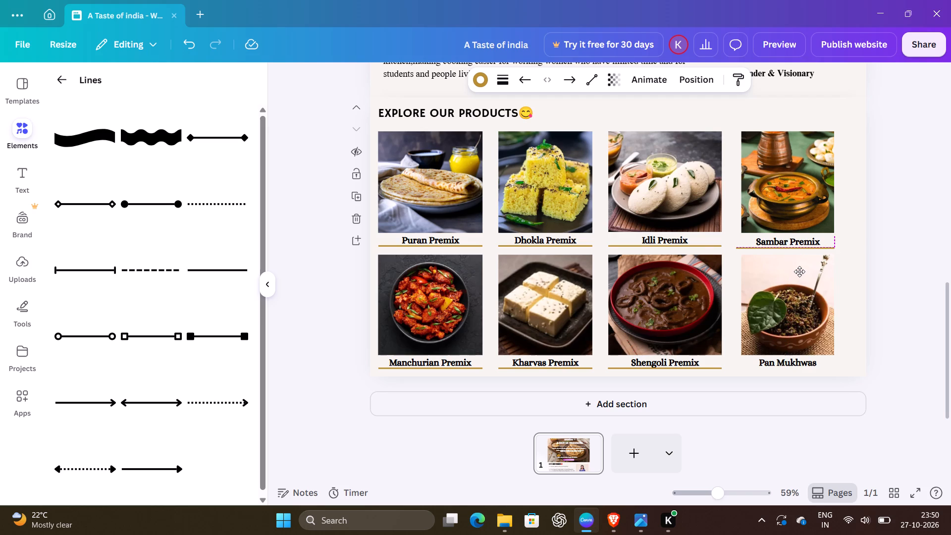
pyautogui.moveTo(799, 271); pyautogui.dragTo(801, 273)
pyautogui.moveTo(801, 273); pyautogui.dragTo(801, 272)
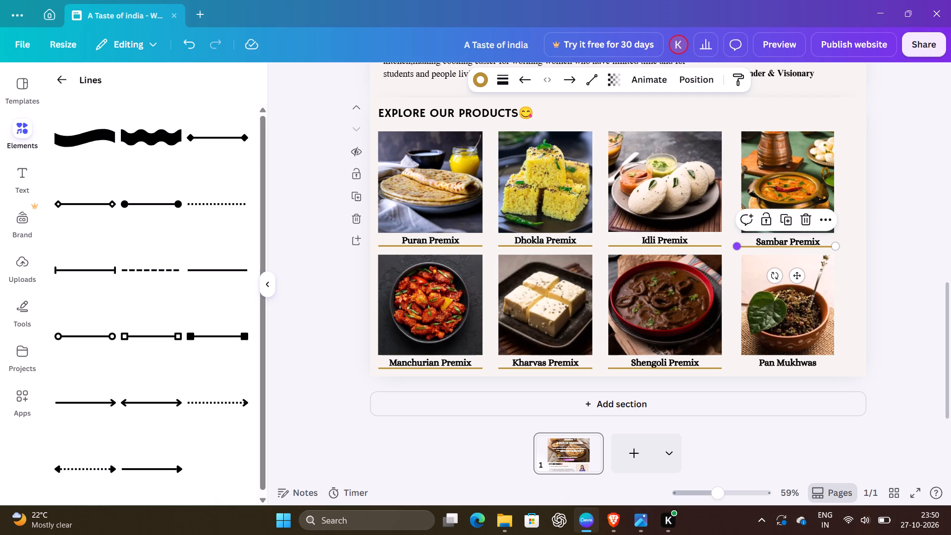
# Adjust both ends of the gold line under Sambar Premix so it is level at 0° and matches the image's width.
pyautogui.moveTo(736, 245); pyautogui.dragTo(742, 245)
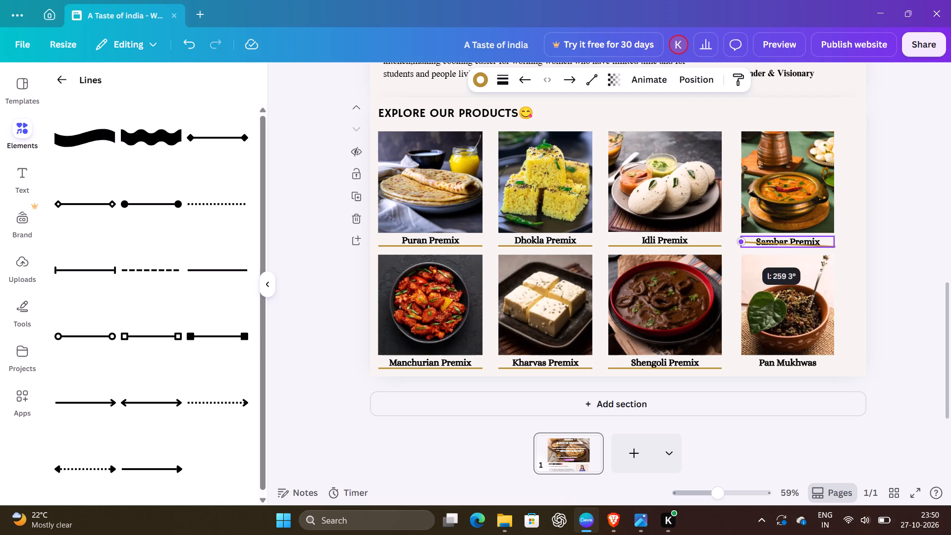
pyautogui.moveTo(742, 245); pyautogui.dragTo(741, 249)
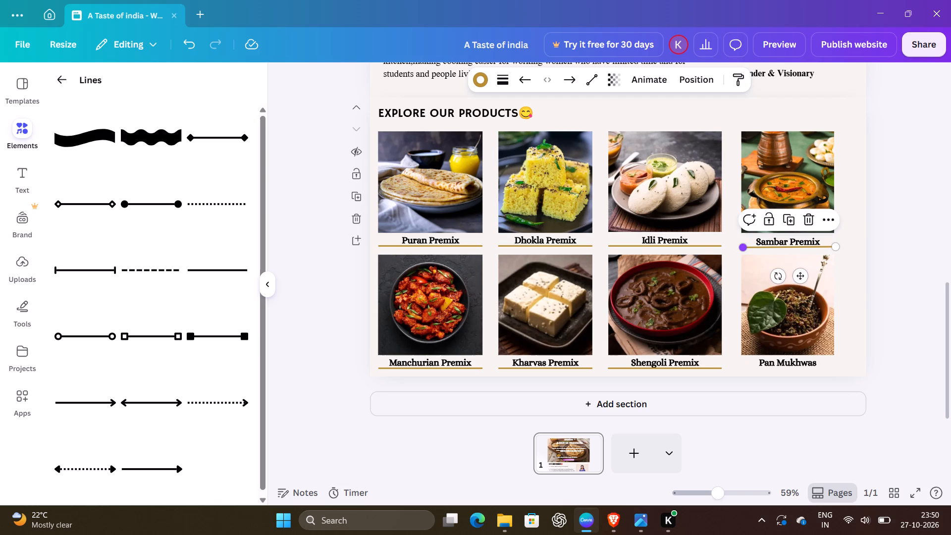
pyautogui.click(743, 248)
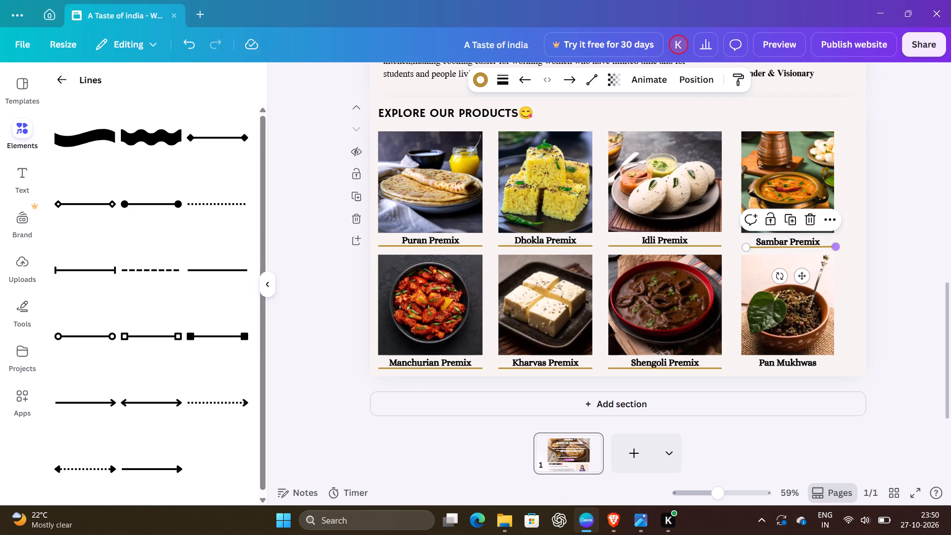
pyautogui.click(836, 247)
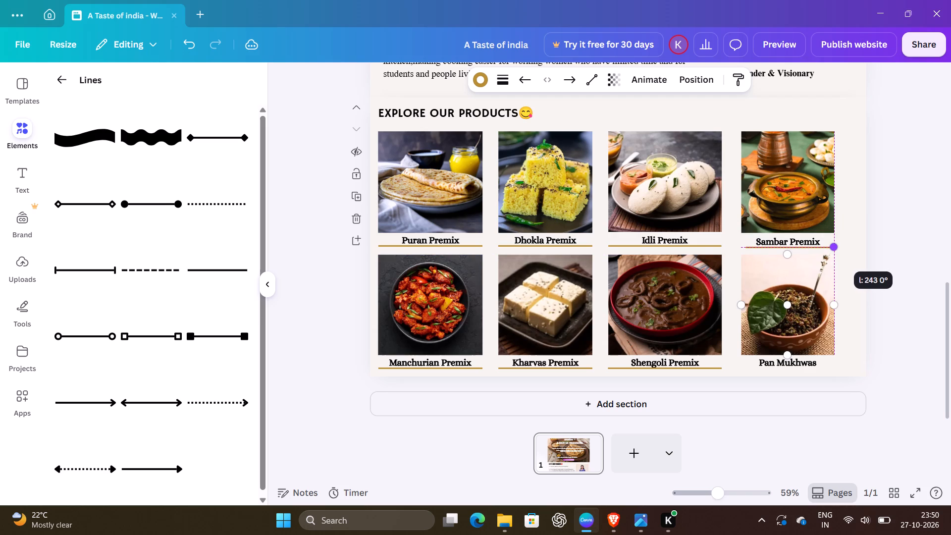
pyautogui.click(899, 249)
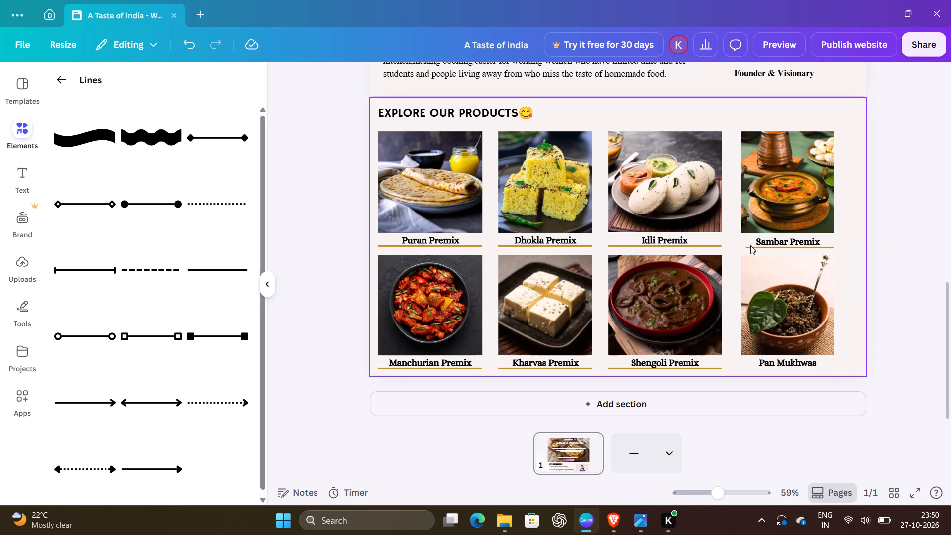
pyautogui.click(746, 245)
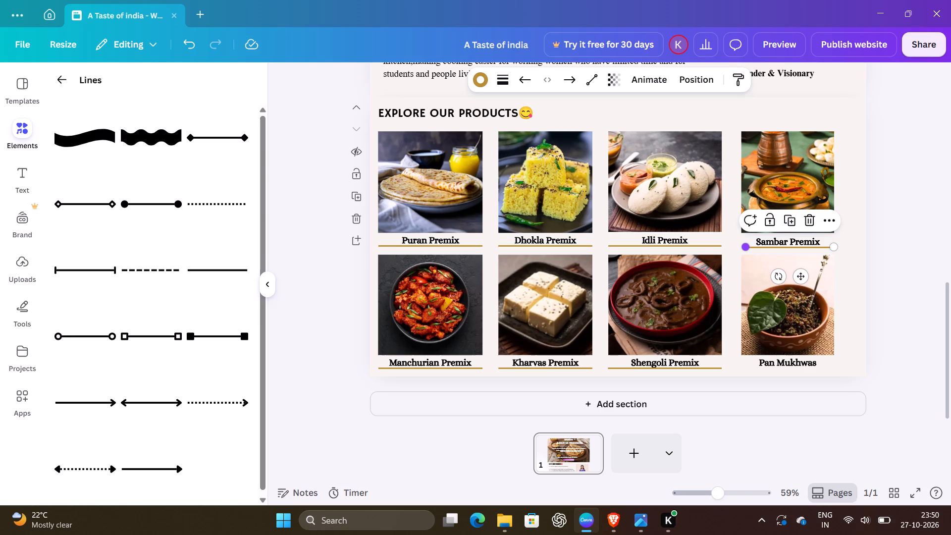
pyautogui.click(746, 248)
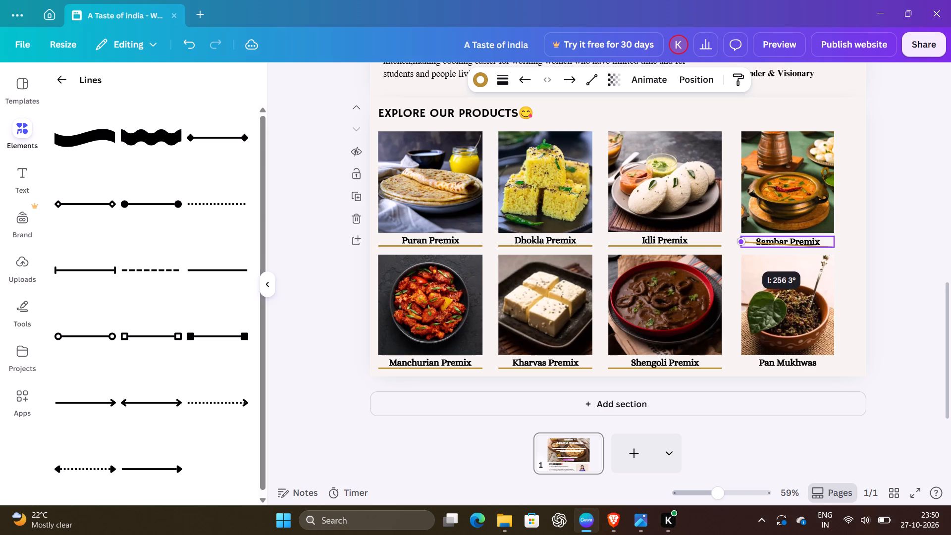
pyautogui.click(893, 236)
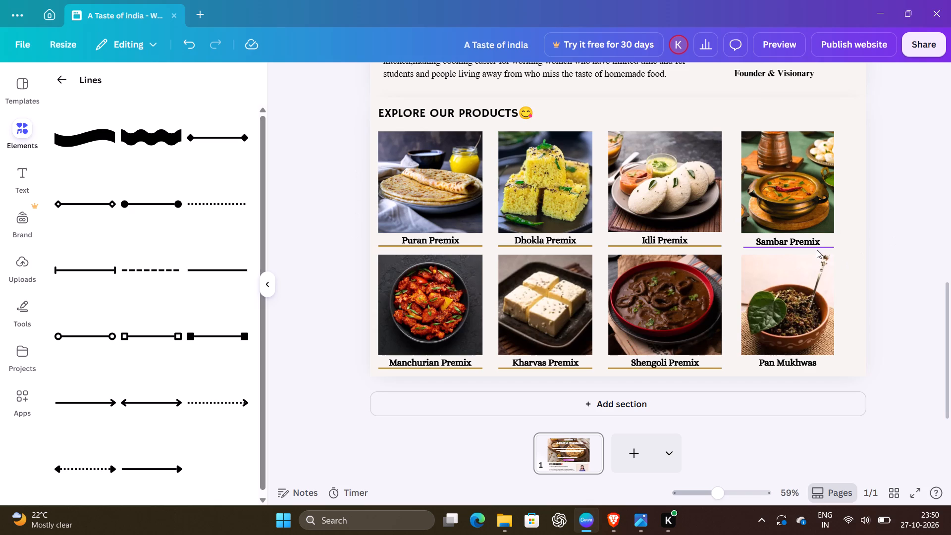
# Duplicate the gold line under Sambar Premix and place the copy directly beneath the Pan Mukhwas caption.
pyautogui.rightClick(817, 249)
pyautogui.click(725, 246)
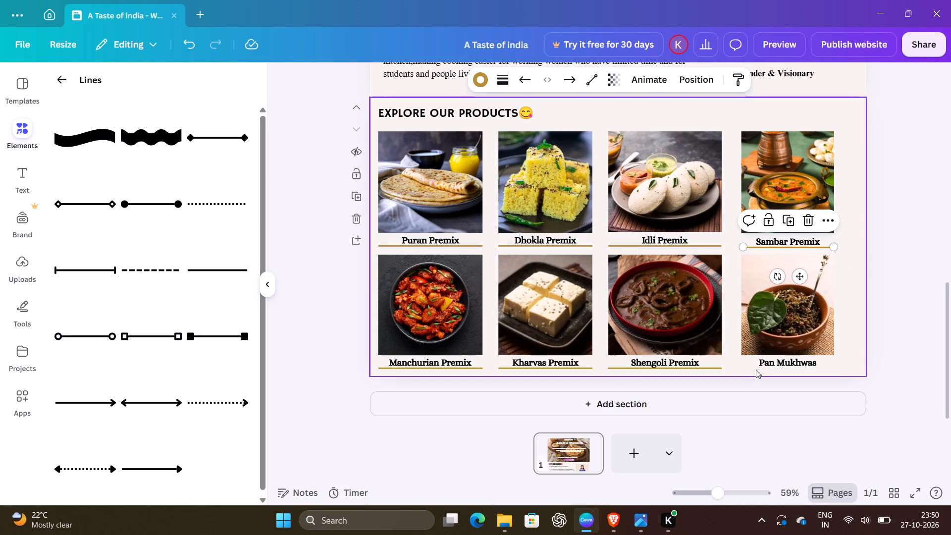
pyautogui.doubleClick(757, 368)
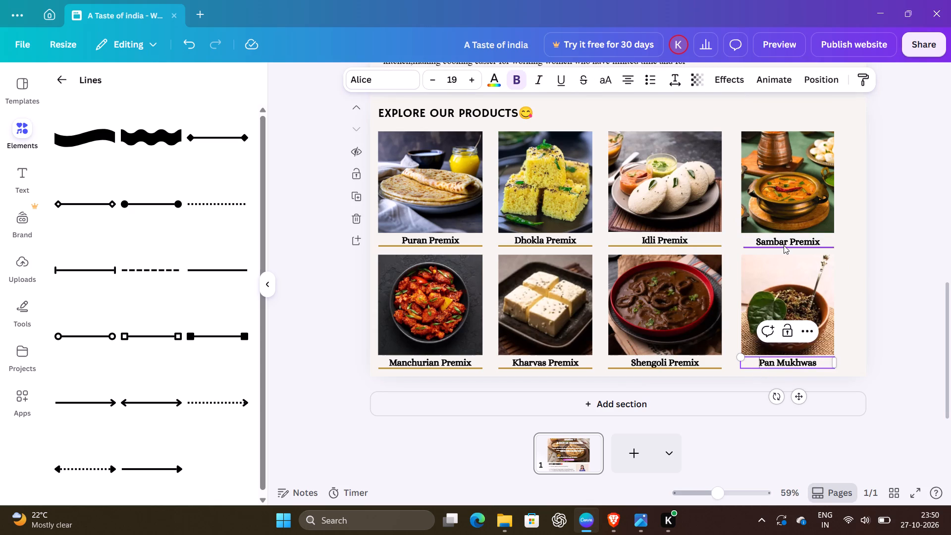
pyautogui.click(784, 245)
pyautogui.click(824, 224)
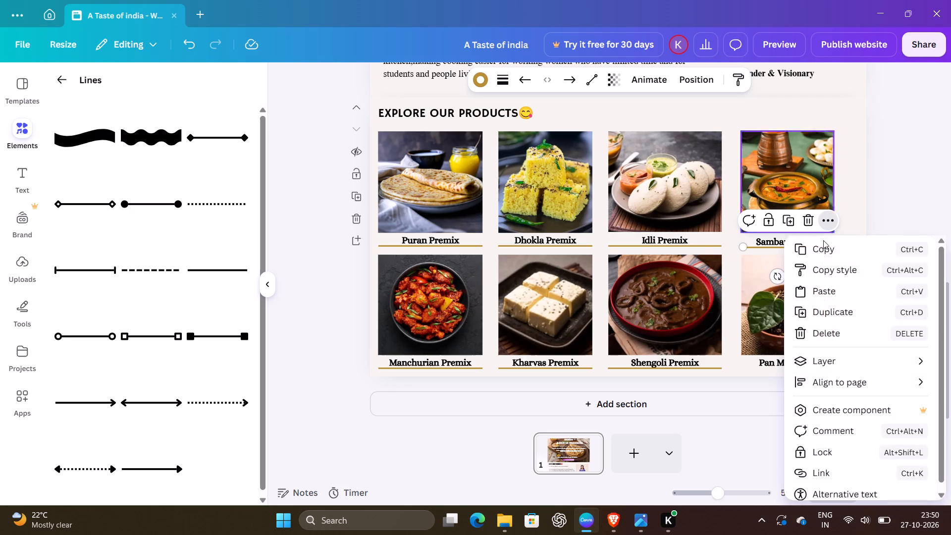
pyautogui.click(826, 315)
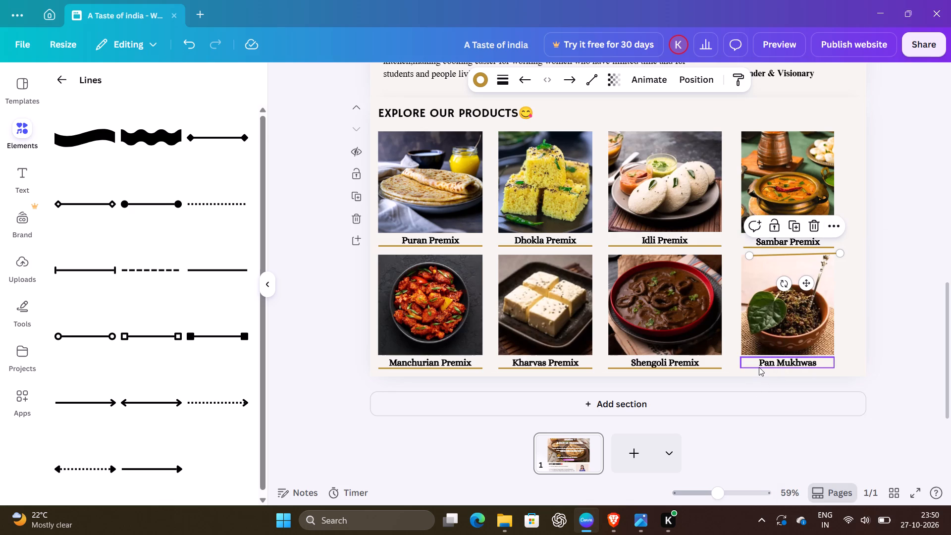
pyautogui.click(759, 368)
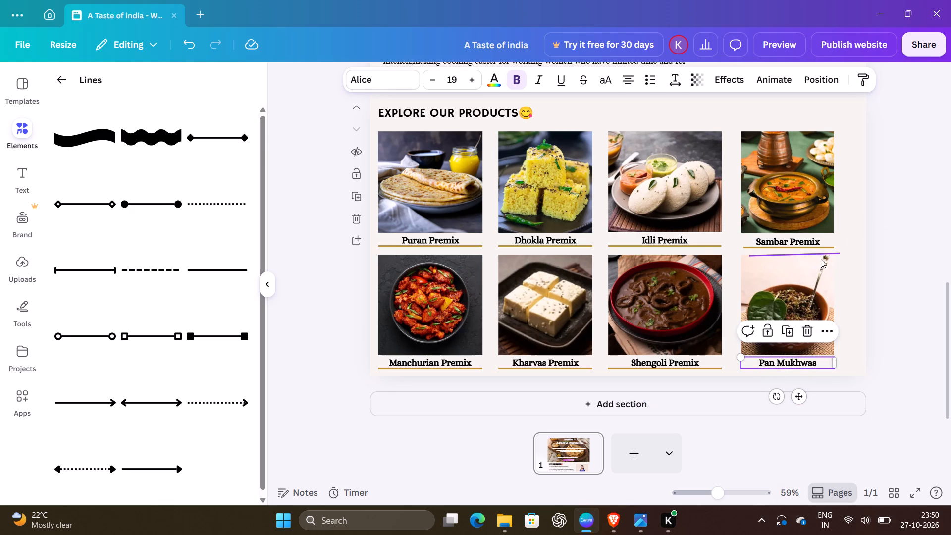
pyautogui.moveTo(821, 253); pyautogui.dragTo(818, 368)
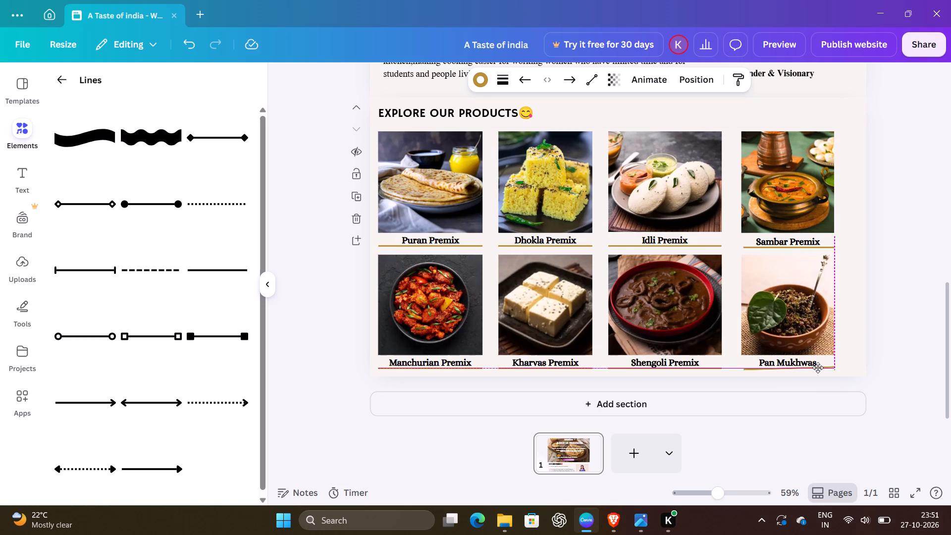
pyautogui.moveTo(818, 368); pyautogui.dragTo(817, 368)
# Adjust the ends of the Pan Mukhwas line to about 250 long at 0°, aligned with the other lines in its row.
pyautogui.click(834, 368)
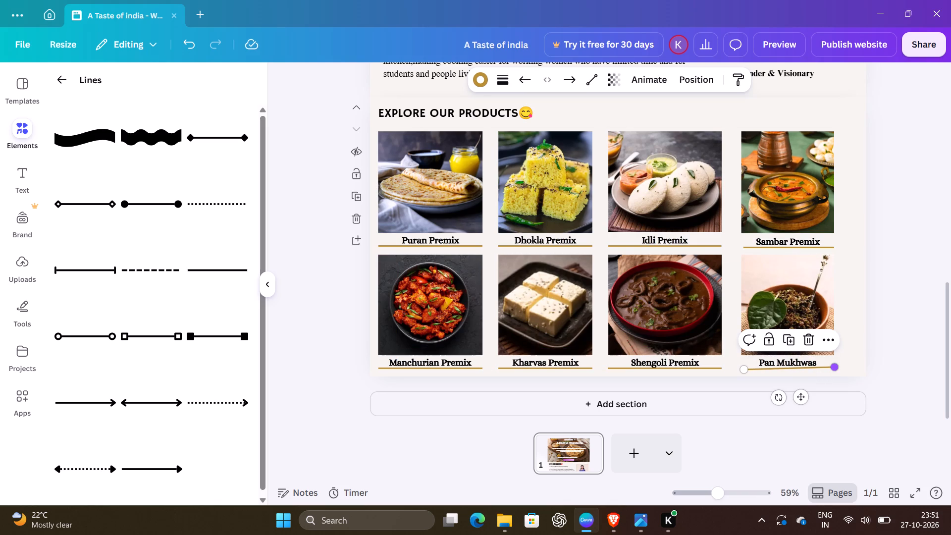
pyautogui.click(744, 370)
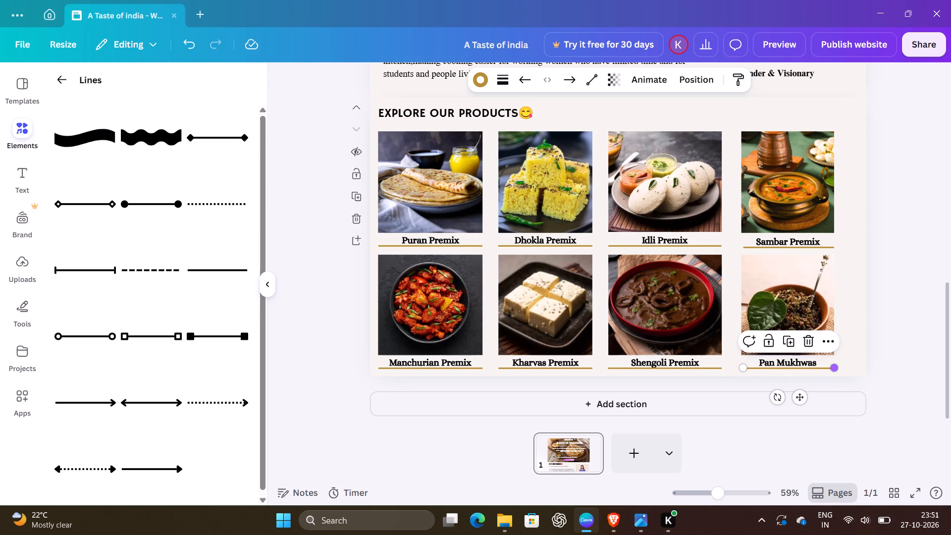
pyautogui.click(835, 372)
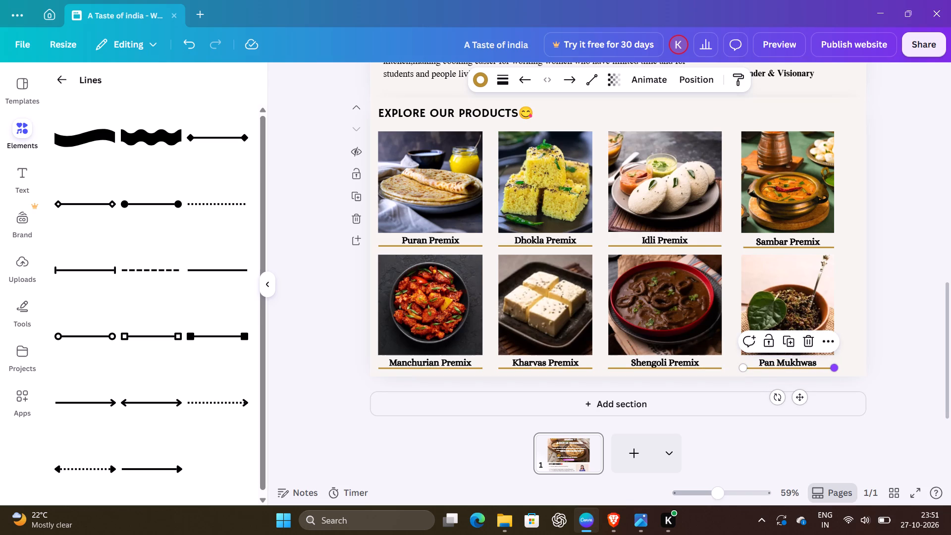
pyautogui.click(836, 369)
pyautogui.click(834, 362)
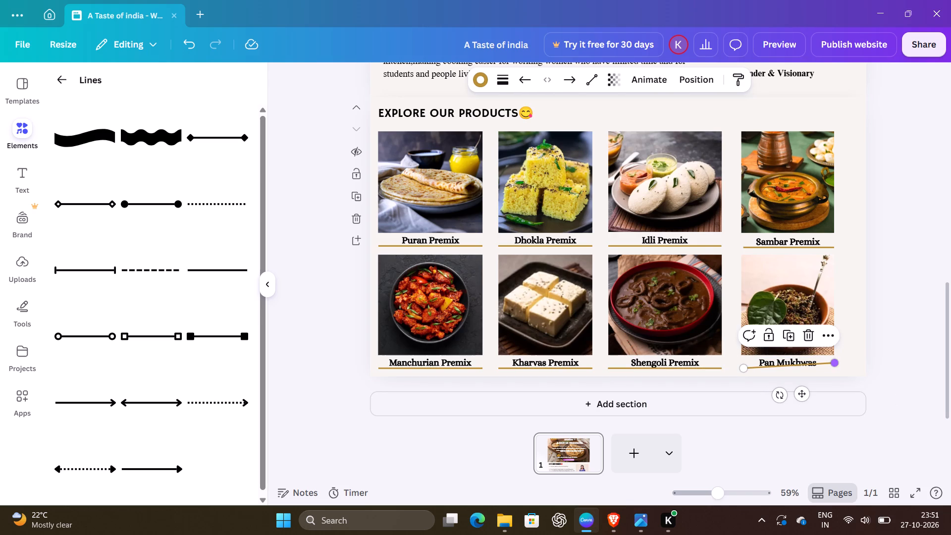
pyautogui.click(834, 362)
pyautogui.moveTo(834, 362); pyautogui.dragTo(834, 369)
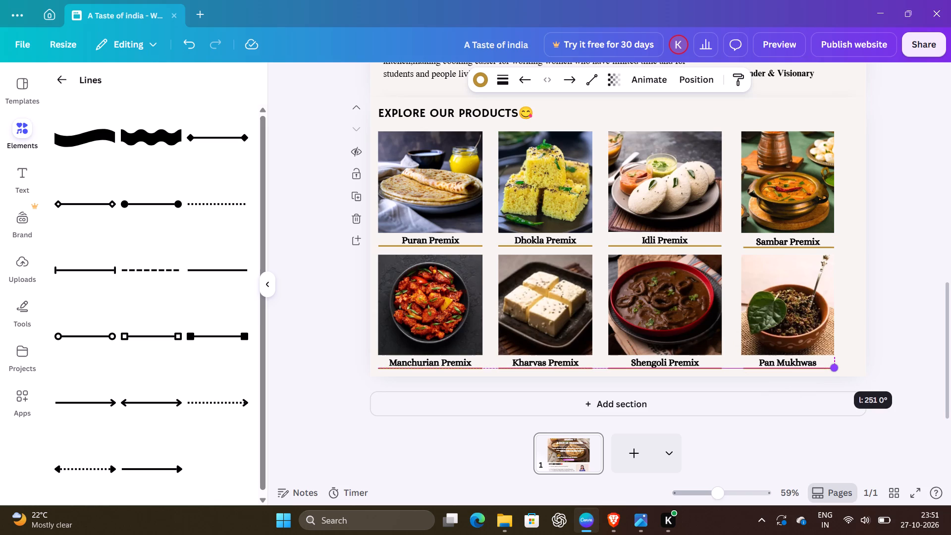
pyautogui.moveTo(834, 369); pyautogui.dragTo(833, 371)
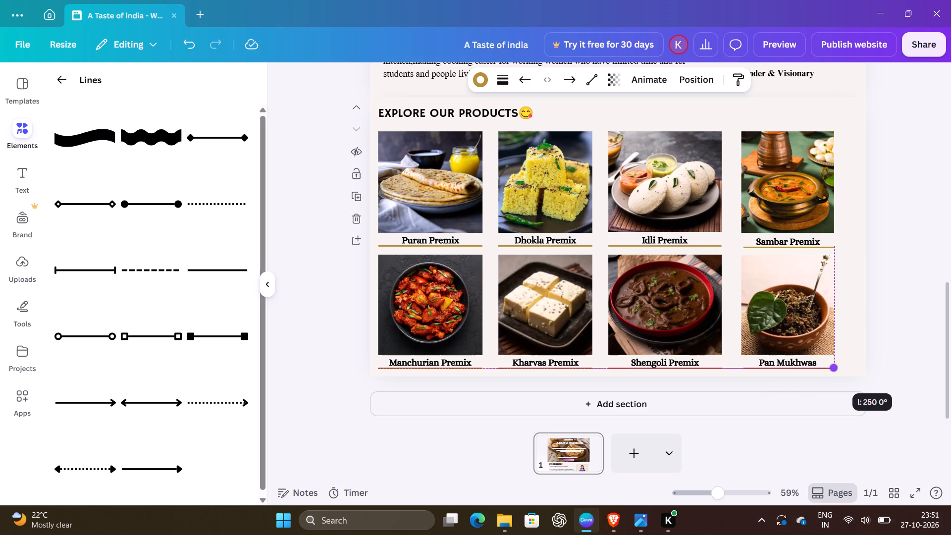
pyautogui.moveTo(833, 371); pyautogui.dragTo(833, 369)
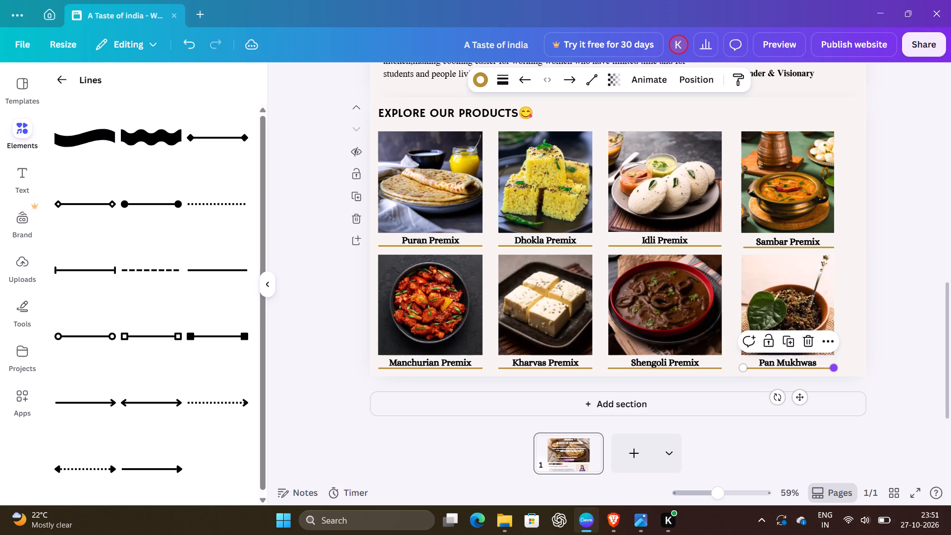
pyautogui.click(903, 359)
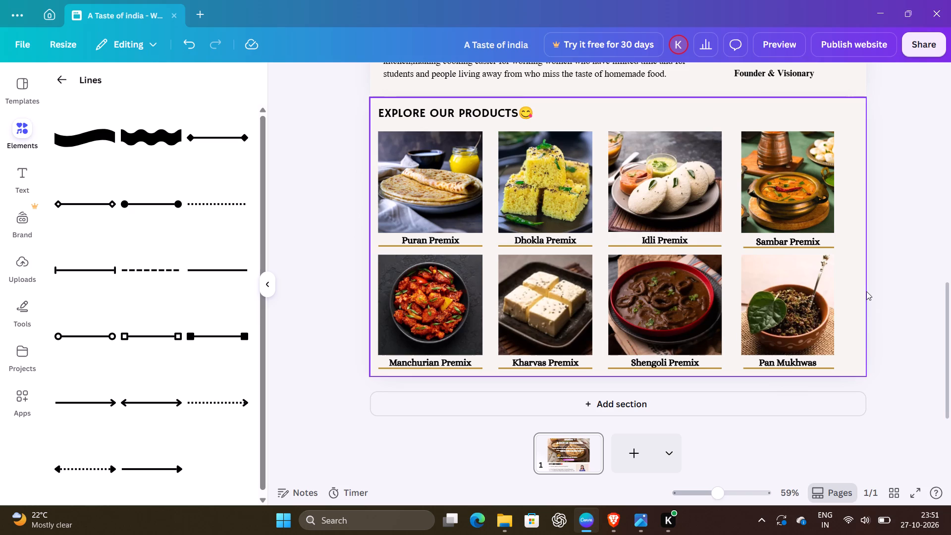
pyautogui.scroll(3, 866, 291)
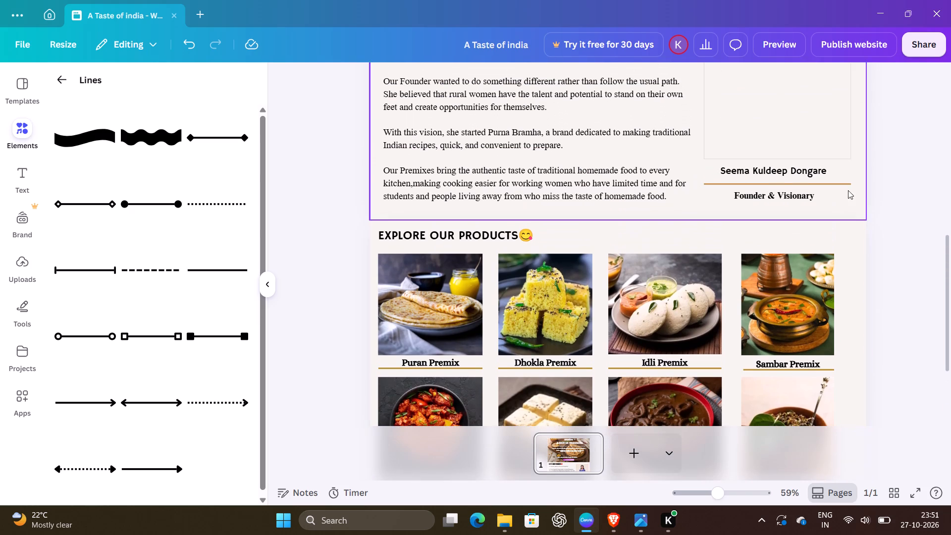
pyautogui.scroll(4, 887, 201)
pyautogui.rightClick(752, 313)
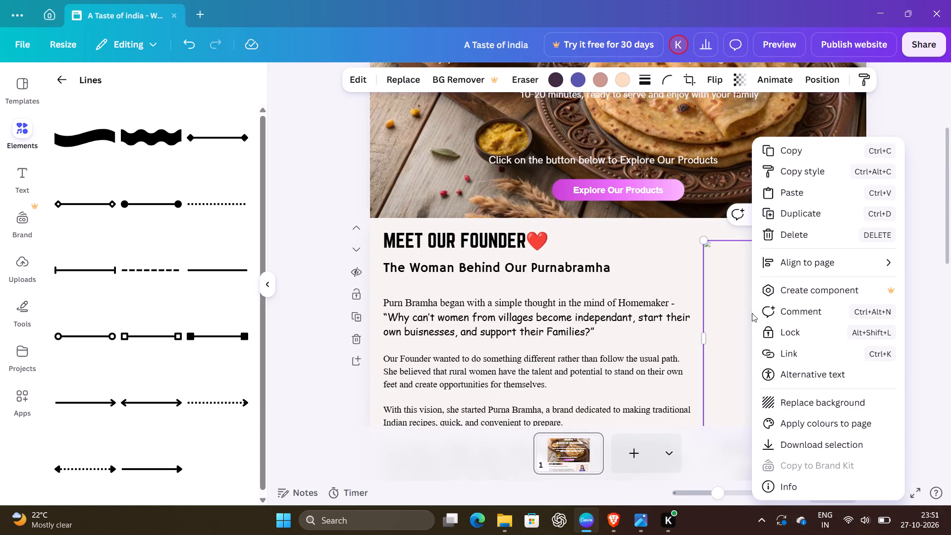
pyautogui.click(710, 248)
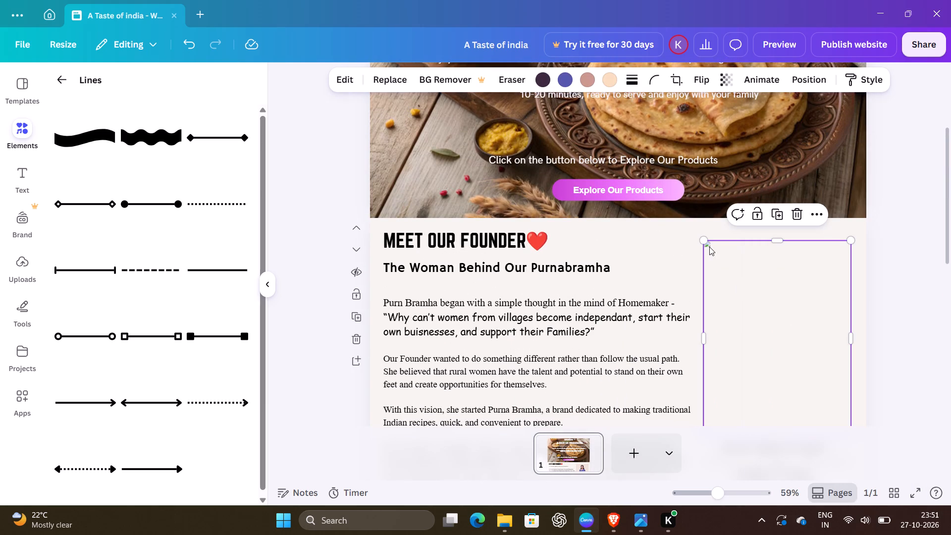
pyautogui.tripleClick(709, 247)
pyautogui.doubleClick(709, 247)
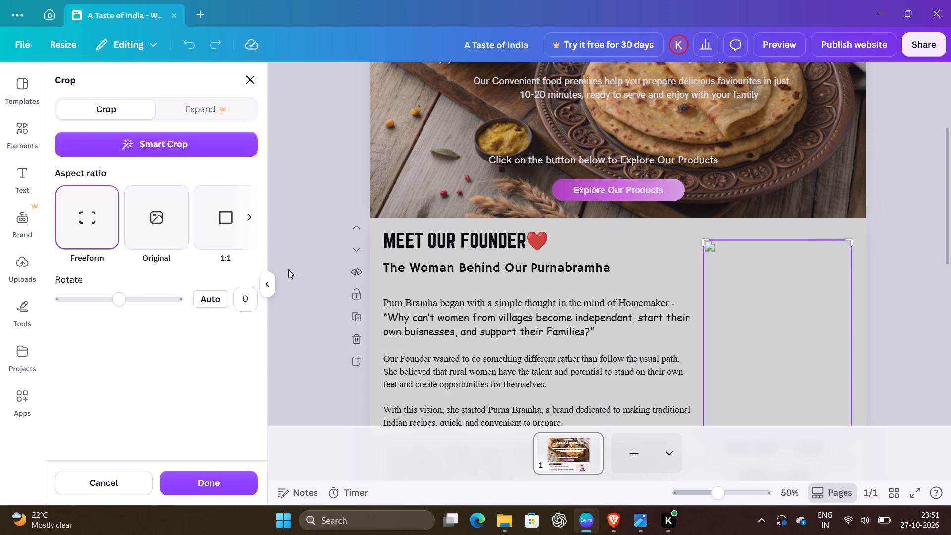
# Add the uploaded portrait of the woman in the blue sari and place it over the blank Meet Our Founder image.
pyautogui.click(38, 271)
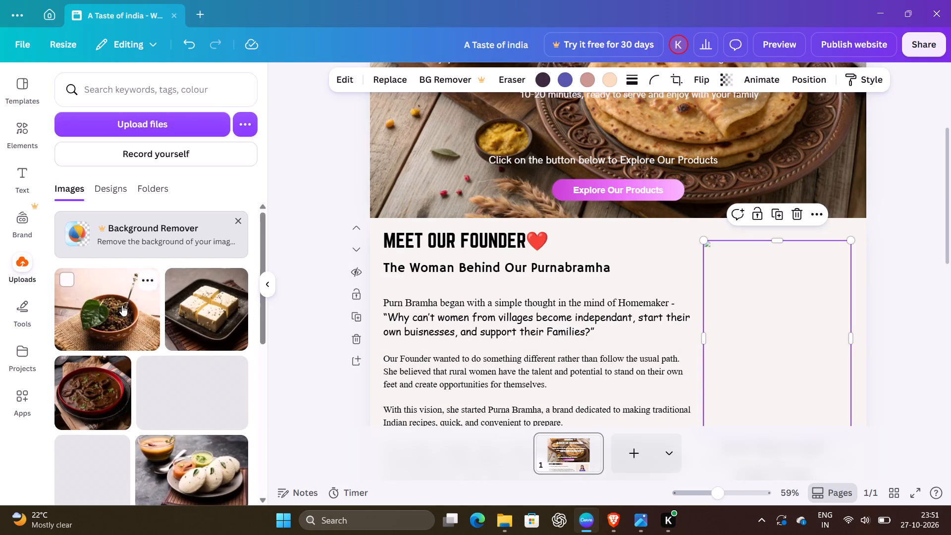
pyautogui.scroll(-6, 192, 393)
pyautogui.click(119, 420)
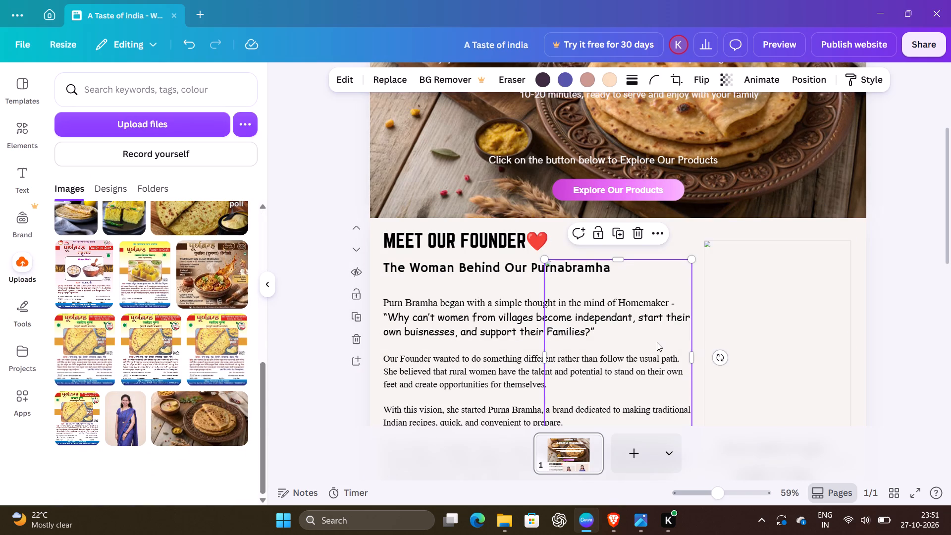
pyautogui.moveTo(657, 342); pyautogui.dragTo(817, 322)
pyautogui.click(926, 282)
# Review the Explore Our Products and Meet Our Founder sections, and look through the options available for the founder image and the design.
pyautogui.scroll(-4, 926, 282)
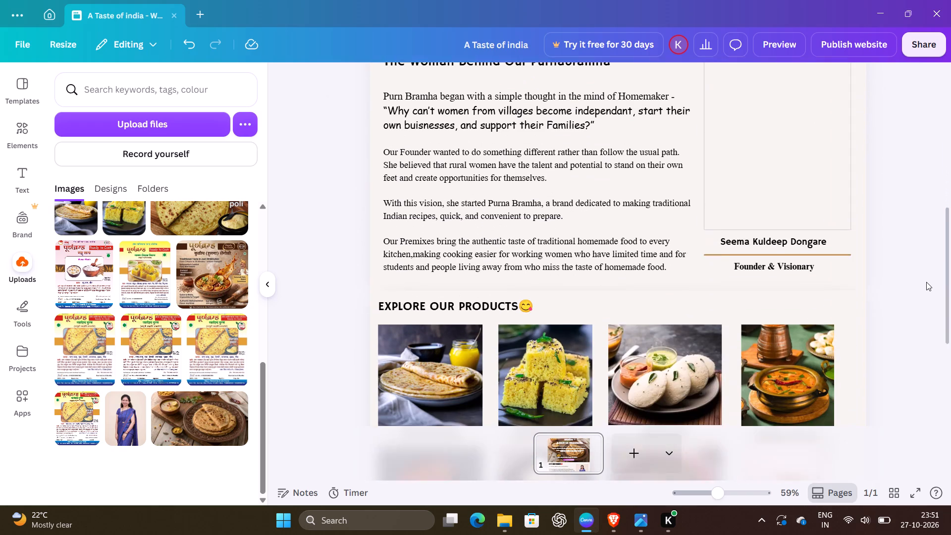
pyautogui.scroll(1, 926, 282)
pyautogui.scroll(-6, 784, 237)
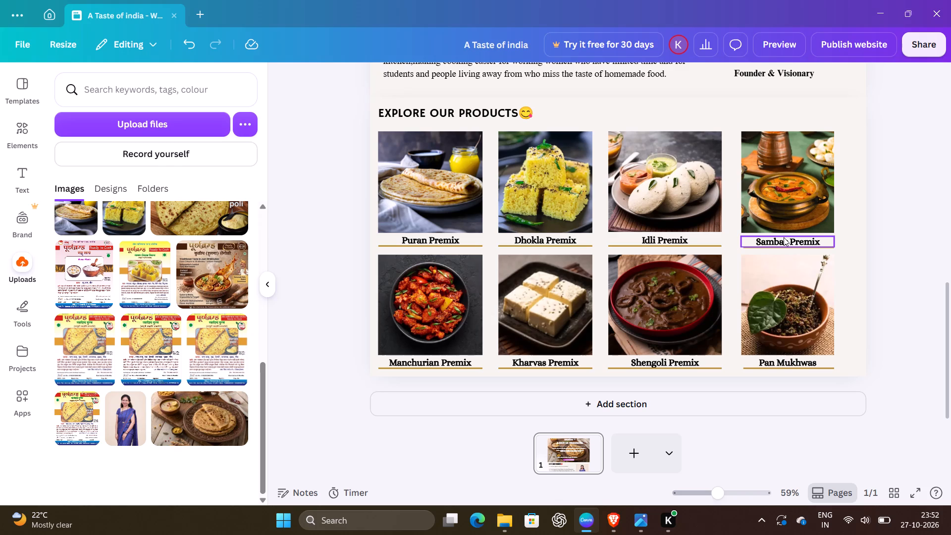
pyautogui.scroll(6, 843, 295)
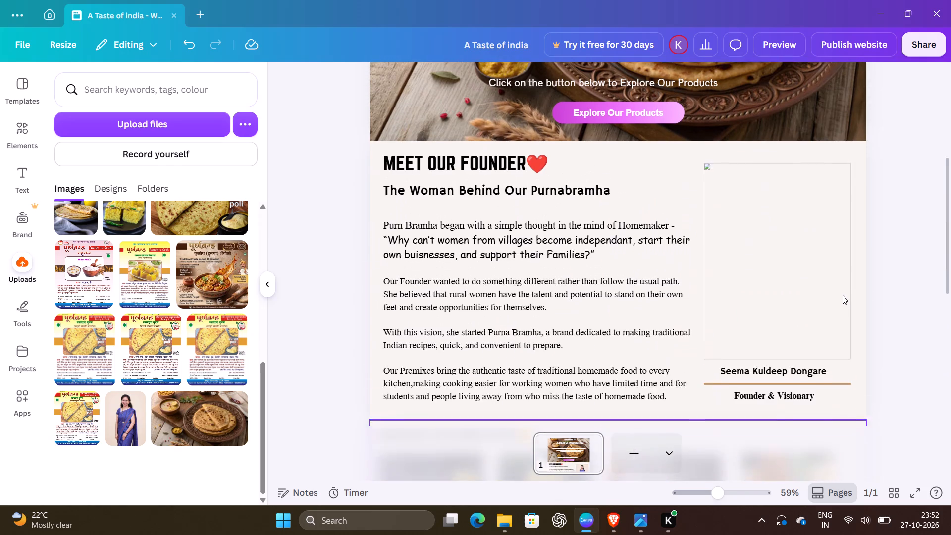
pyautogui.scroll(-1, 843, 295)
pyautogui.rightClick(768, 262)
pyautogui.rightClick(768, 262)
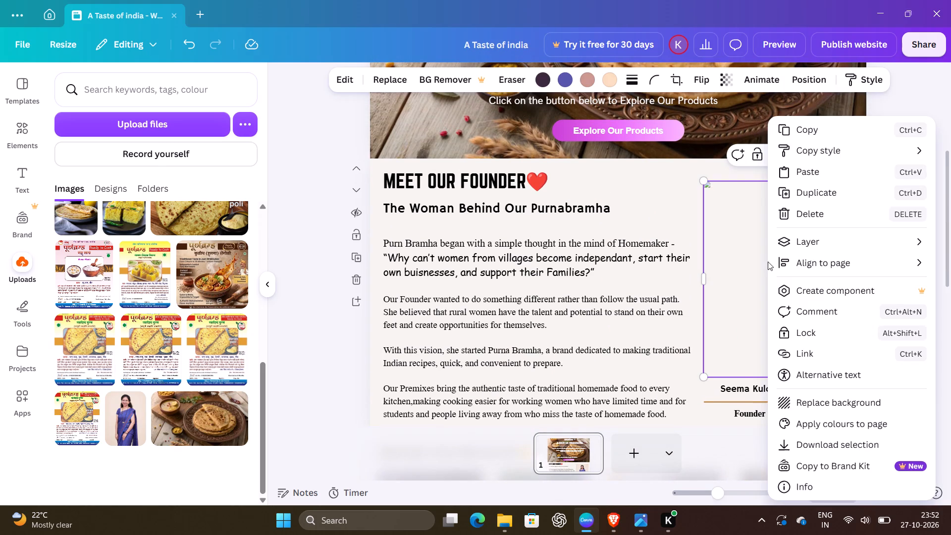
pyautogui.rightClick(741, 235)
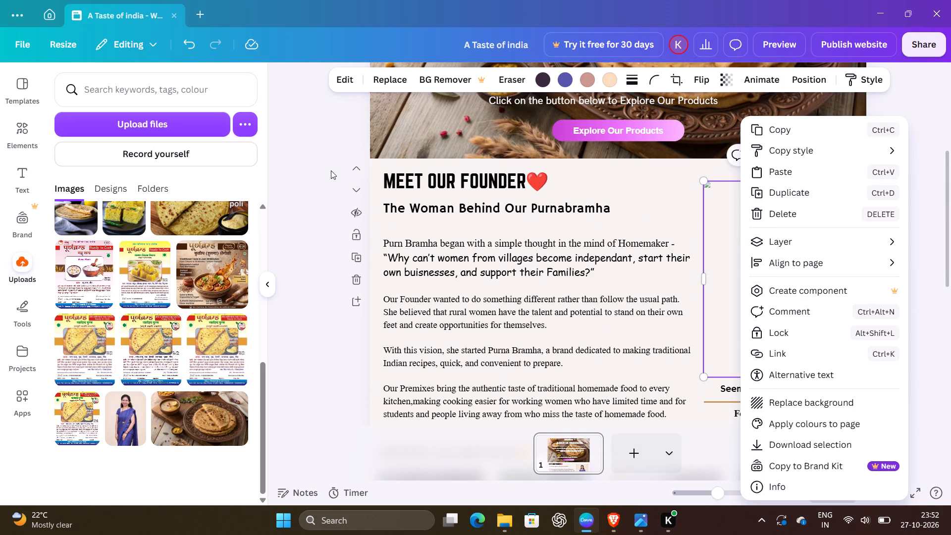
pyautogui.click(331, 170)
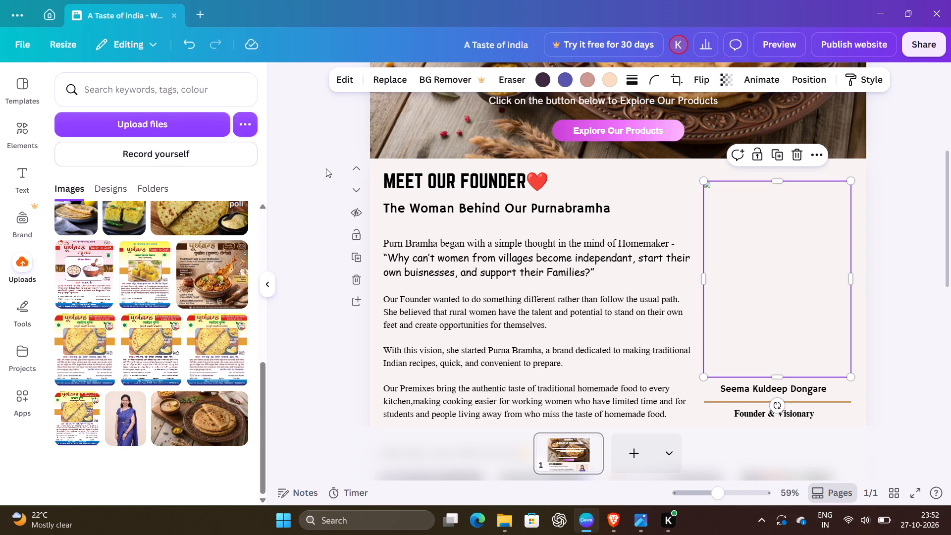
pyautogui.click(11, 45)
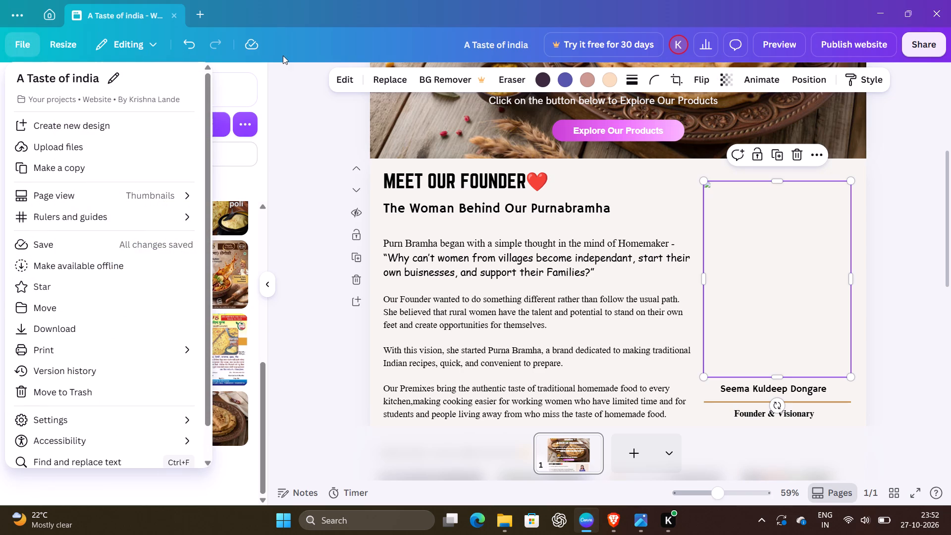
pyautogui.click(308, 122)
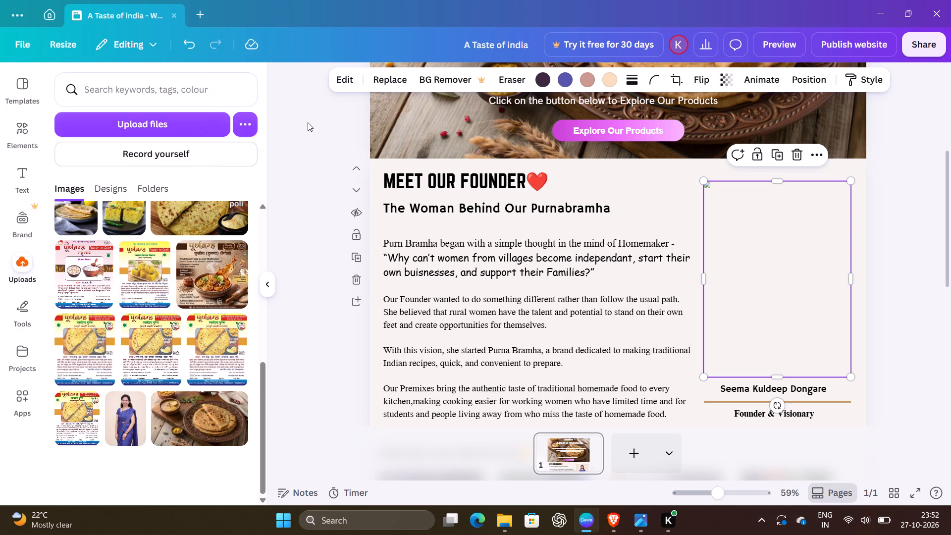
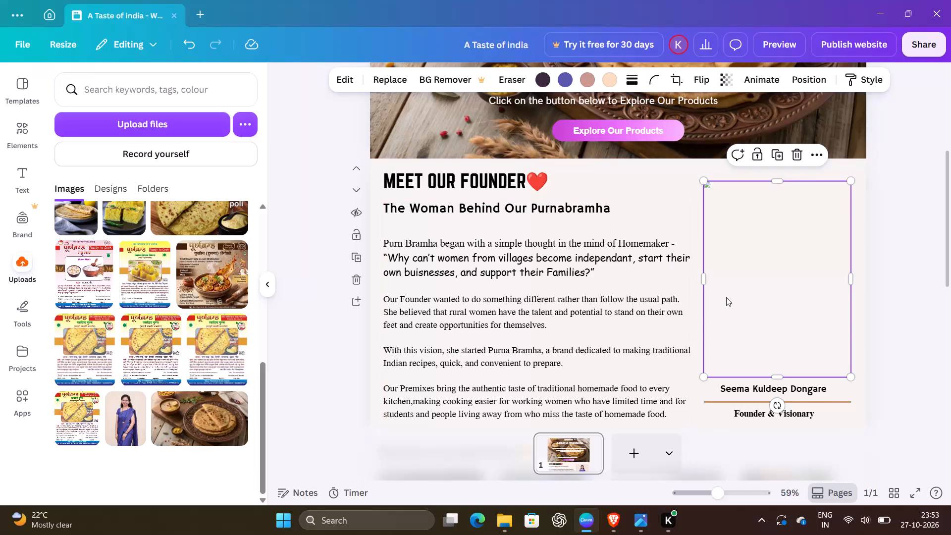
# Delete the two overlapping blank founder images above the founder's name in the Meet Our Founder section.
pyautogui.rightClick(726, 297)
pyautogui.rightClick(726, 297)
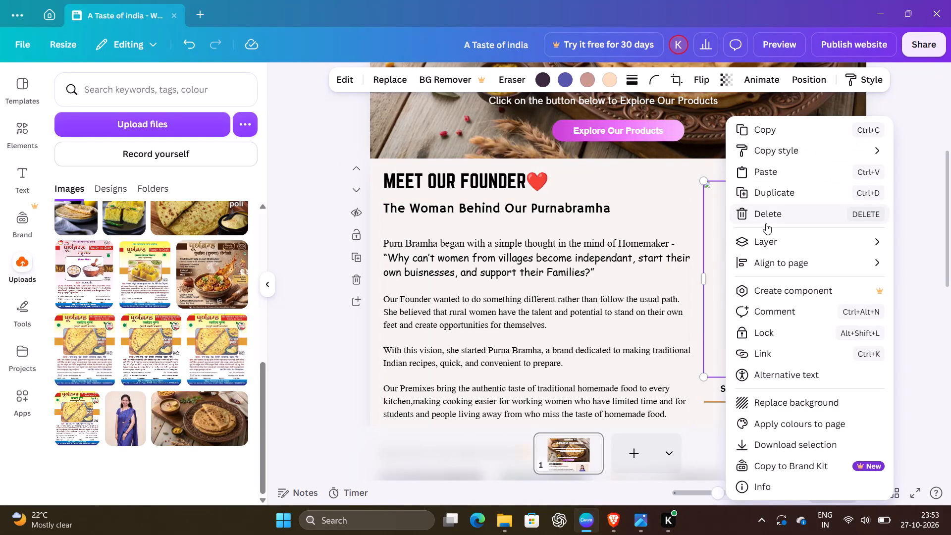
pyautogui.click(766, 223)
pyautogui.rightClick(766, 223)
pyautogui.rightClick(766, 223)
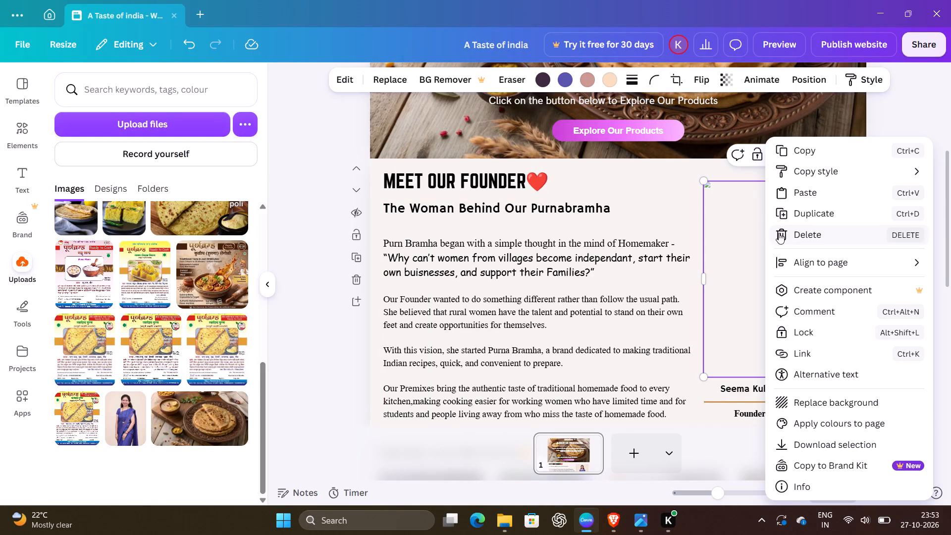
pyautogui.click(779, 233)
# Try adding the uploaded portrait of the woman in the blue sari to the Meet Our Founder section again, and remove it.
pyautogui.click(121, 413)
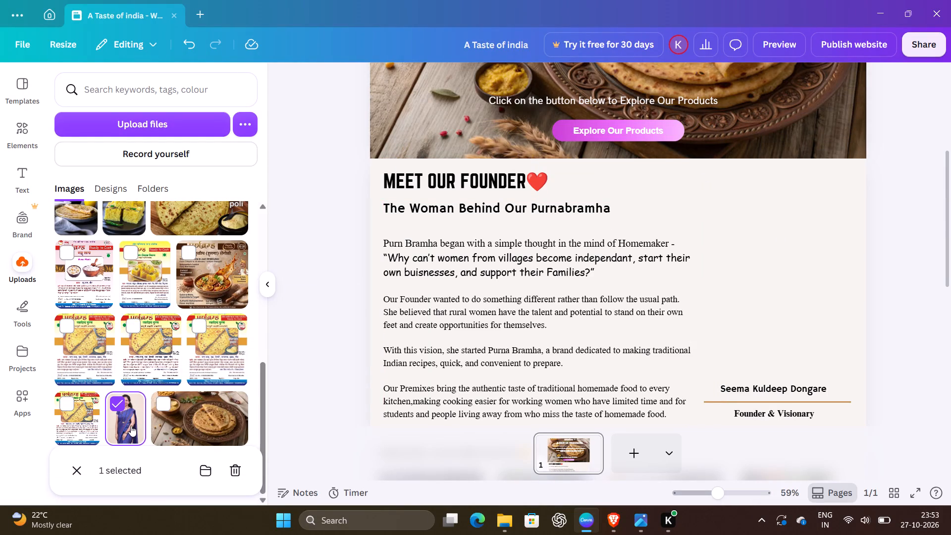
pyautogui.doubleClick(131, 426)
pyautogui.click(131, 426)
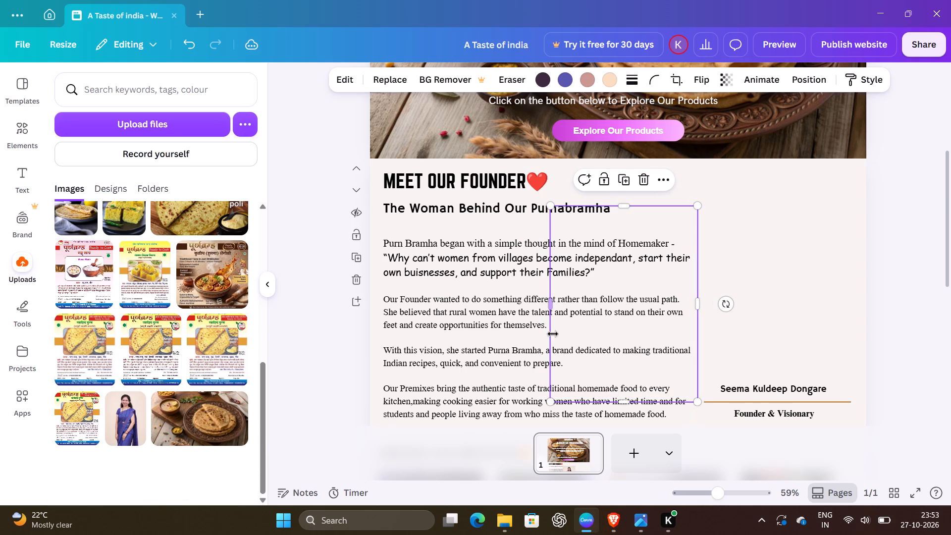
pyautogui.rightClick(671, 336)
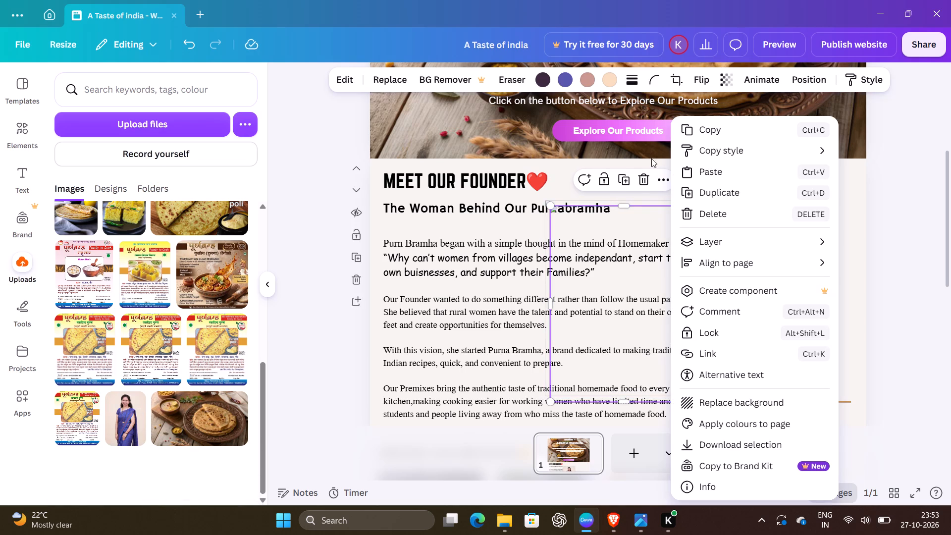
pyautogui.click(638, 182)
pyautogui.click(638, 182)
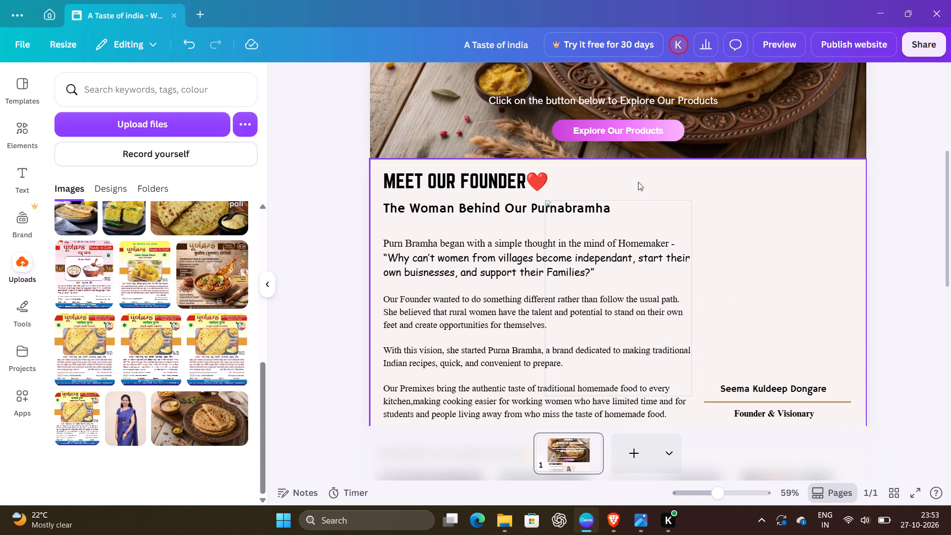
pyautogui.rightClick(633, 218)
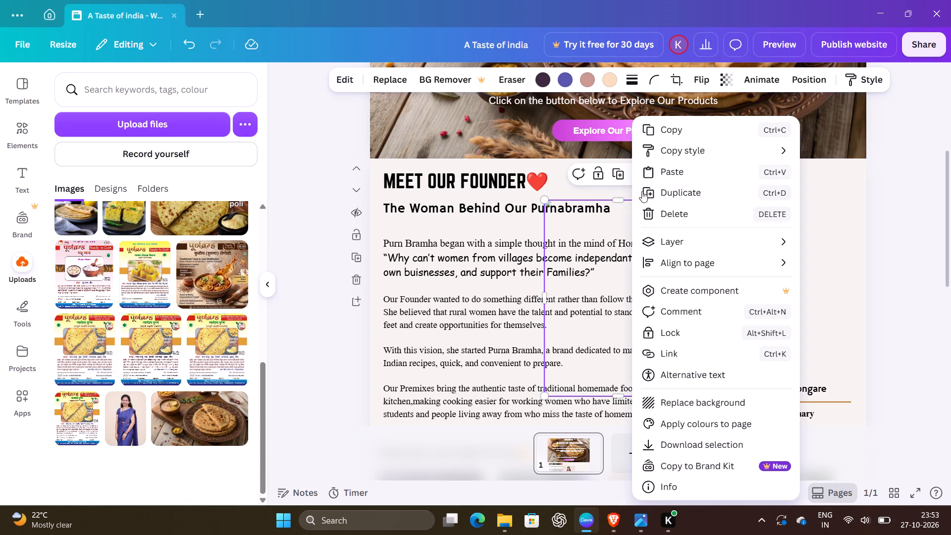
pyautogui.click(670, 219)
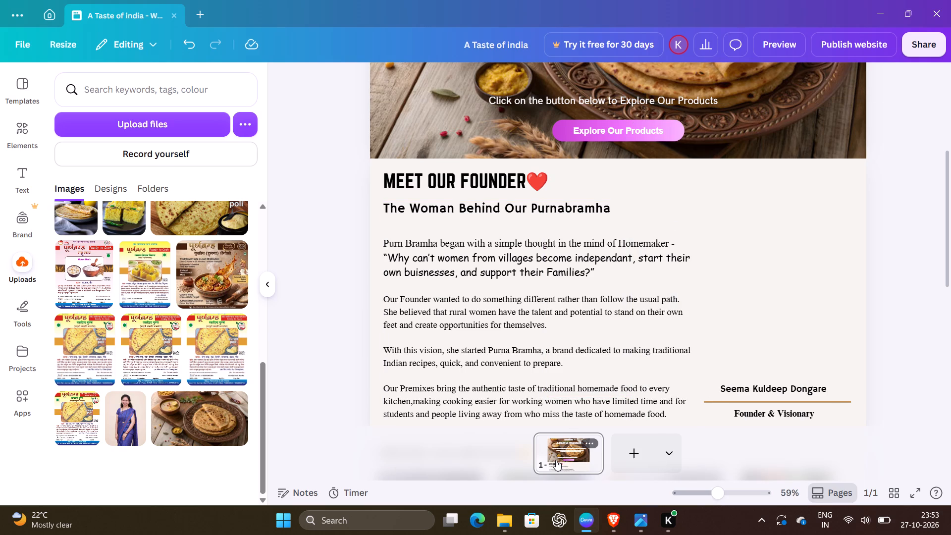
# Open the link settings of the Explore Our Products button in the hero section and examine the available link types.
pyautogui.scroll(6, 556, 460)
pyautogui.scroll(6, 373, 378)
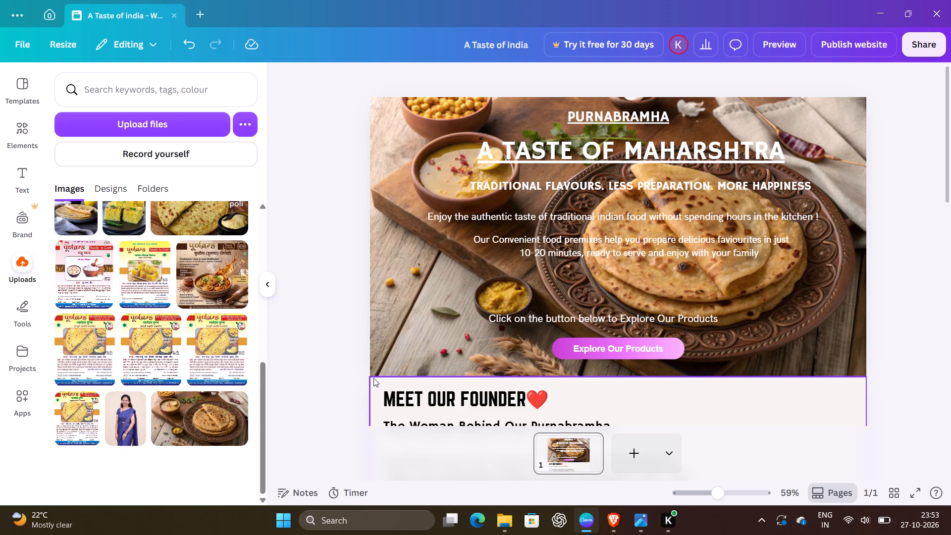
pyautogui.click(593, 343)
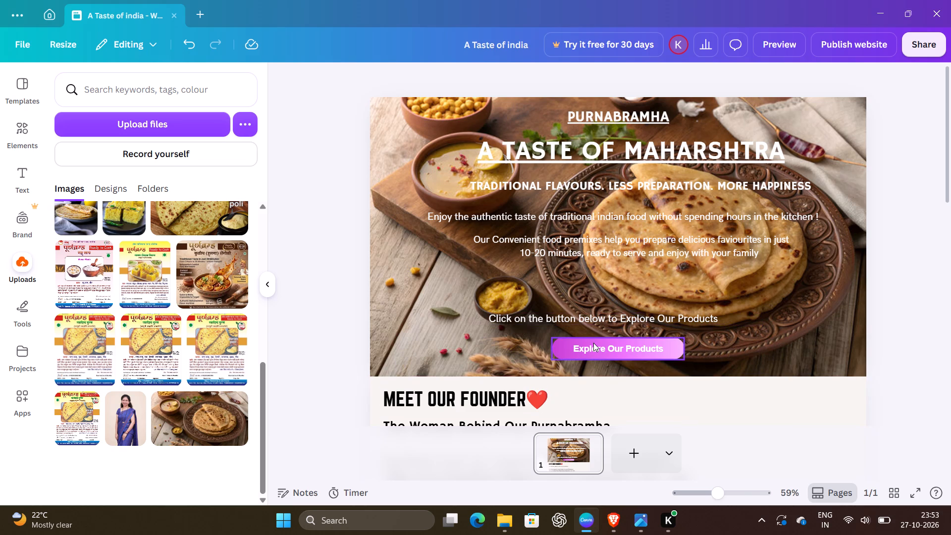
pyautogui.doubleClick(549, 418)
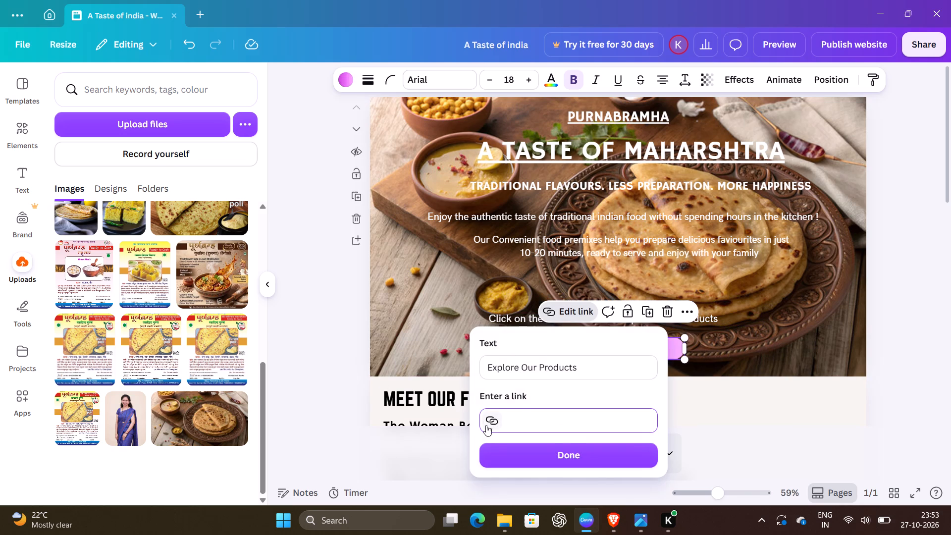
pyautogui.click(488, 422)
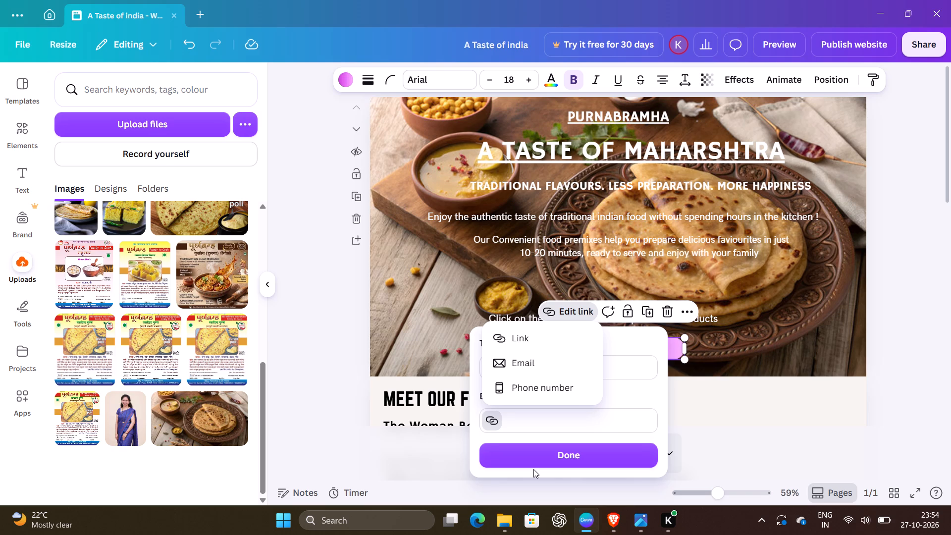
pyautogui.scroll(-2, 533, 469)
pyautogui.scroll(-2, 735, 414)
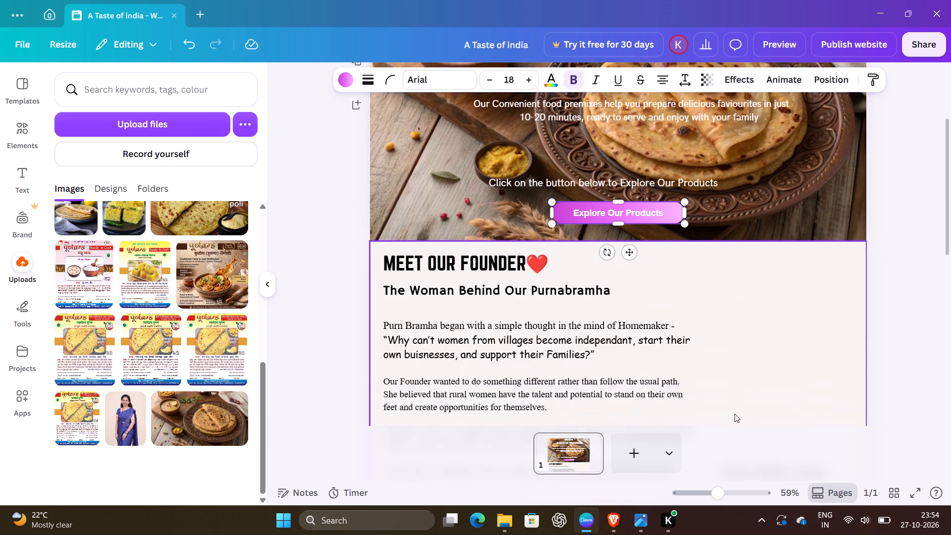
pyautogui.scroll(-1, 735, 414)
pyautogui.doubleClick(530, 246)
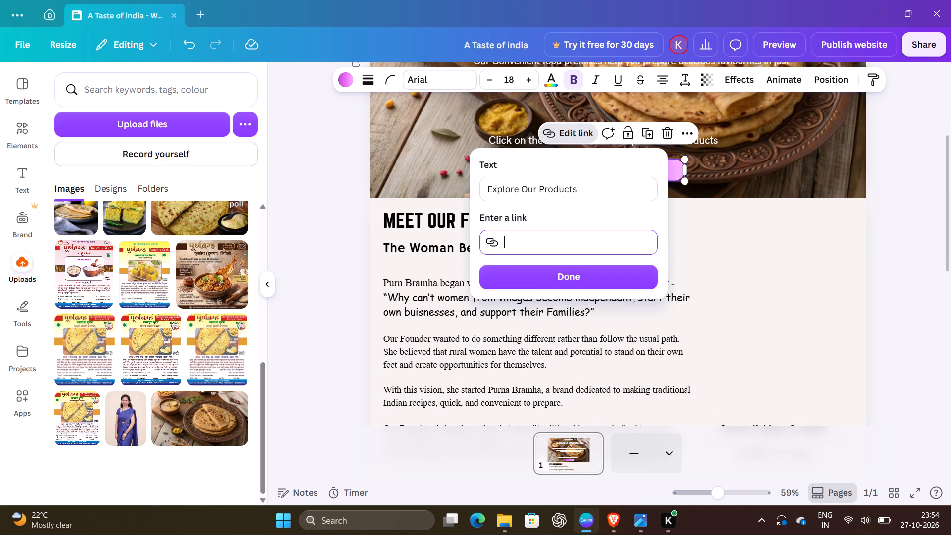
pyautogui.click(530, 246)
pyautogui.click(497, 242)
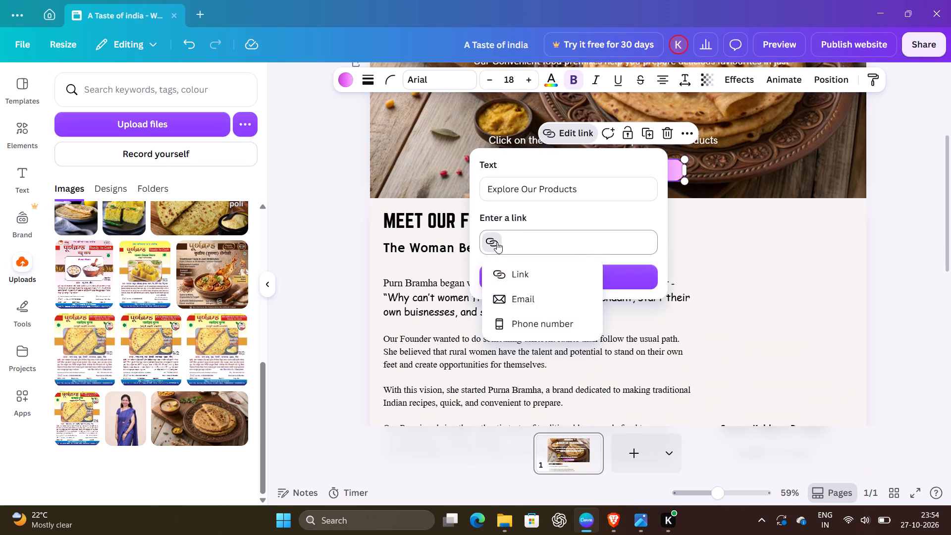
pyautogui.doubleClick(510, 241)
pyautogui.press('BackSpace')
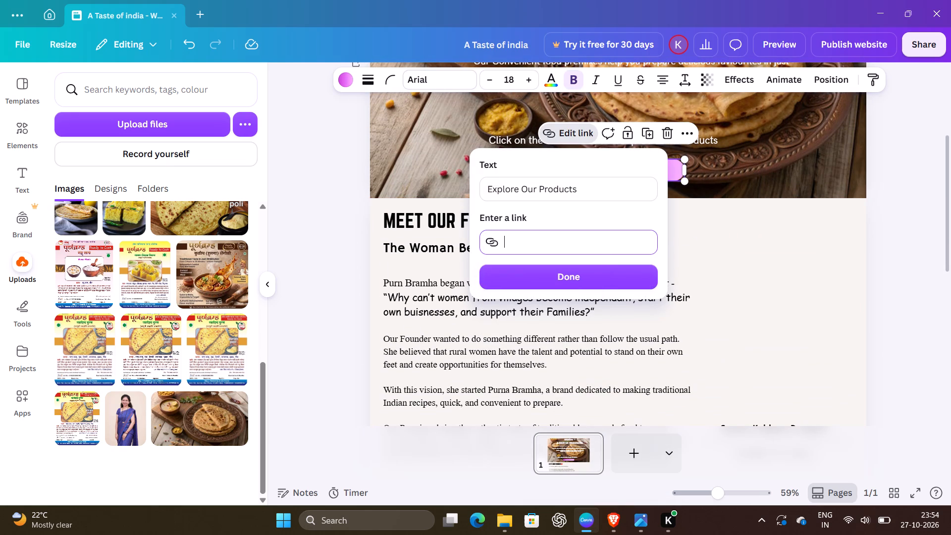
pyautogui.click(487, 237)
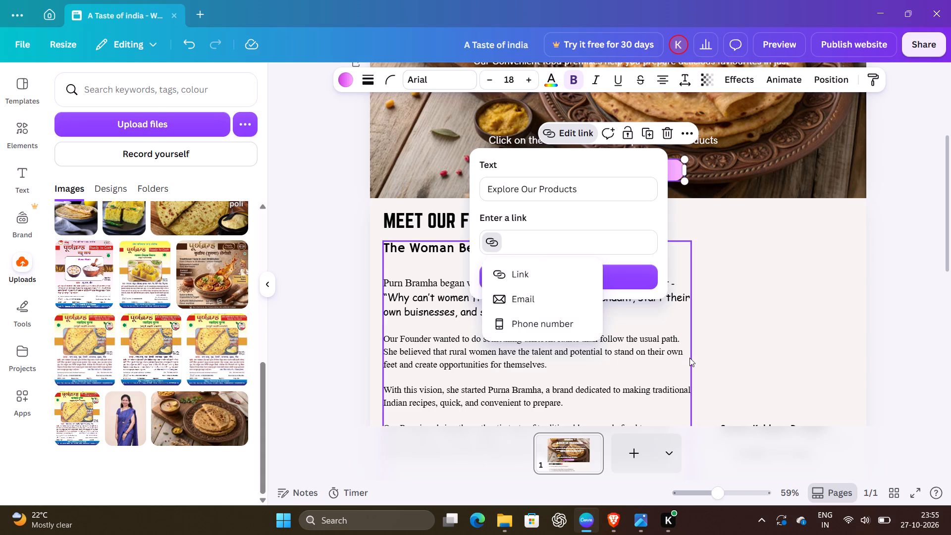
pyautogui.click(926, 317)
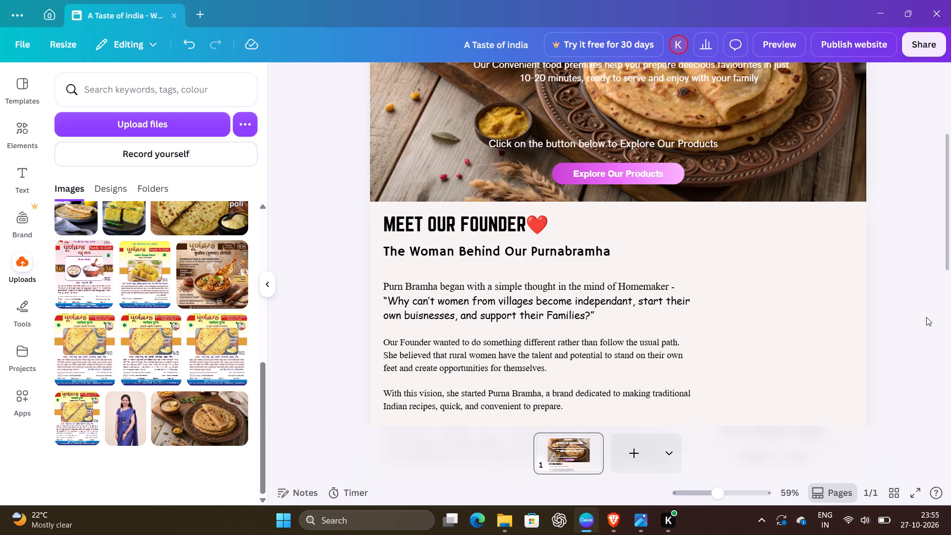
# Select the Explore Our Products section at the end of the page and copy it.
pyautogui.scroll(-6, 713, 423)
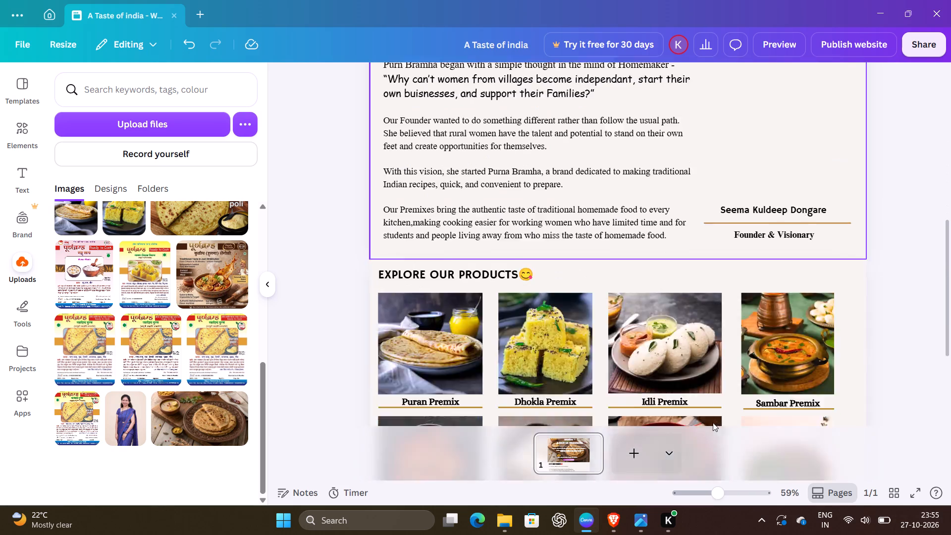
pyautogui.click(643, 305)
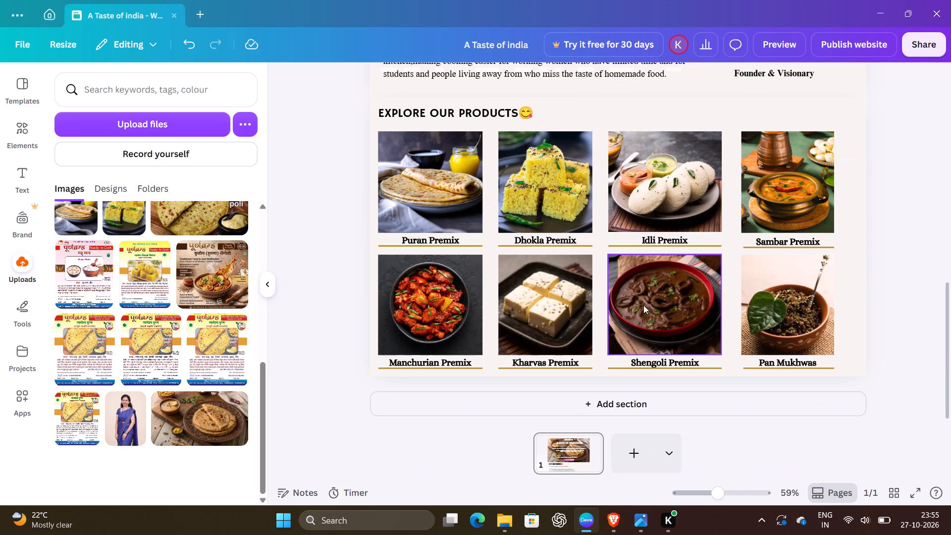
pyautogui.click(595, 344)
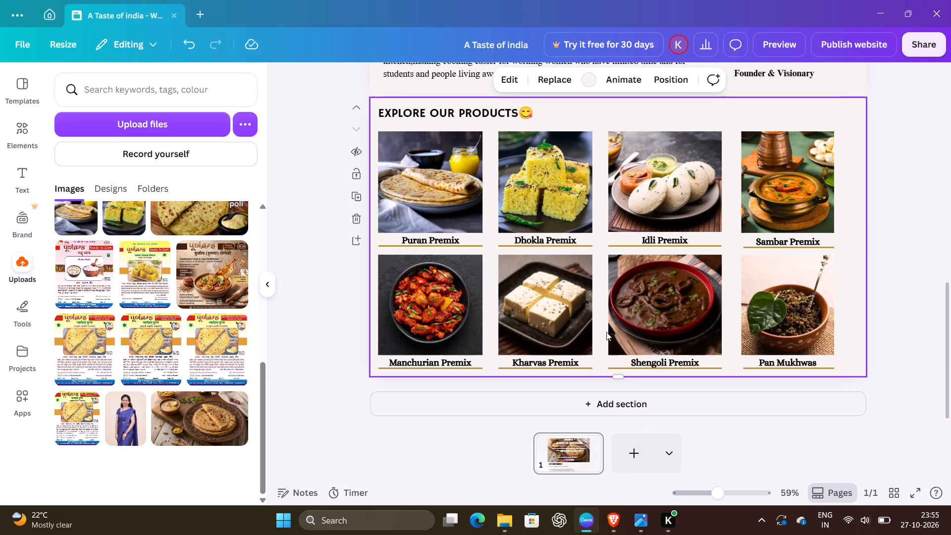
pyautogui.scroll(3, 606, 332)
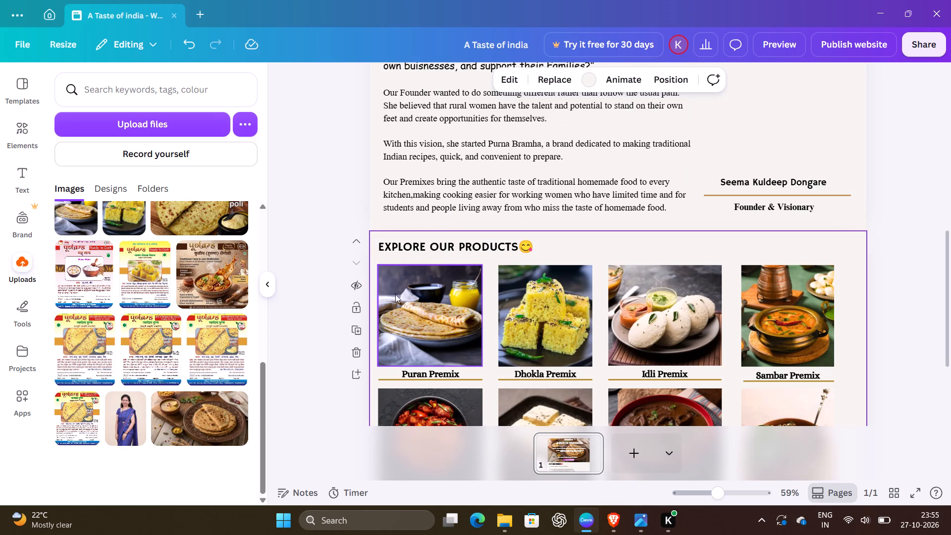
pyautogui.rightClick(591, 257)
pyautogui.rightClick(591, 257)
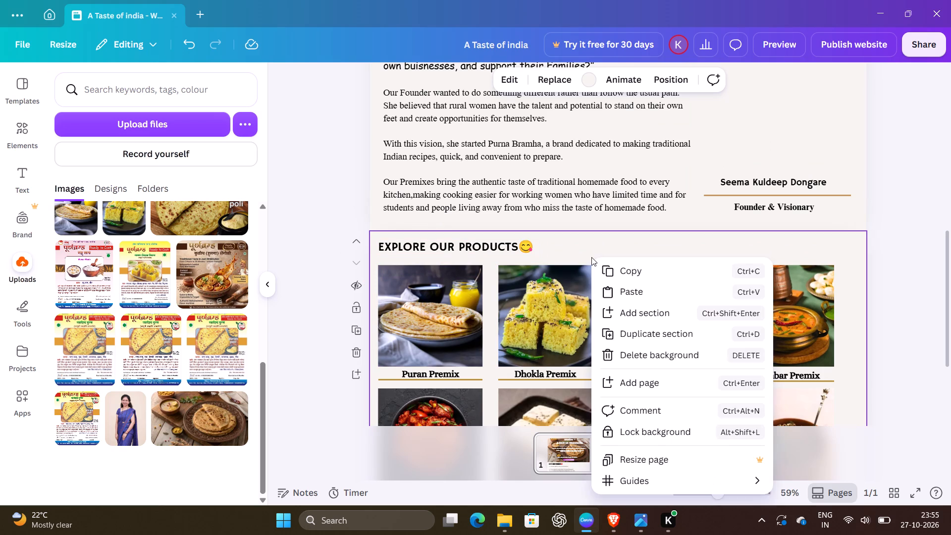
pyautogui.click(614, 272)
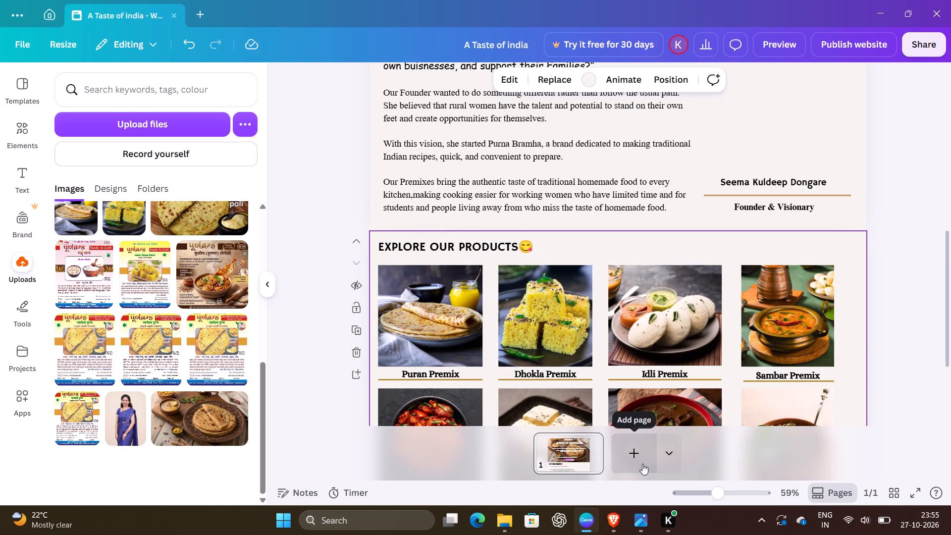
# Add a blank second page to the website design.
pyautogui.click(642, 464)
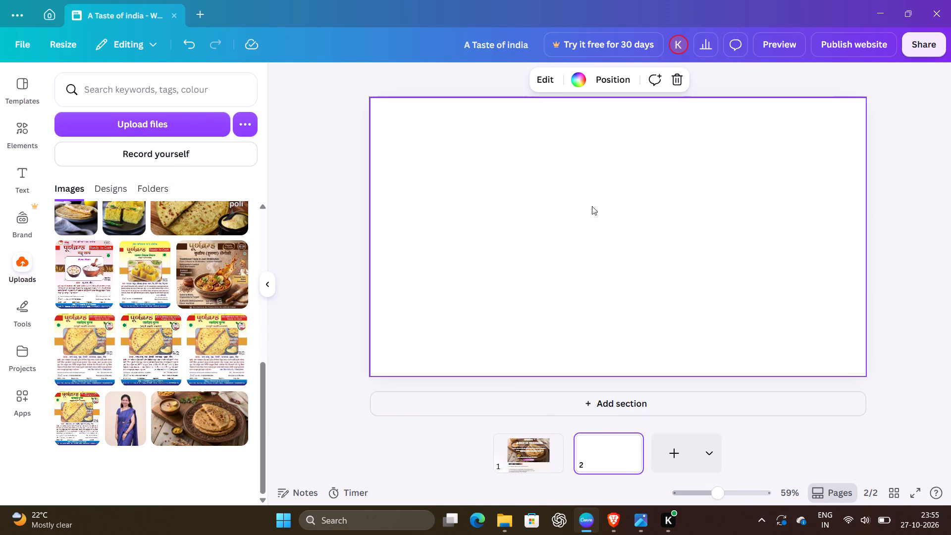
# Return to the Explore Our Products section on page 1.
pyautogui.click(544, 460)
pyautogui.scroll(-5, 518, 181)
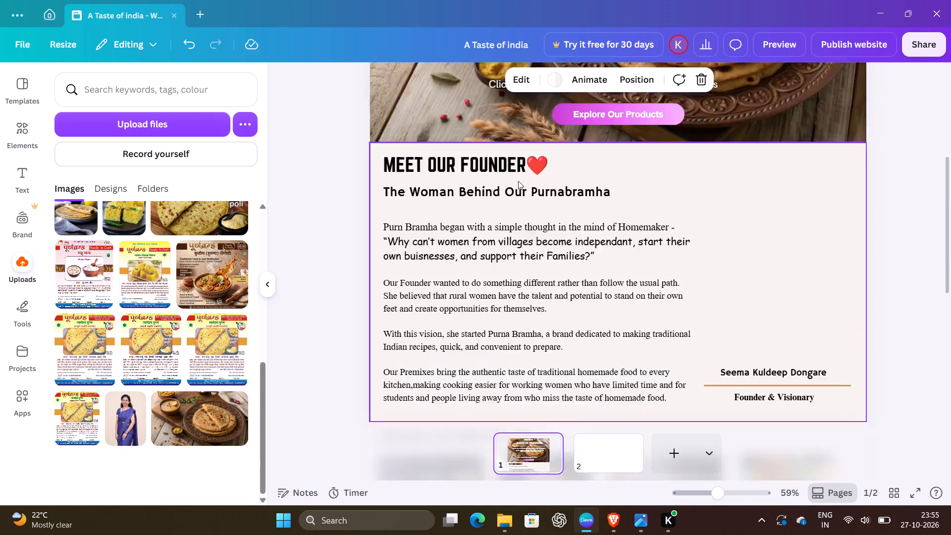
pyautogui.scroll(-2, 518, 181)
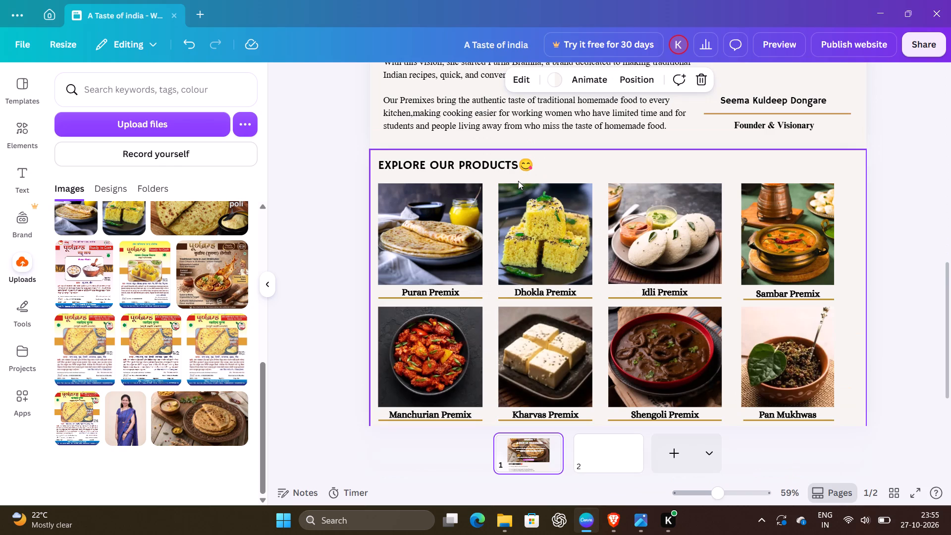
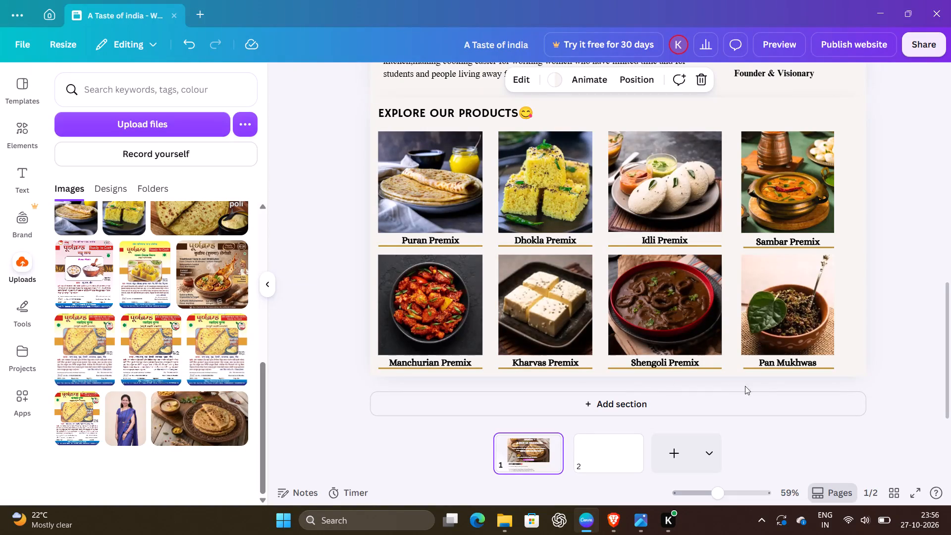
# Paste the copied background of the Explore Our Products section onto blank page 2.
pyautogui.click(711, 373)
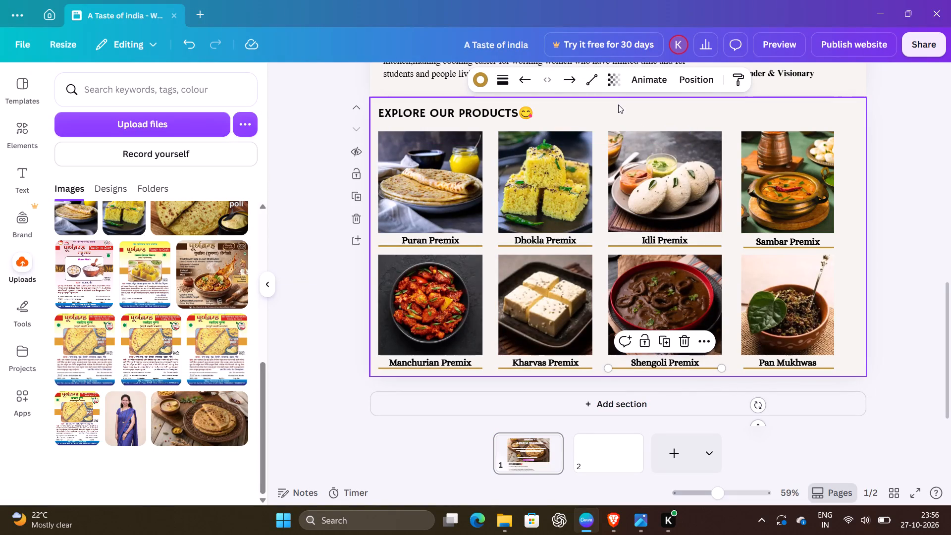
pyautogui.click(619, 106)
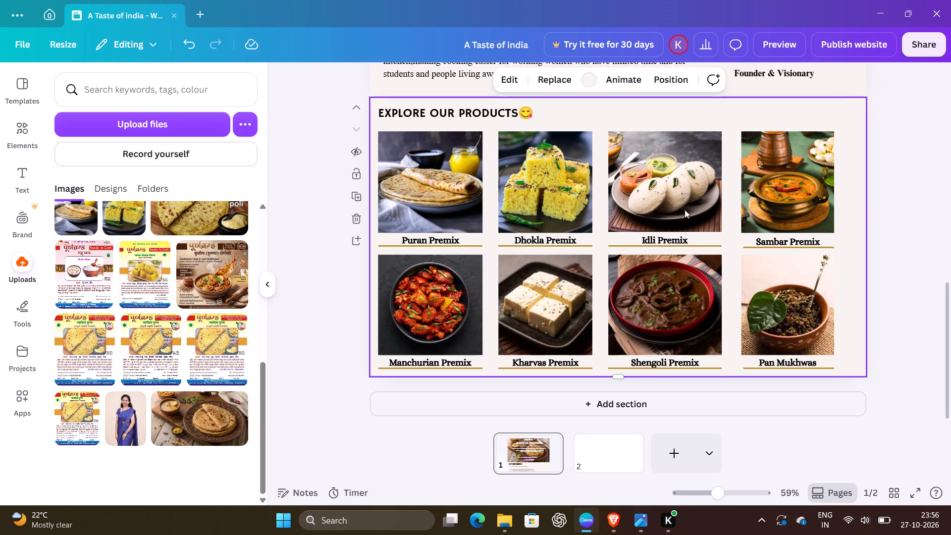
pyautogui.click(594, 439)
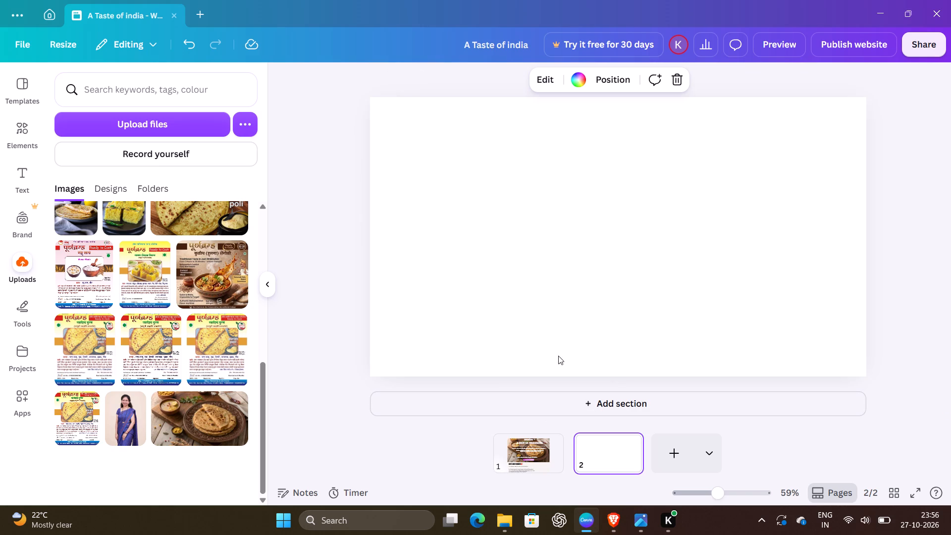
pyautogui.rightClick(534, 251)
pyautogui.rightClick(534, 251)
pyautogui.click(576, 289)
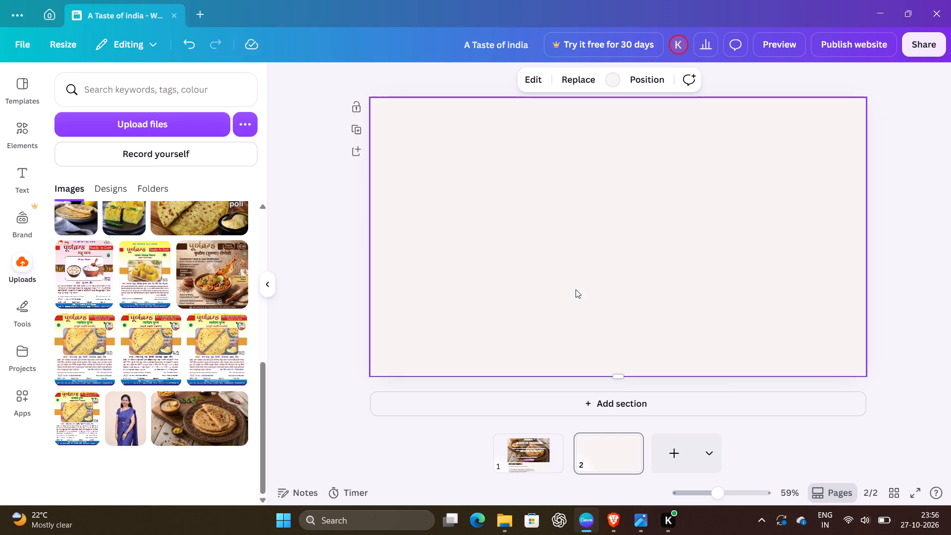
# Select the heading and all eight product images with their names in page 1's Explore Our Products section and copy them.
pyautogui.click(533, 451)
pyautogui.scroll(-7, 400, 282)
pyautogui.scroll(1, 400, 282)
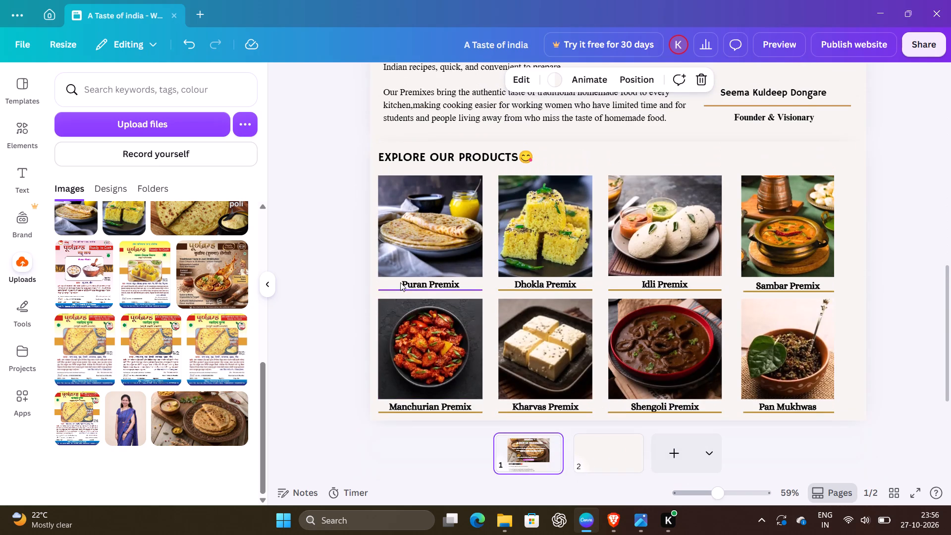
pyautogui.click(374, 146)
pyautogui.moveTo(374, 146); pyautogui.dragTo(775, 165)
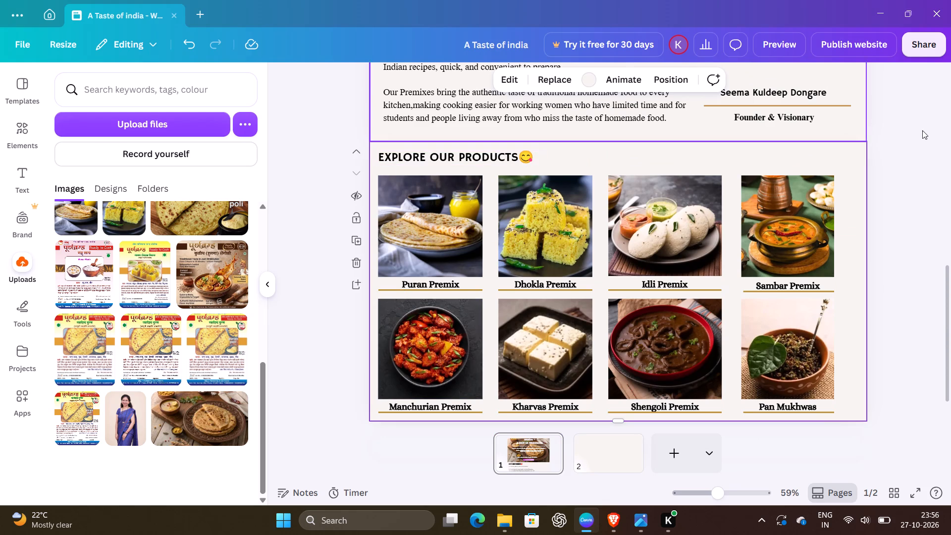
pyautogui.moveTo(860, 151); pyautogui.dragTo(859, 151)
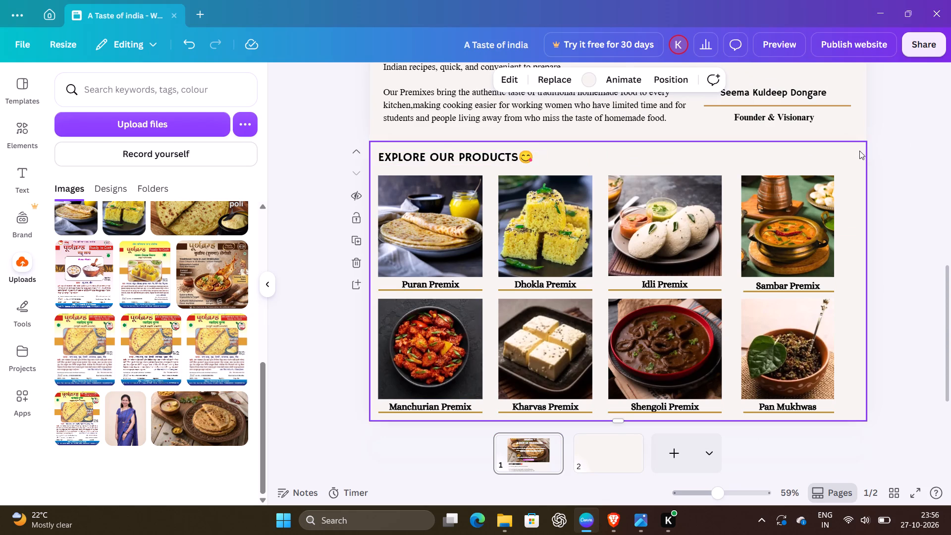
pyautogui.moveTo(859, 151); pyautogui.dragTo(435, 380)
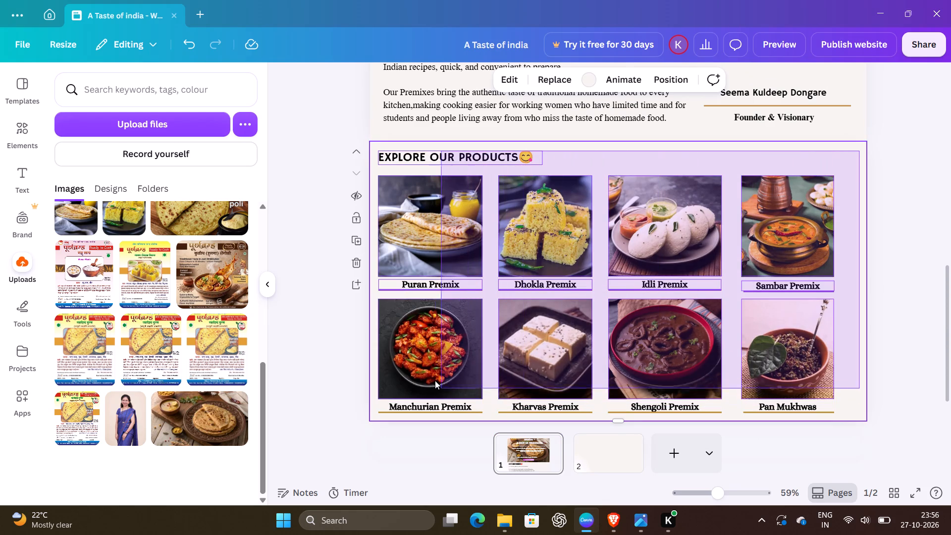
pyautogui.moveTo(435, 380); pyautogui.dragTo(391, 401)
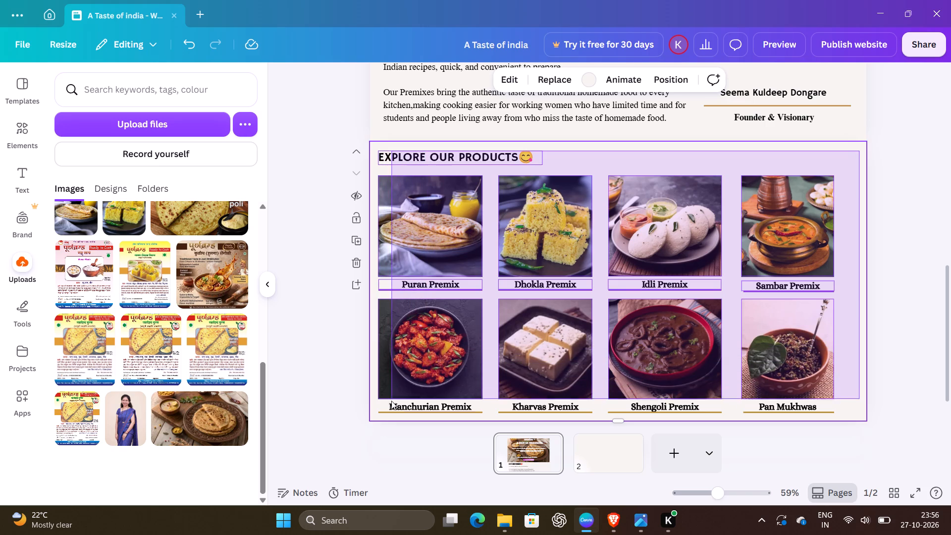
pyautogui.moveTo(391, 401); pyautogui.dragTo(374, 422)
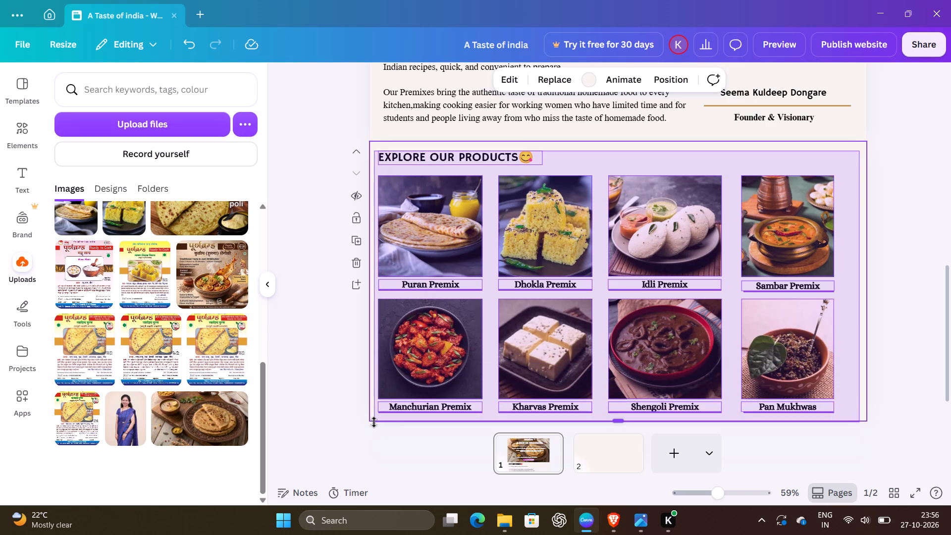
pyautogui.moveTo(374, 422); pyautogui.dragTo(373, 405)
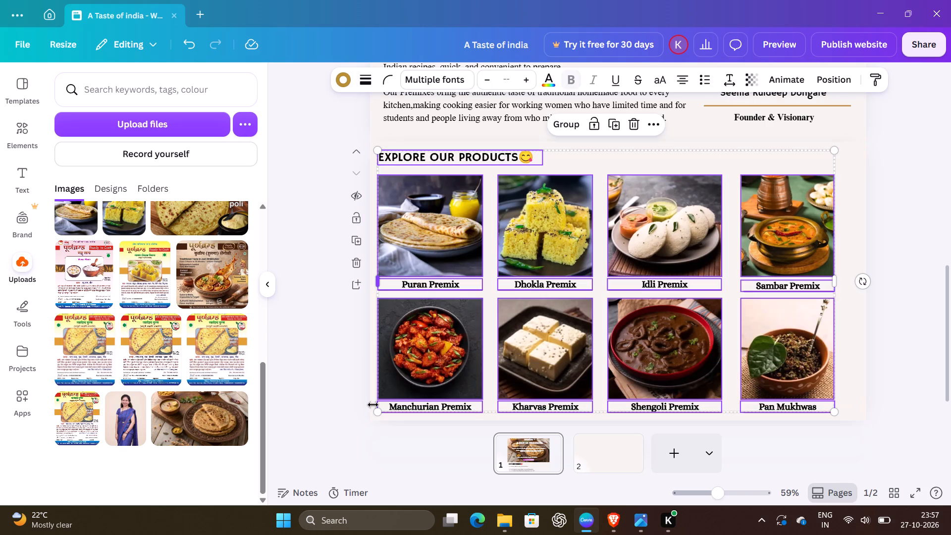
pyautogui.hotkey('ctrl', 'c')
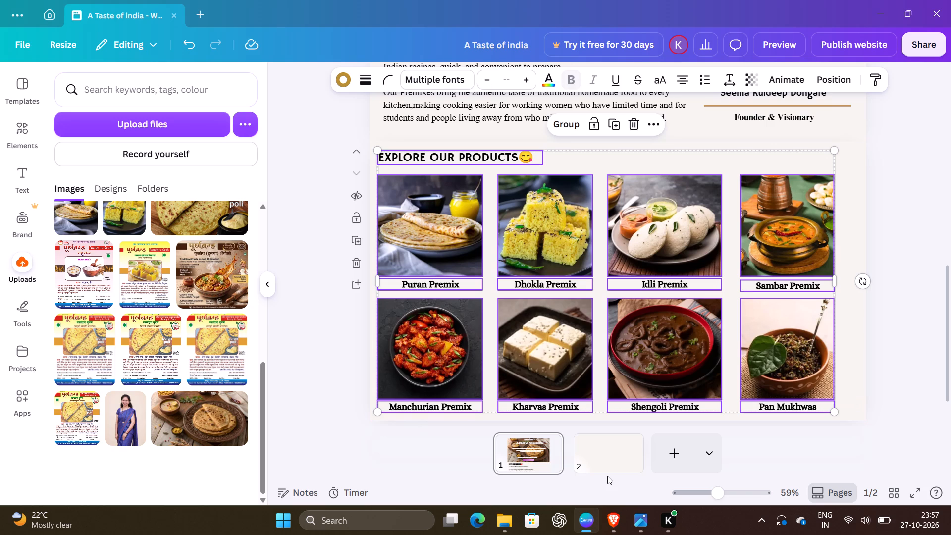
# Paste the copied Explore Our Products heading, product images and labels onto page 2.
pyautogui.click(607, 476)
pyautogui.click(607, 452)
pyautogui.doubleClick(402, 122)
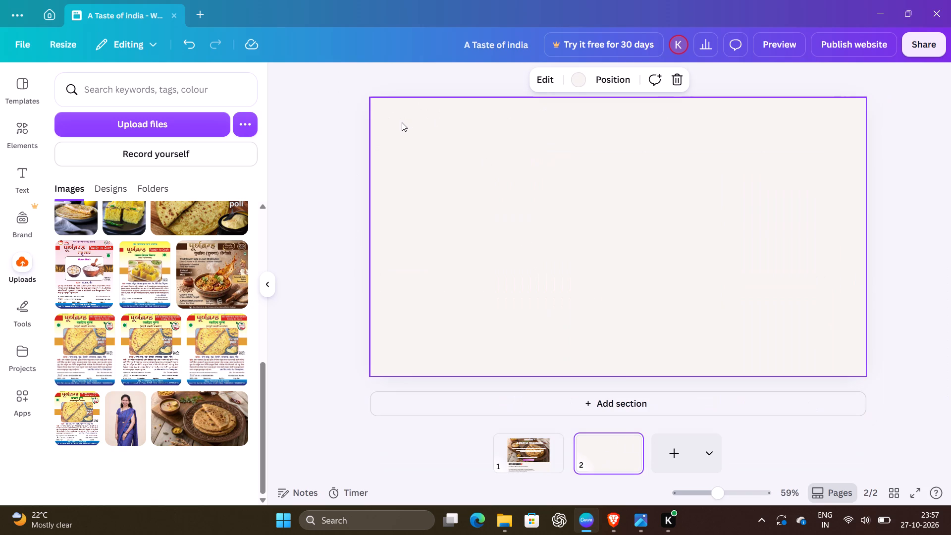
pyautogui.tripleClick(392, 106)
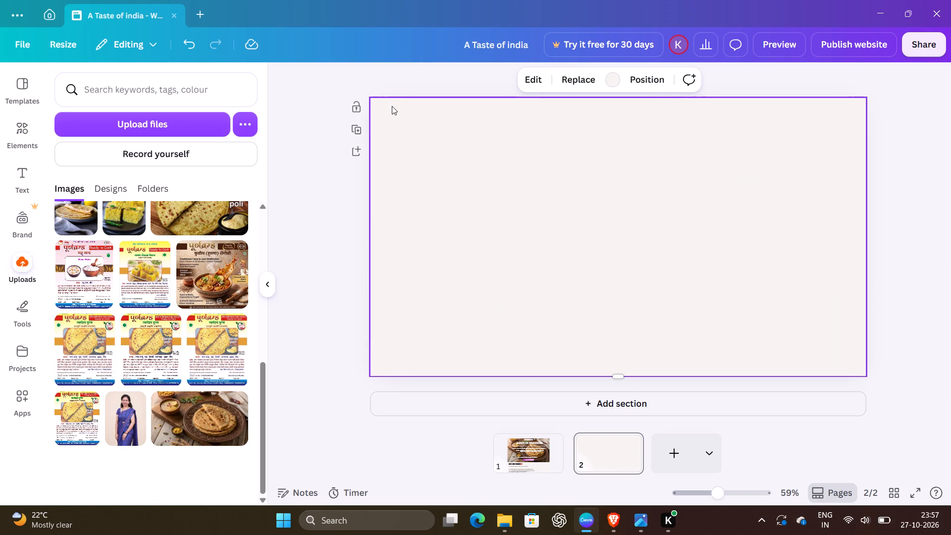
pyautogui.hotkey('ctrl', 'v')
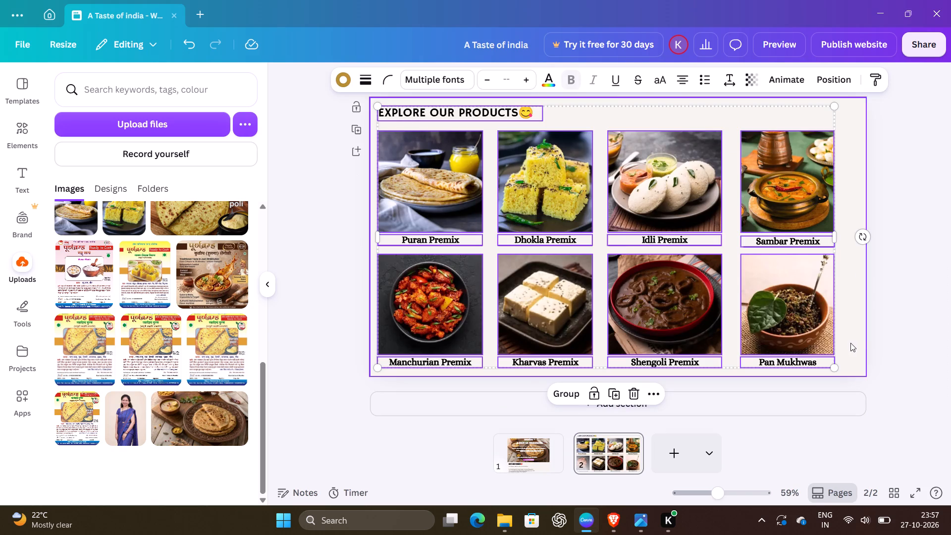
pyautogui.click(877, 336)
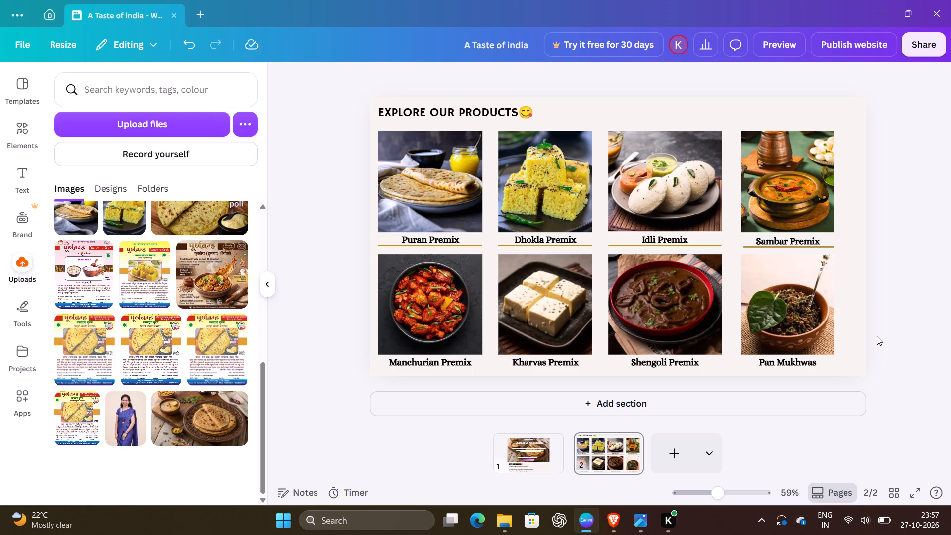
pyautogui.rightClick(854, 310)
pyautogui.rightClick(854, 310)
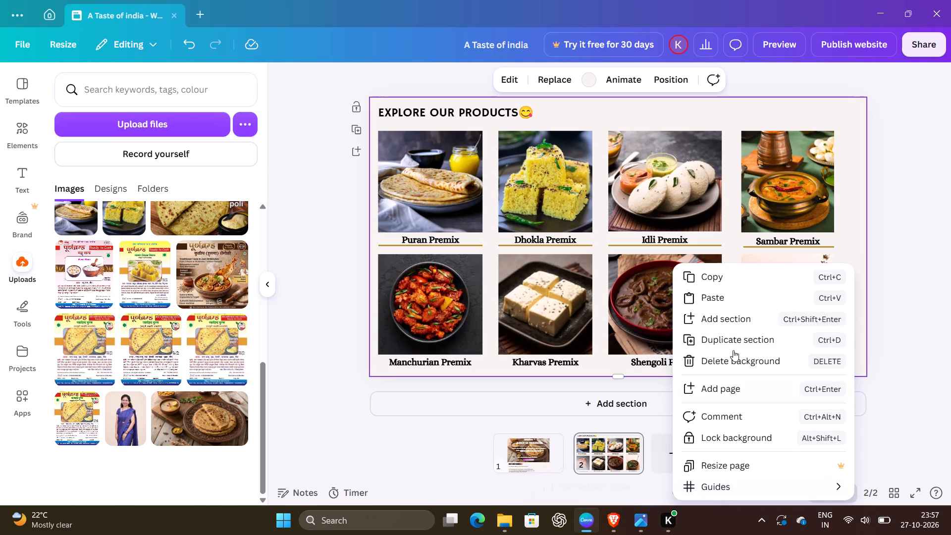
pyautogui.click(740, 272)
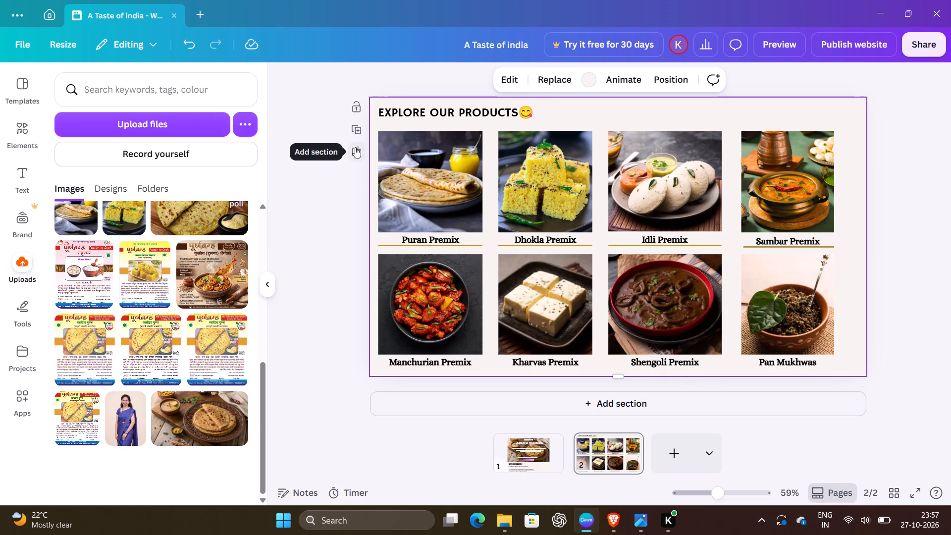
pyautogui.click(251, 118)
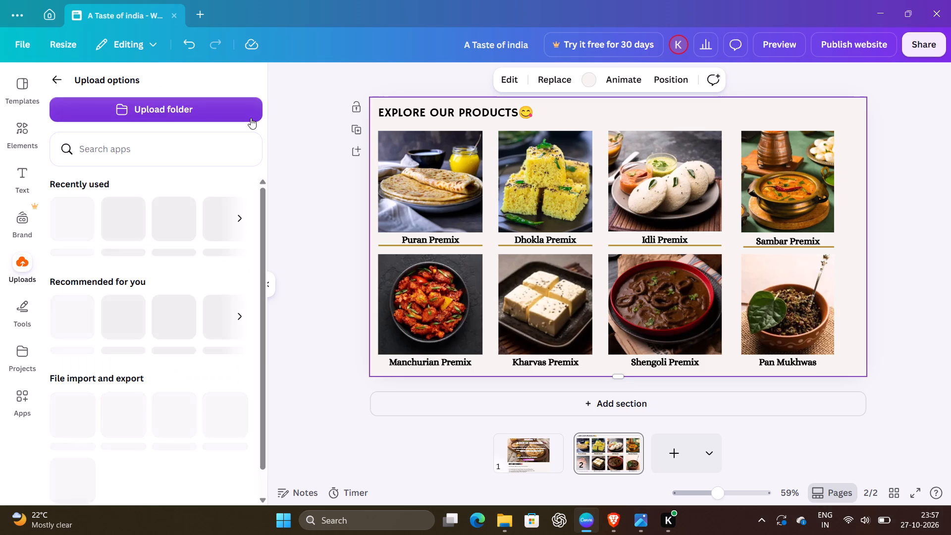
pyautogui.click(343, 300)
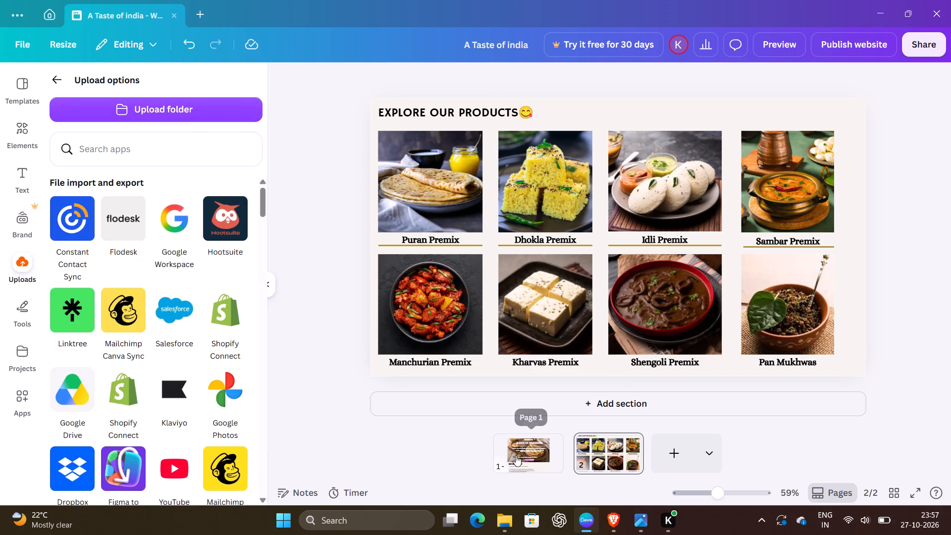
# Return to page 1 and look through it down to the Explore Our Products section, with the uploads view collapsed.
pyautogui.click(516, 455)
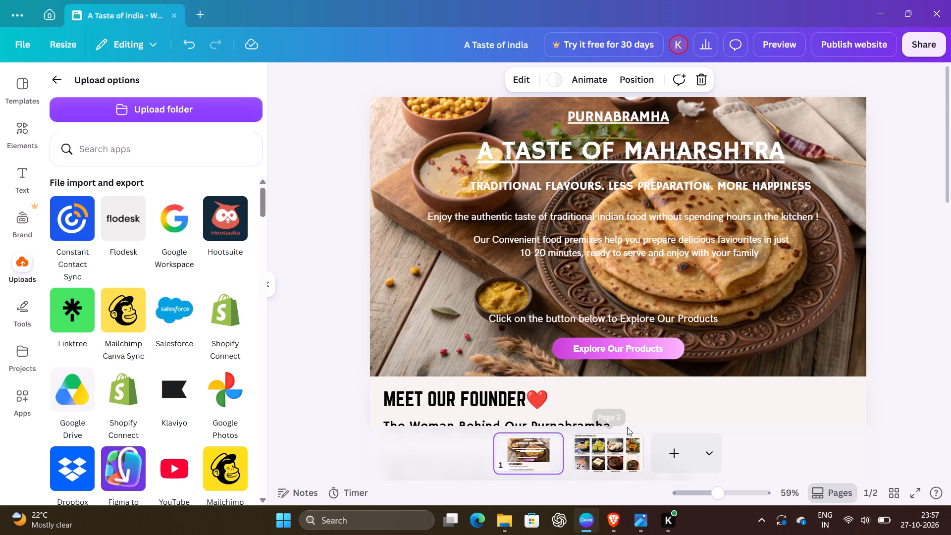
pyautogui.click(910, 352)
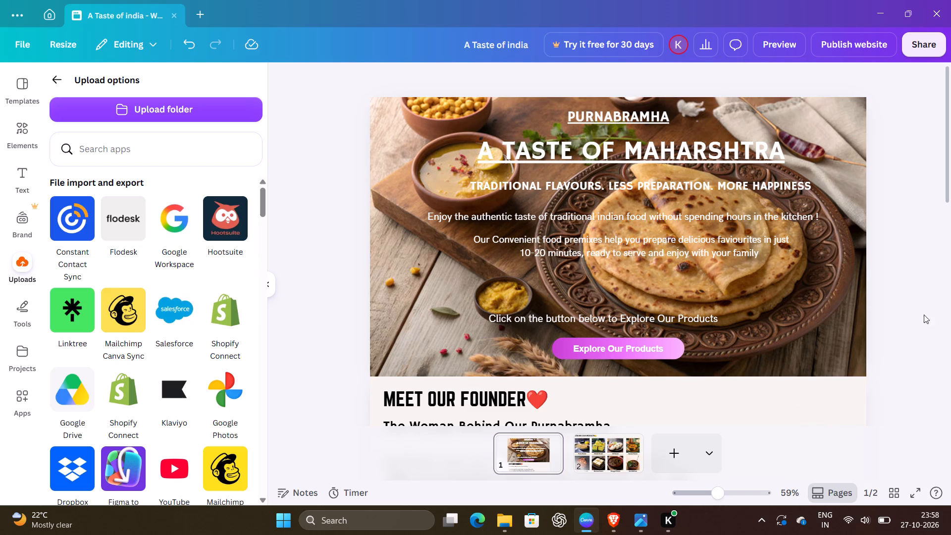
pyautogui.scroll(-2, 894, 325)
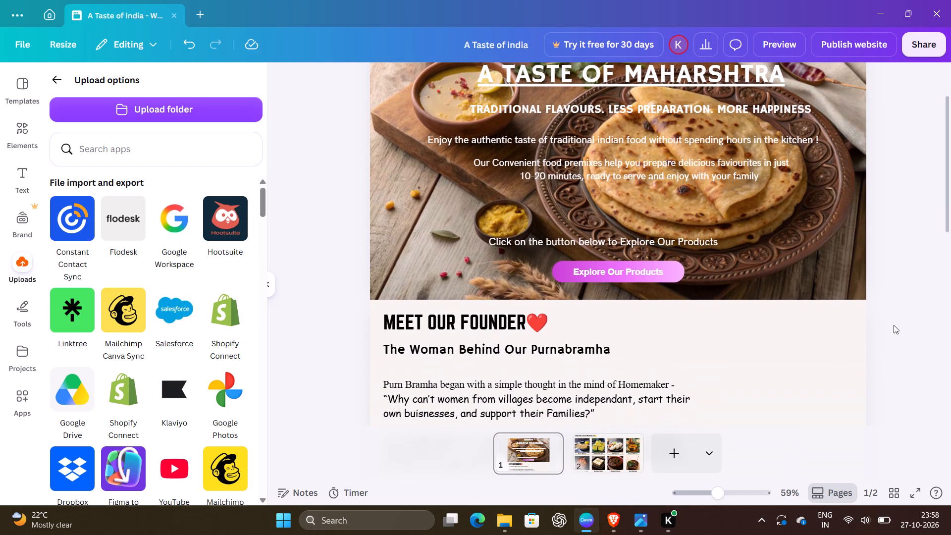
pyautogui.scroll(-1, 894, 325)
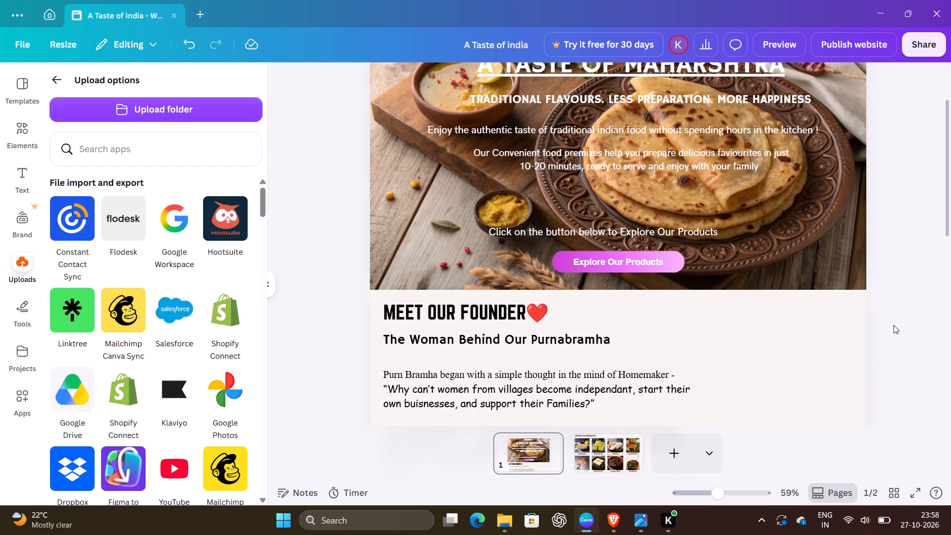
pyautogui.scroll(-1, 894, 325)
pyautogui.click(897, 390)
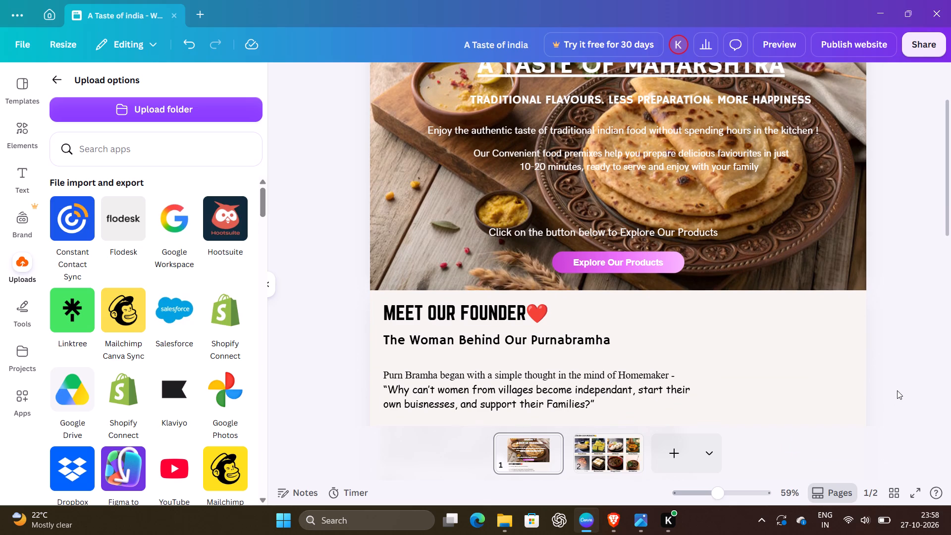
pyautogui.click(47, 80)
pyautogui.click(333, 385)
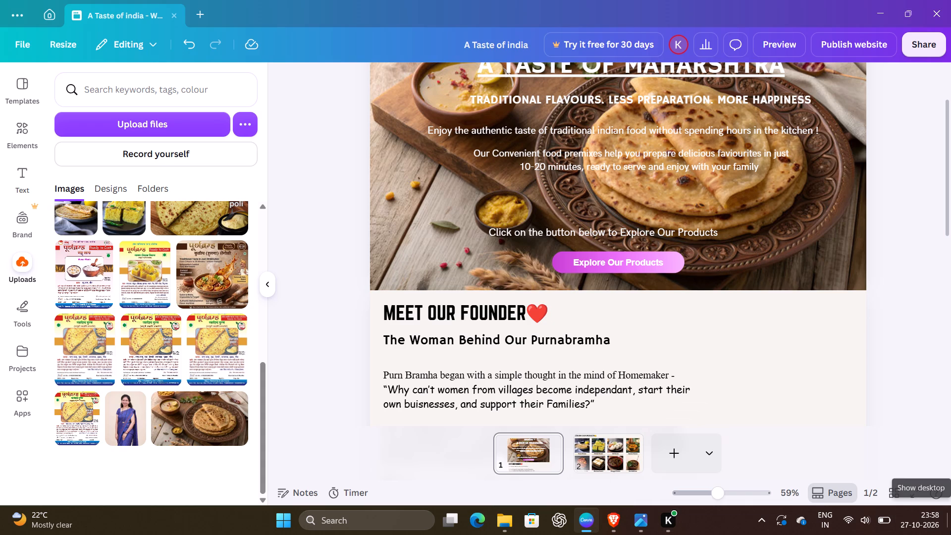
pyautogui.scroll(-4, 950, 531)
pyautogui.click(903, 372)
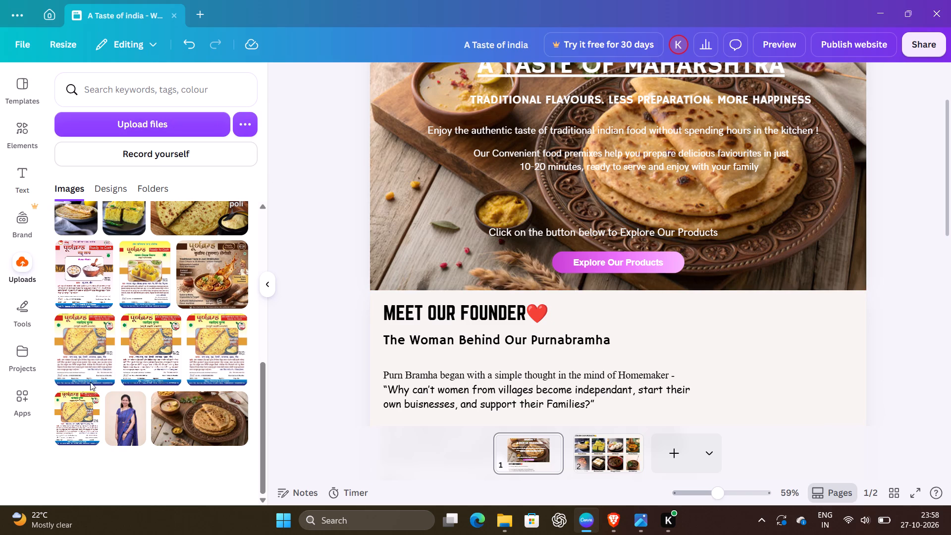
pyautogui.click(264, 279)
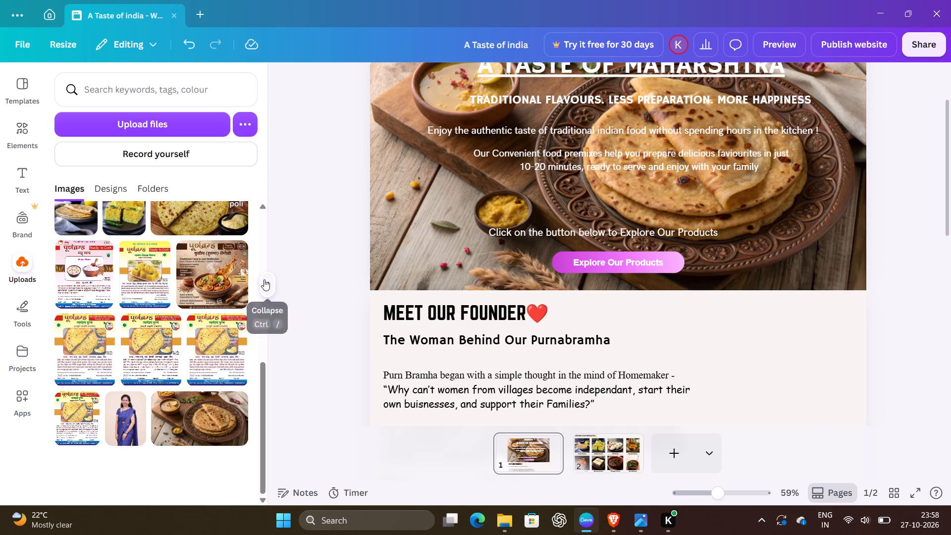
pyautogui.scroll(-6, 650, 422)
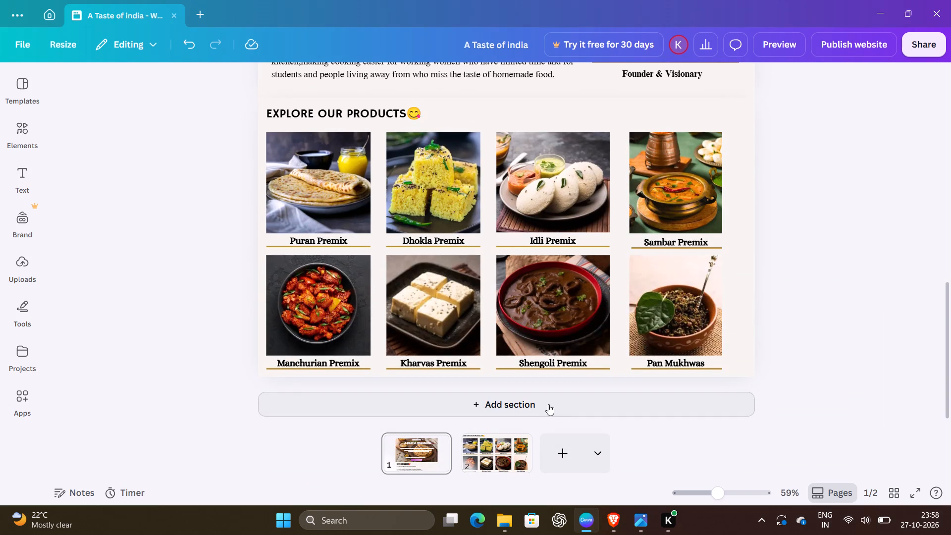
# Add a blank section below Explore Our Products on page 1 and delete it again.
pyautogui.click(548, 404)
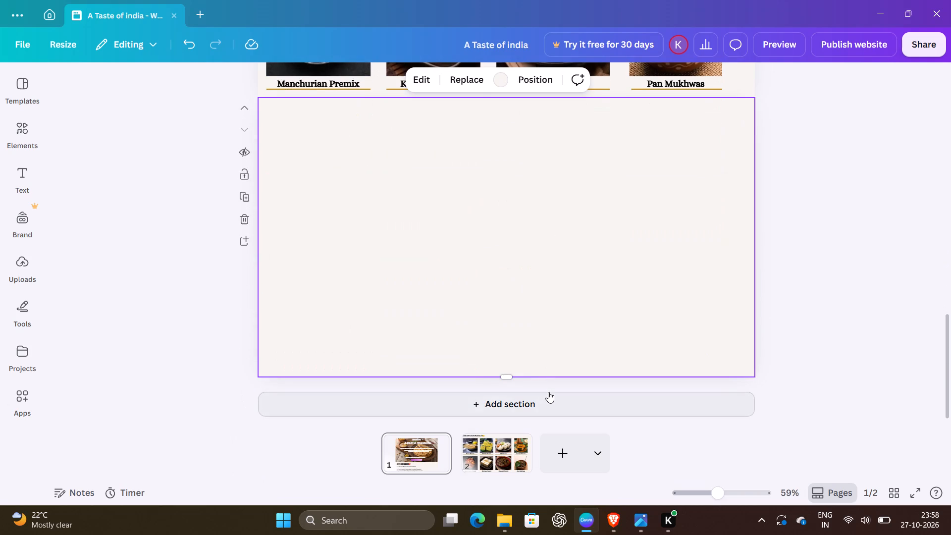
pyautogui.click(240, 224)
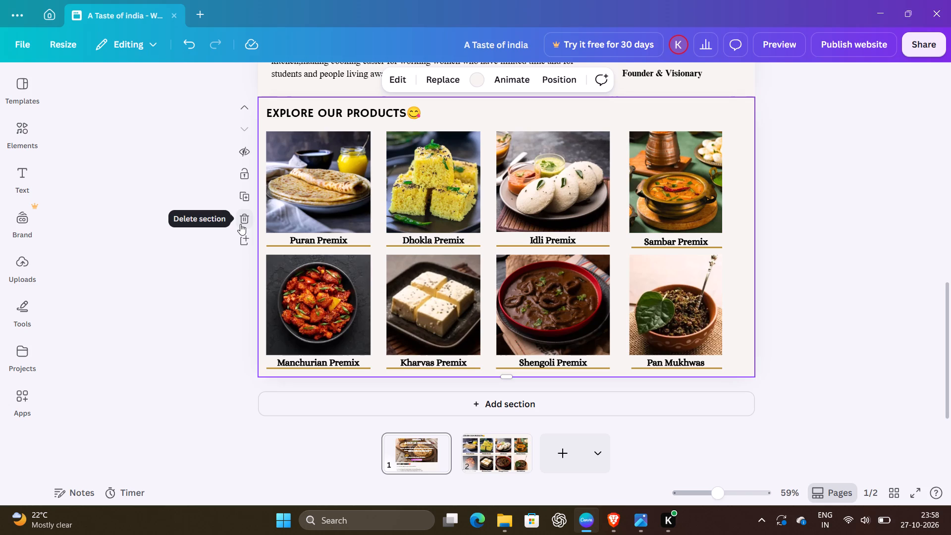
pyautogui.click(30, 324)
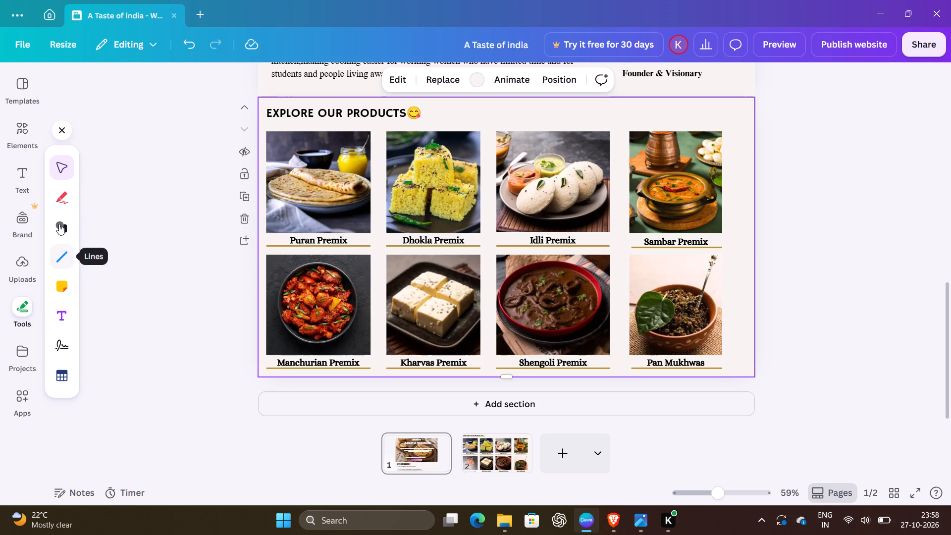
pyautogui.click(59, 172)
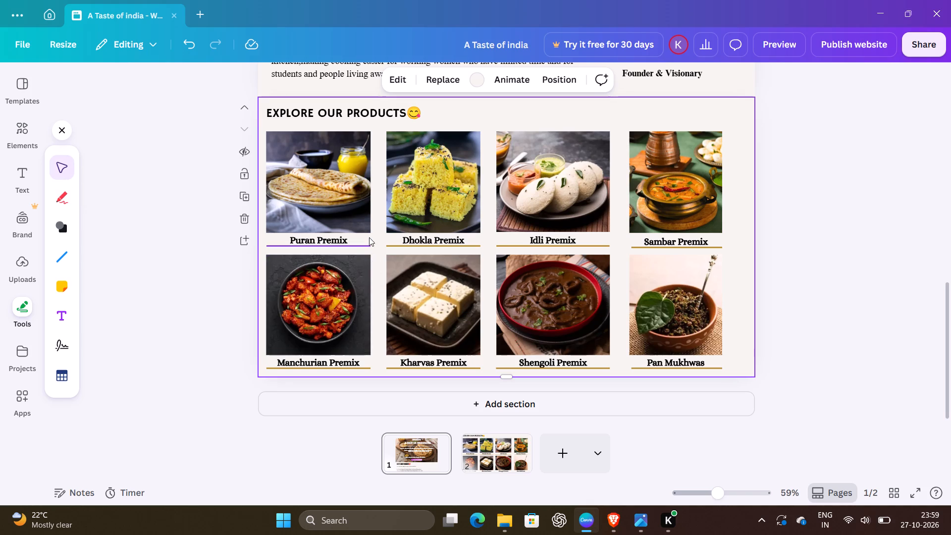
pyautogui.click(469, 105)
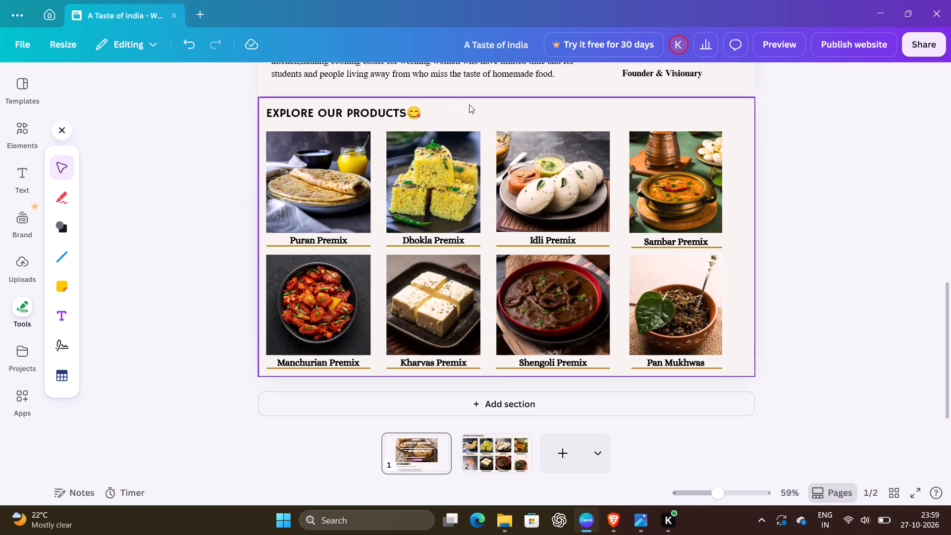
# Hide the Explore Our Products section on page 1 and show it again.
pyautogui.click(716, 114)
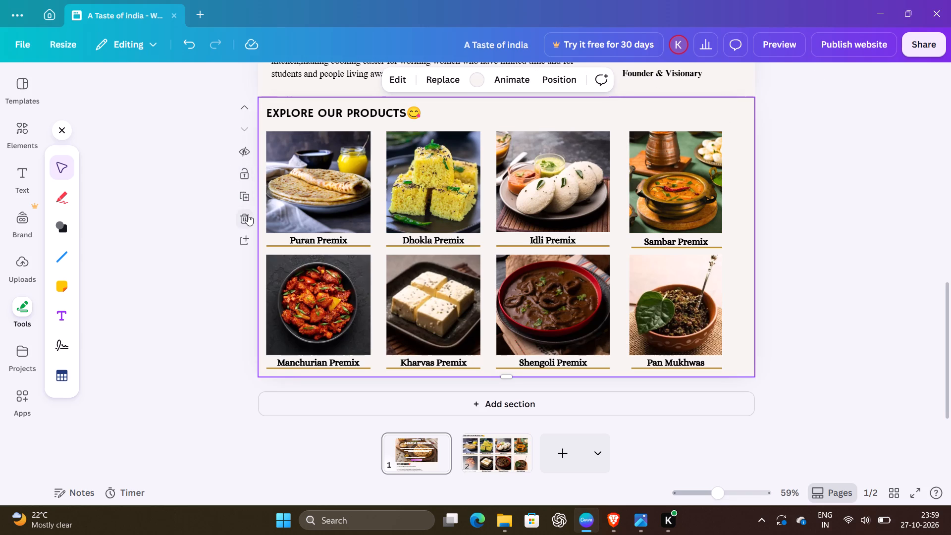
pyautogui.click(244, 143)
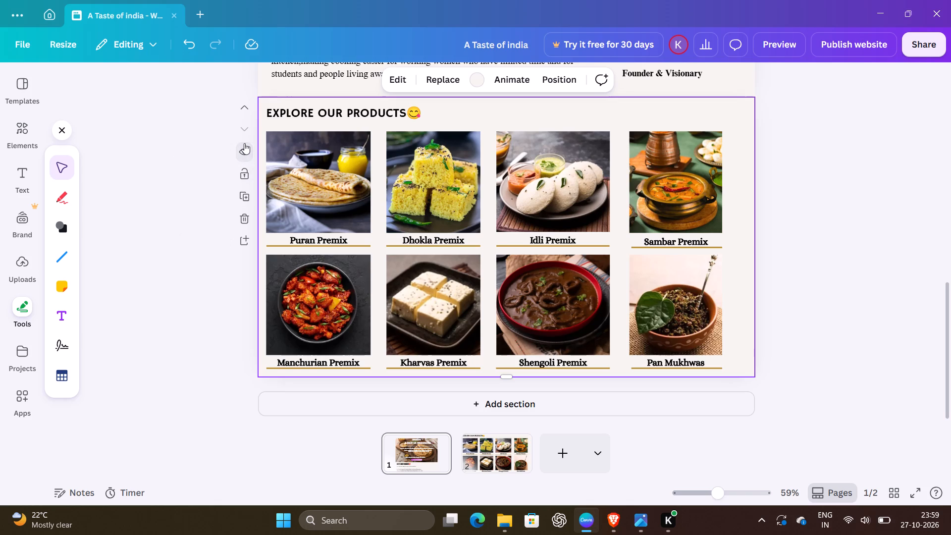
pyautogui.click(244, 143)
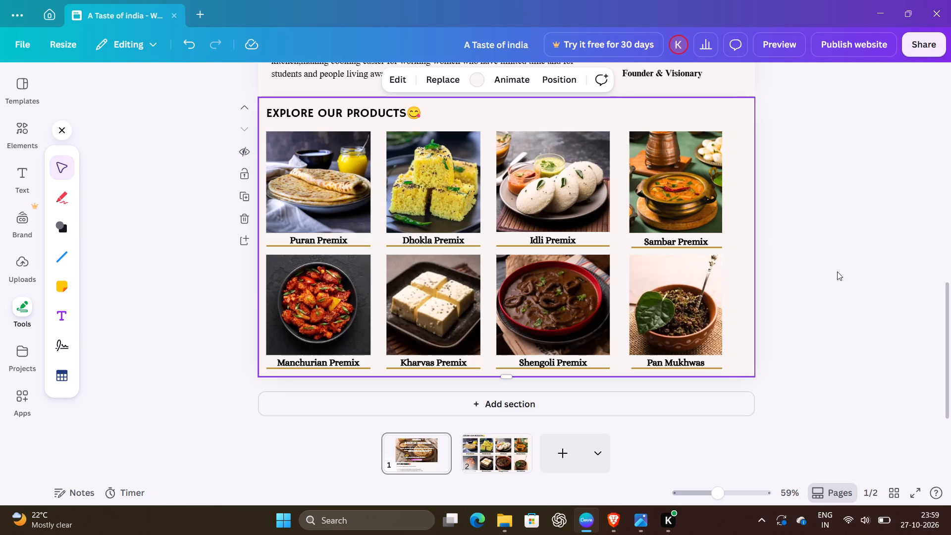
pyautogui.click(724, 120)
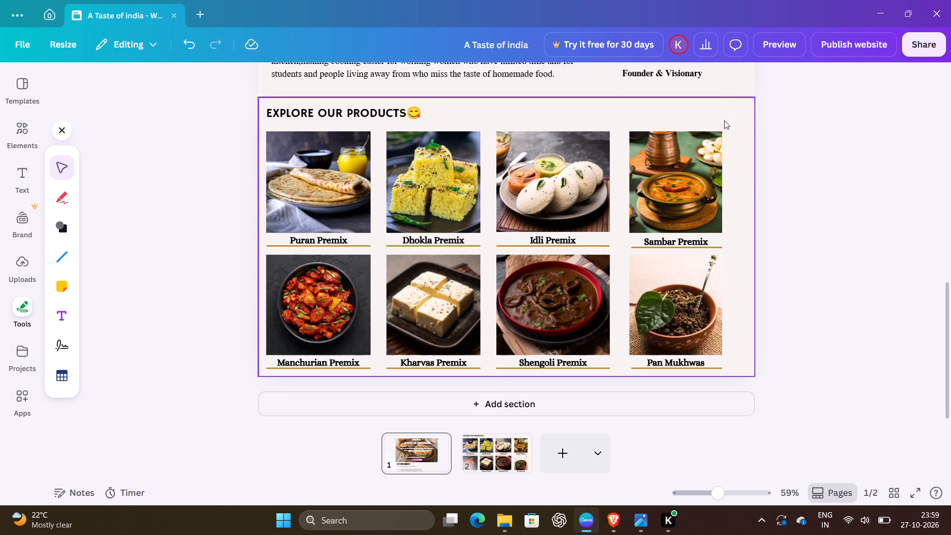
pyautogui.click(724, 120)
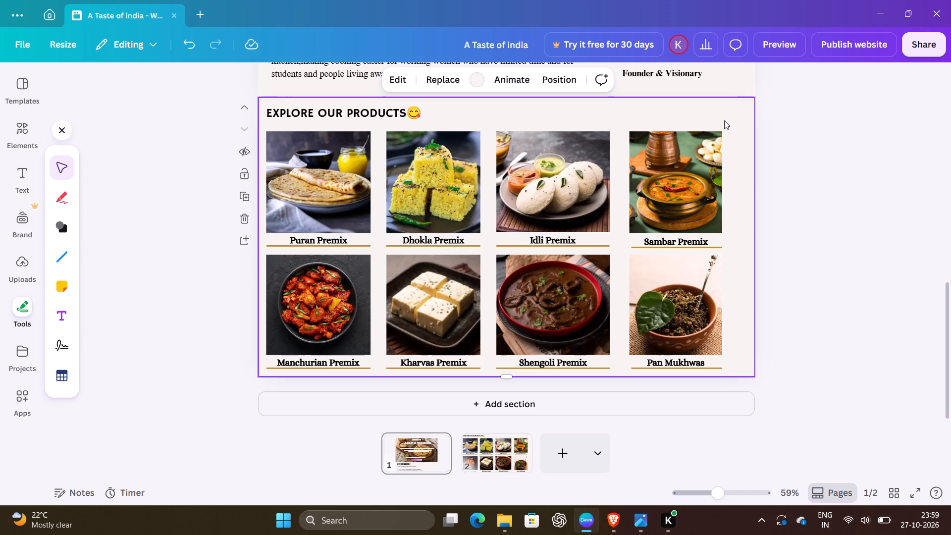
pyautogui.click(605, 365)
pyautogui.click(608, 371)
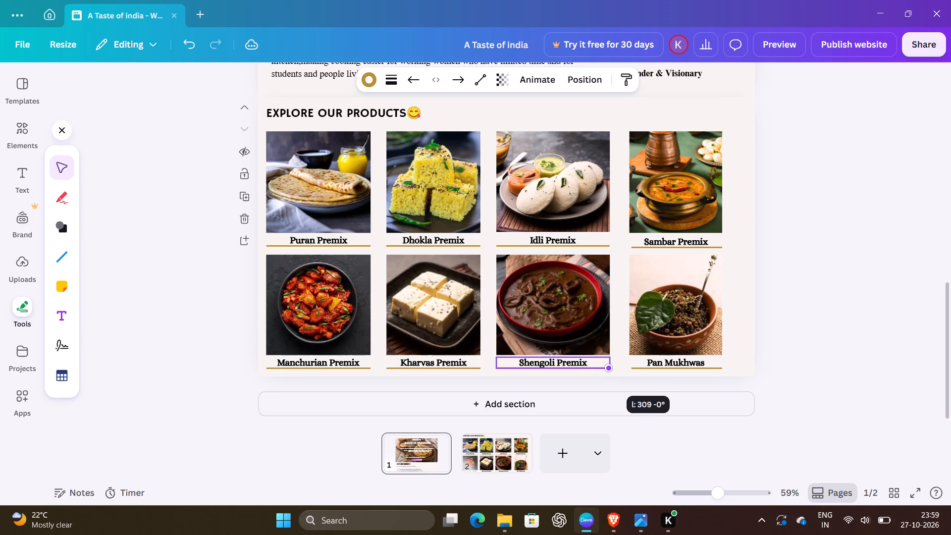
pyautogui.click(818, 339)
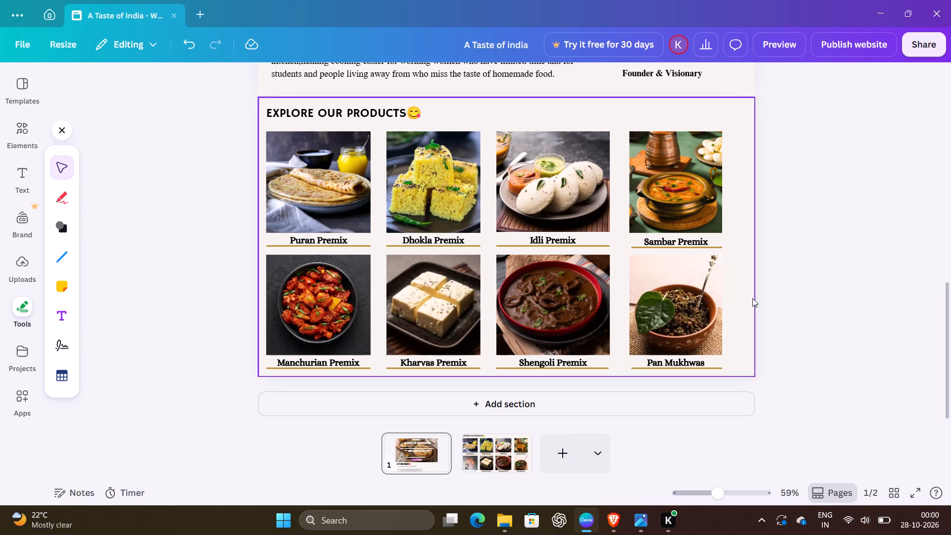
# Preview the website in the enlarged desktop view and look through page 1 down to the footer.
pyautogui.click(794, 45)
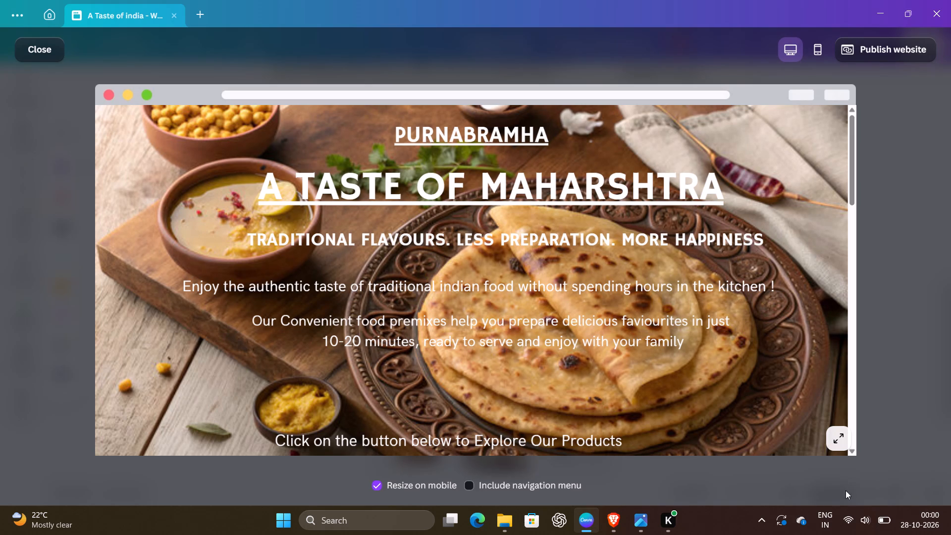
pyautogui.click(833, 439)
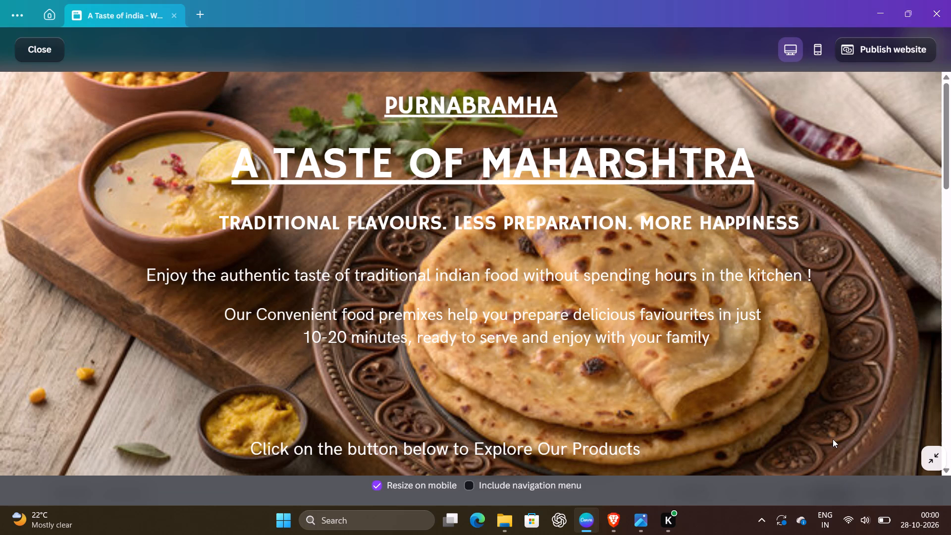
pyautogui.scroll(-6, 608, 379)
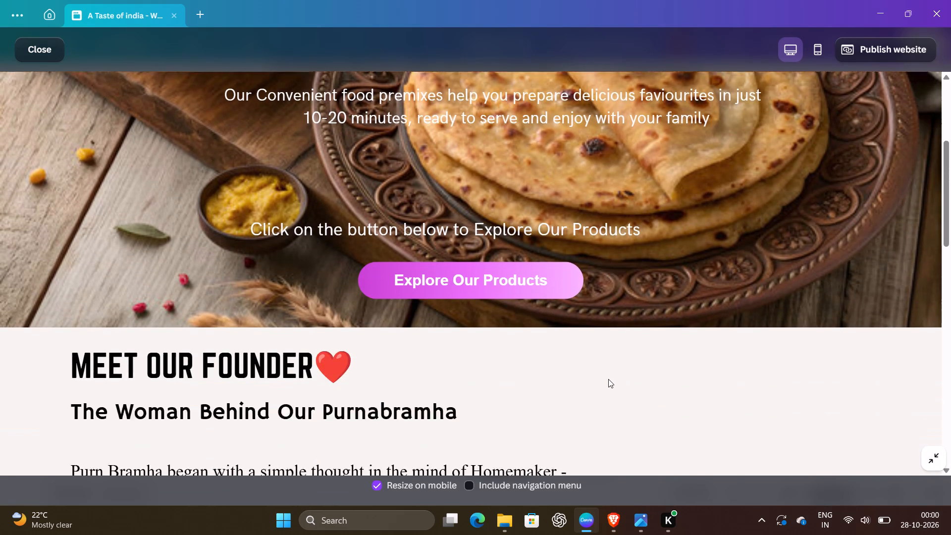
pyautogui.scroll(-4, 608, 379)
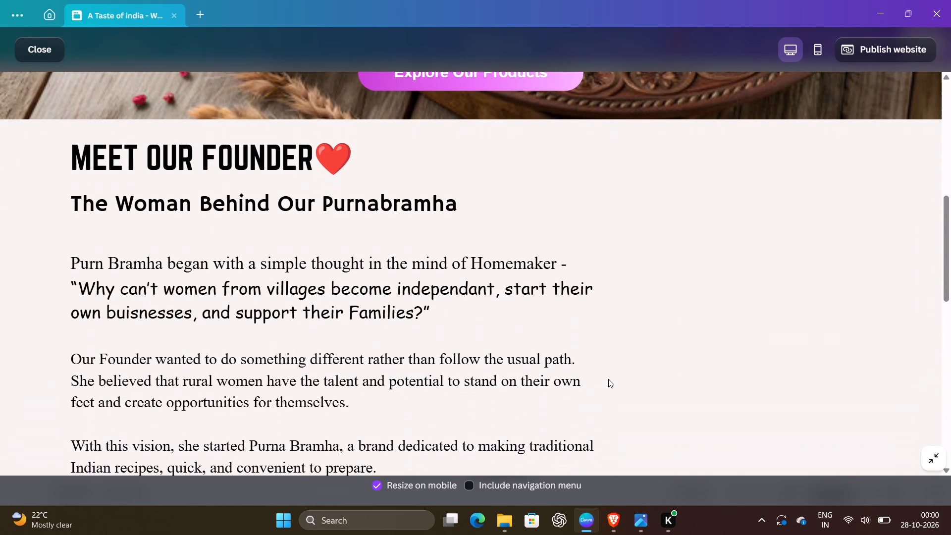
pyautogui.scroll(-8, 608, 379)
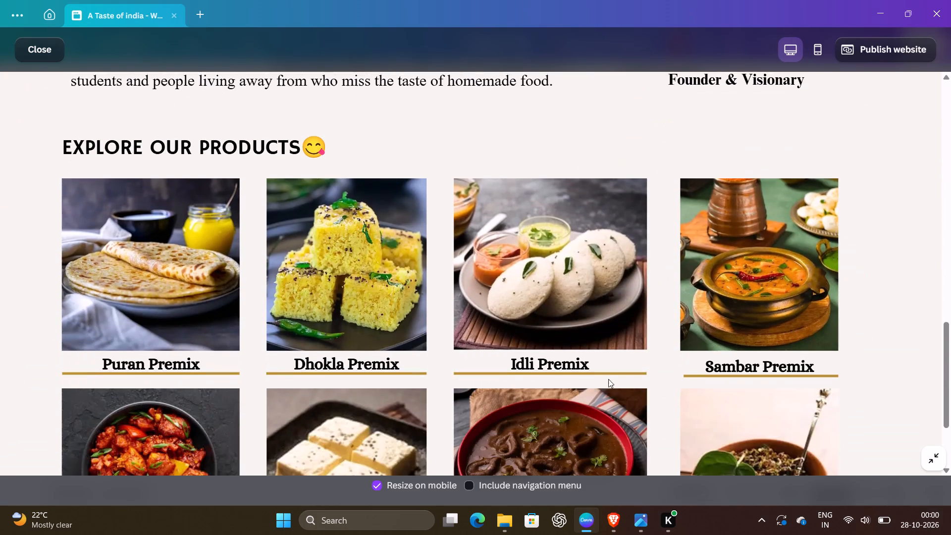
pyautogui.scroll(3, 608, 379)
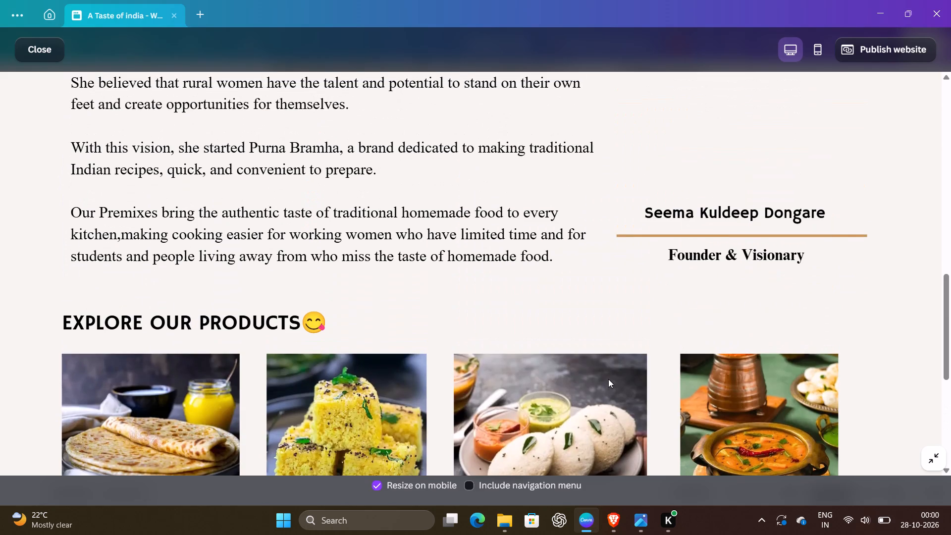
pyautogui.scroll(-4, 608, 379)
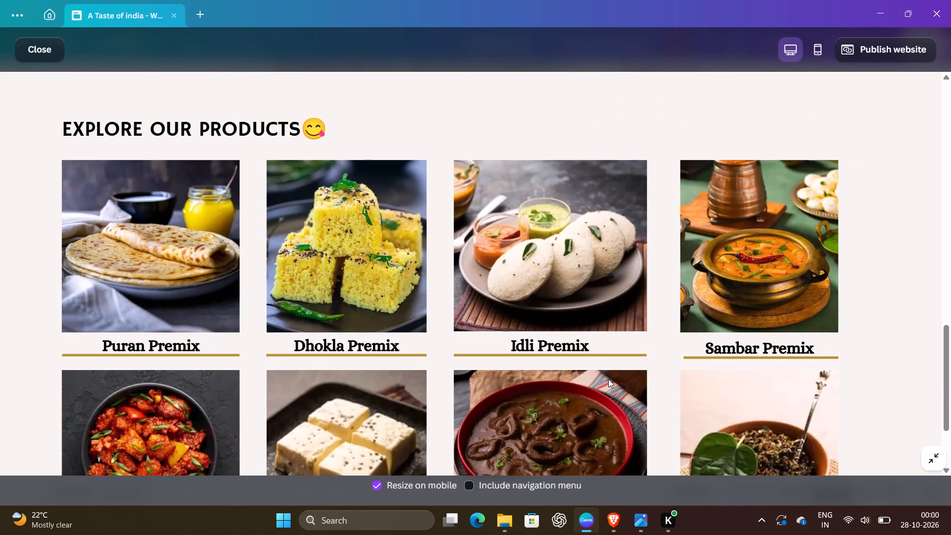
pyautogui.scroll(-6, 608, 379)
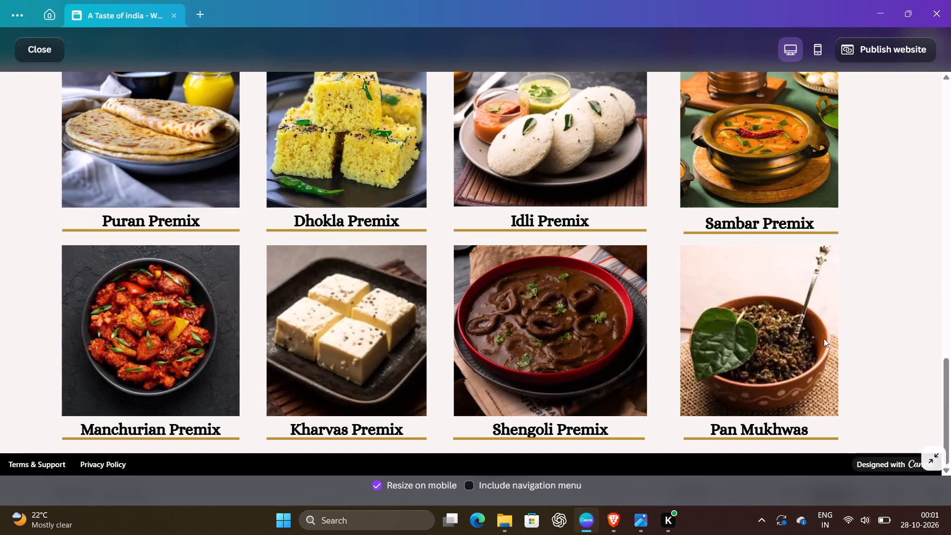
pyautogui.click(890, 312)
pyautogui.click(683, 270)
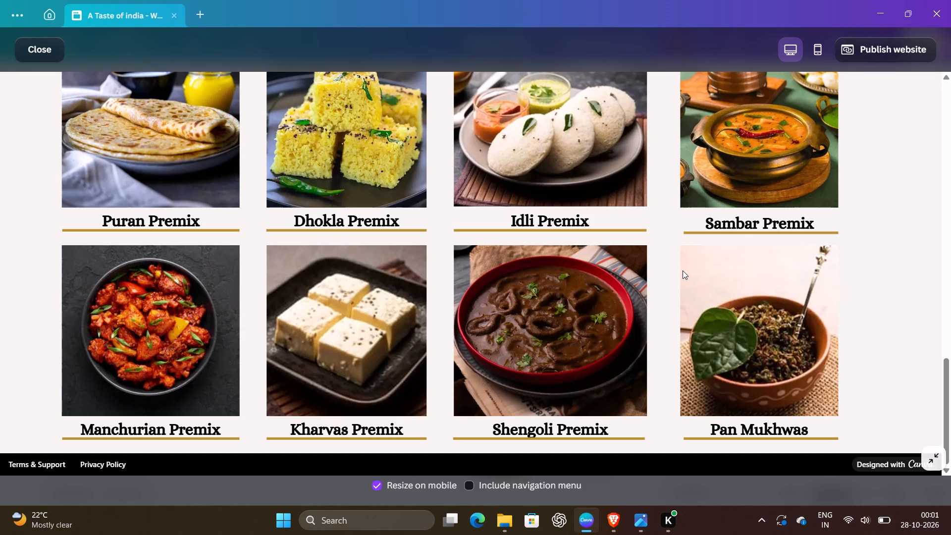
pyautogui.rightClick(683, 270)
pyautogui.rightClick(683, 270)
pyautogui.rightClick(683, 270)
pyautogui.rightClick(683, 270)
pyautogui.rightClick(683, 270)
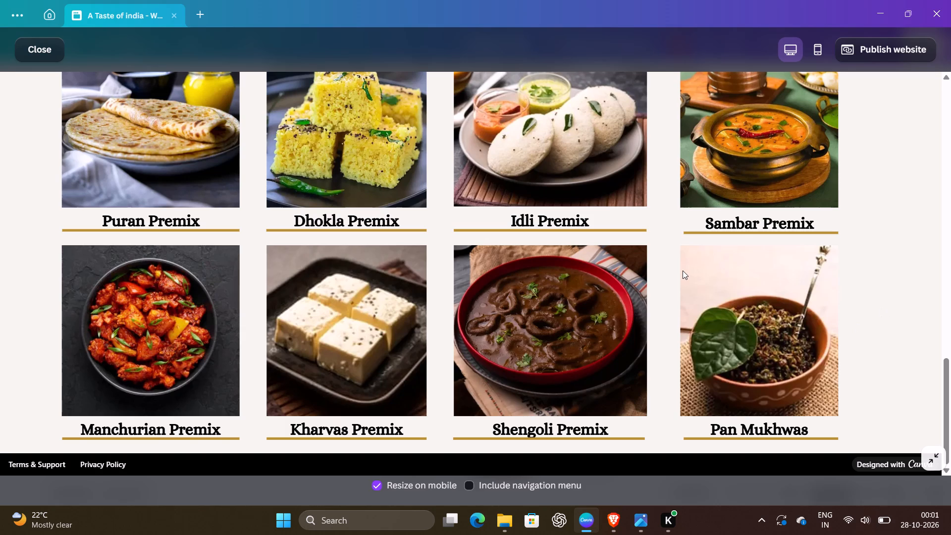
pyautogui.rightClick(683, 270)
# Test the hero section's Explore Our Products button in the preview and close the preview.
pyautogui.scroll(11, 683, 270)
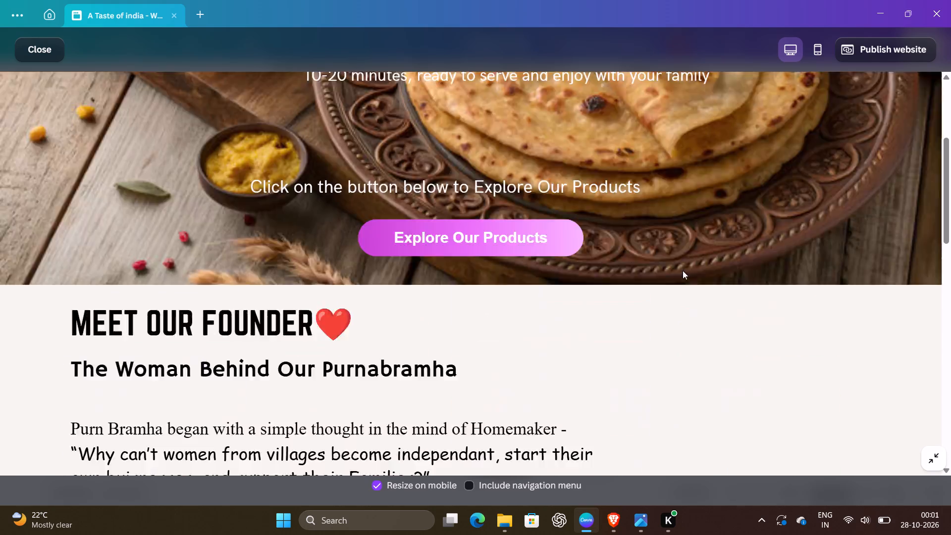
pyautogui.scroll(-2, 512, 317)
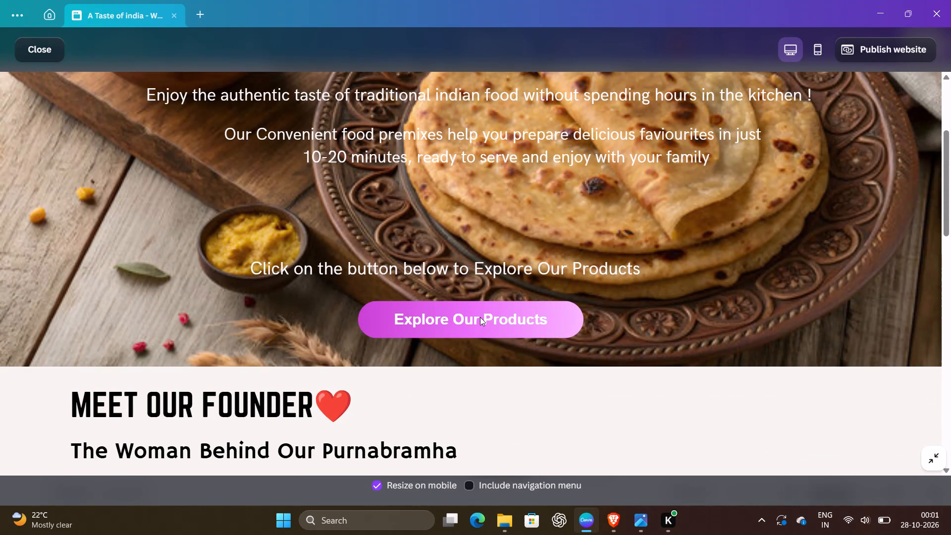
pyautogui.click(480, 317)
pyautogui.click(44, 51)
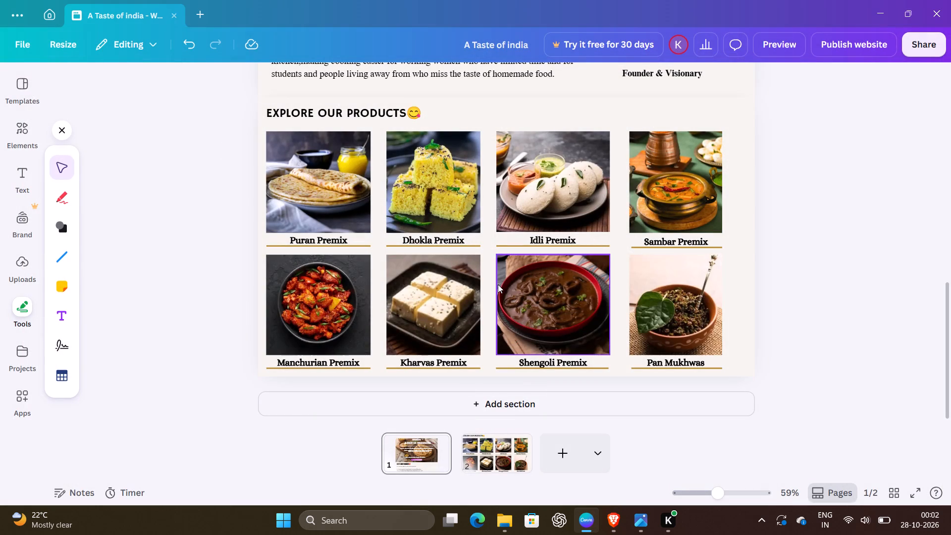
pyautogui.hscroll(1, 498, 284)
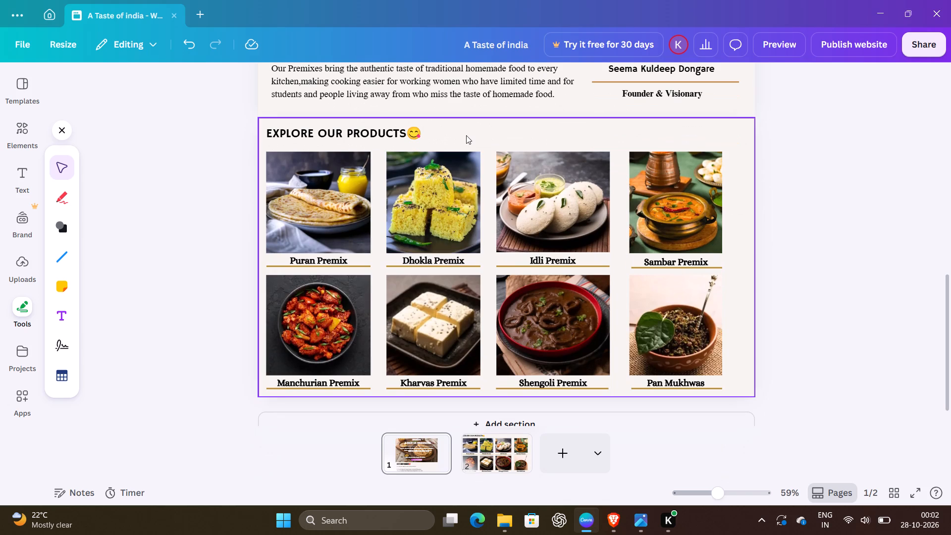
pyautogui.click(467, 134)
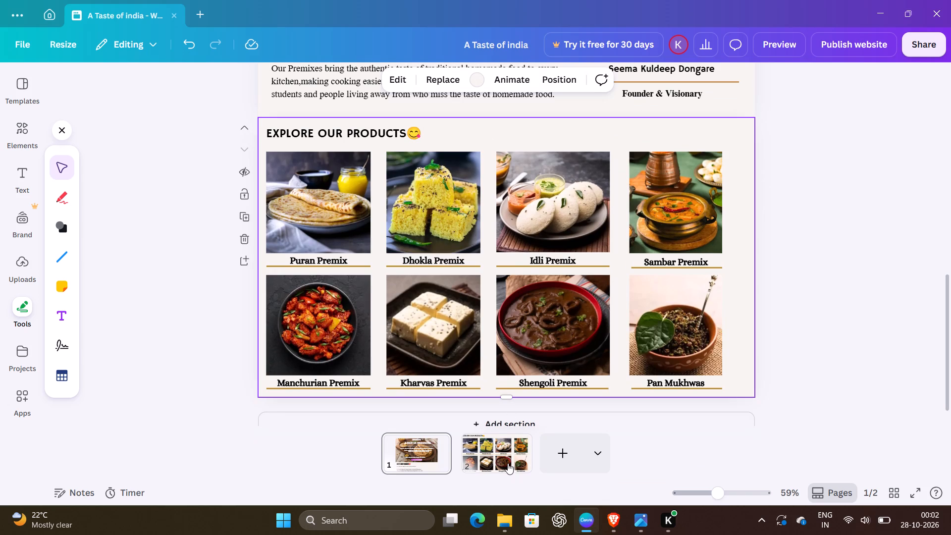
# Delete page 2 with the pasted Explore Our Products content.
pyautogui.click(508, 467)
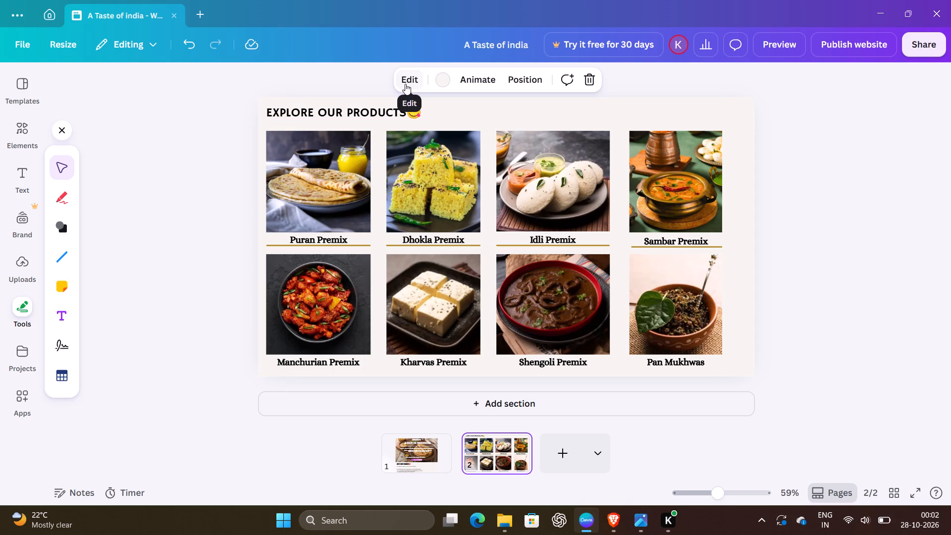
pyautogui.click(264, 166)
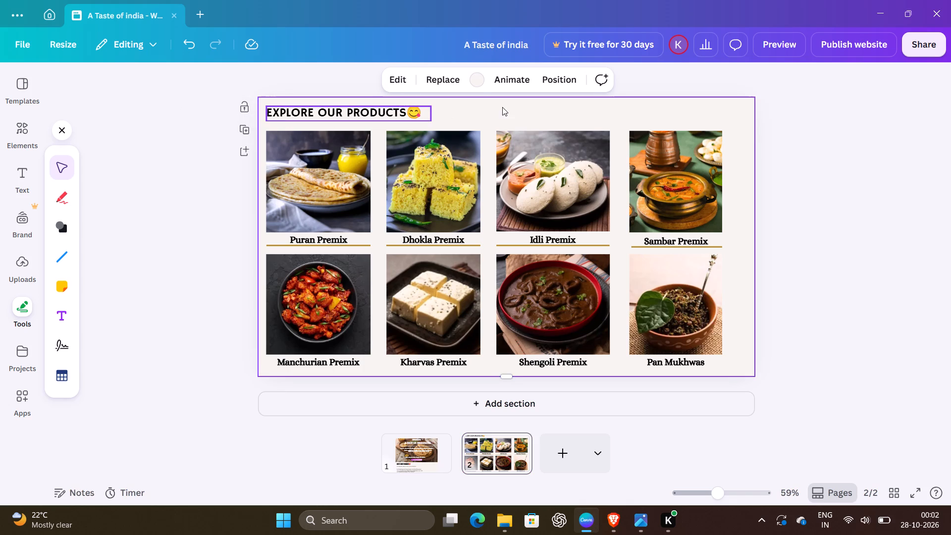
pyautogui.rightClick(728, 134)
pyautogui.rightClick(728, 134)
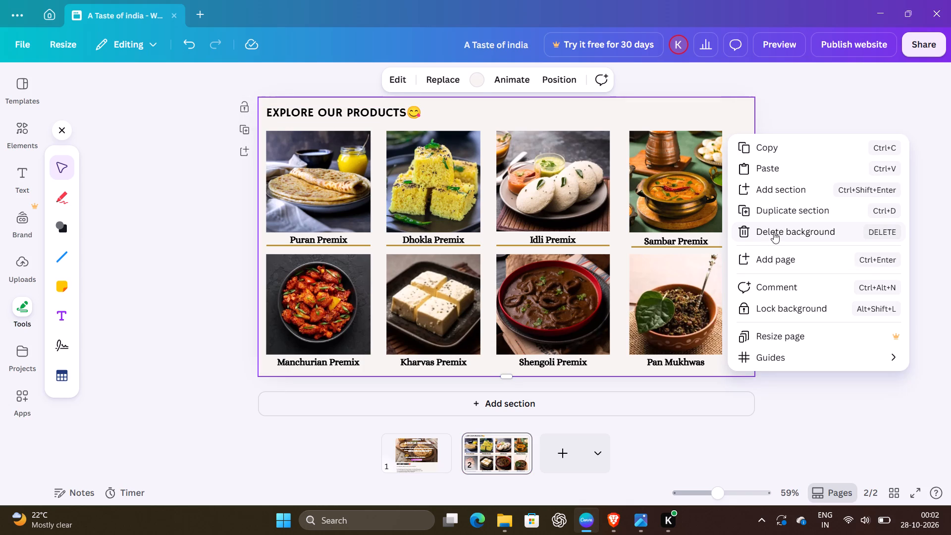
pyautogui.rightClick(482, 458)
pyautogui.rightClick(482, 458)
pyautogui.rightClick(482, 458)
pyautogui.rightClick(482, 458)
pyautogui.rightClick(482, 458)
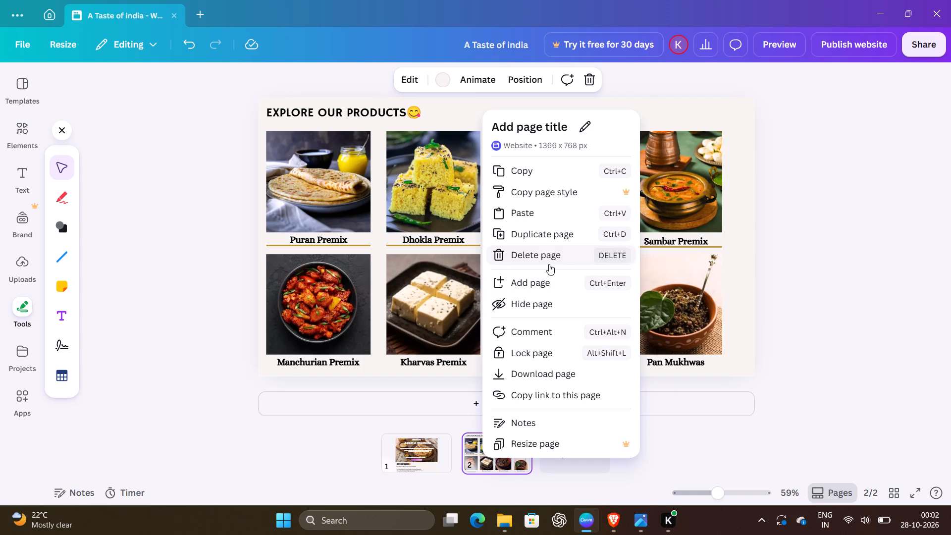
pyautogui.click(549, 264)
# Add a new blank page after page 1.
pyautogui.click(507, 446)
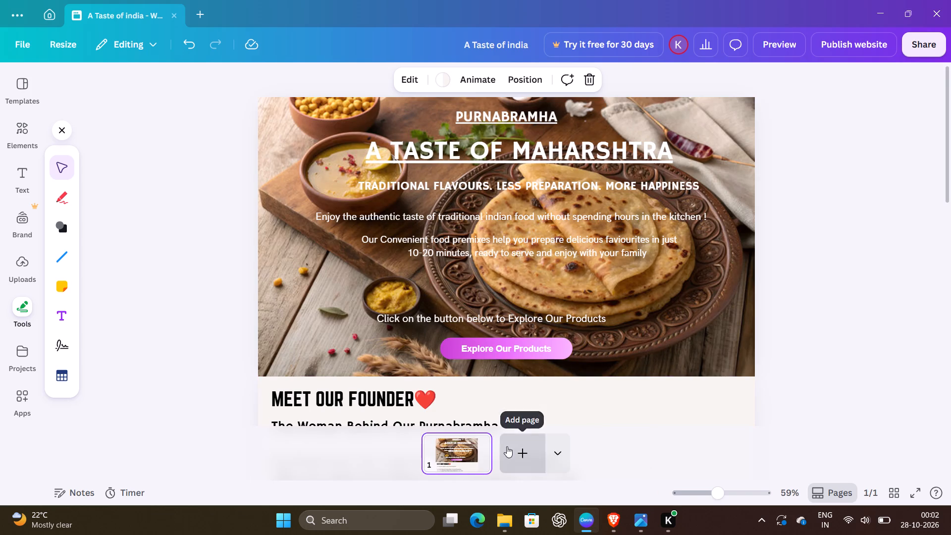
pyautogui.click(495, 290)
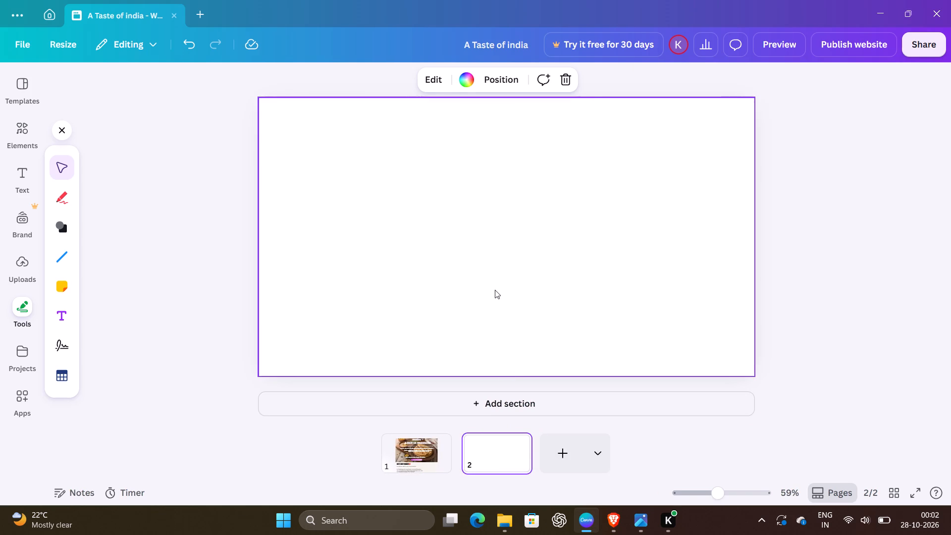
# Copy the plain background of page 1's Meet Our Founder section and paste it onto the blank page 2.
pyautogui.moveTo(405, 481); pyautogui.dragTo(418, 462)
pyautogui.click(418, 462)
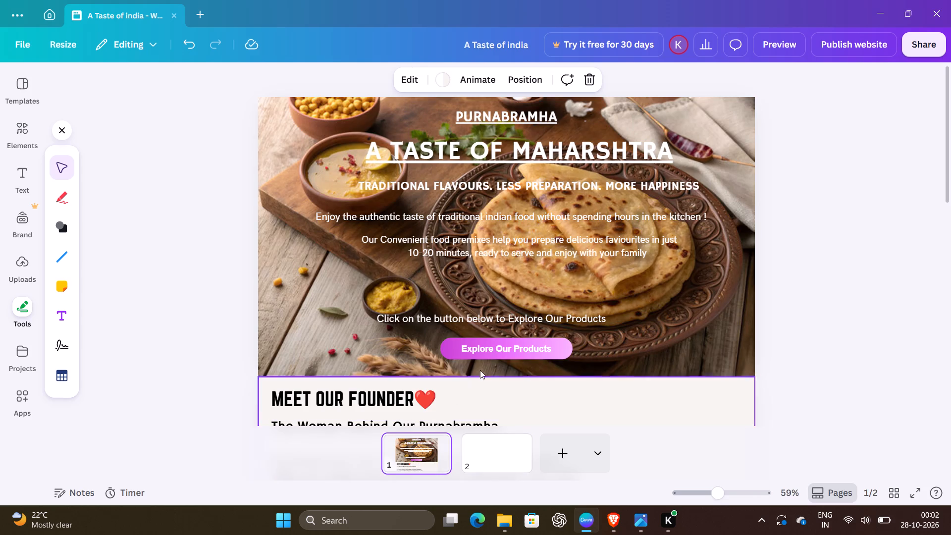
pyautogui.rightClick(550, 389)
pyautogui.rightClick(550, 389)
pyautogui.moveTo(550, 389); pyautogui.dragTo(563, 359)
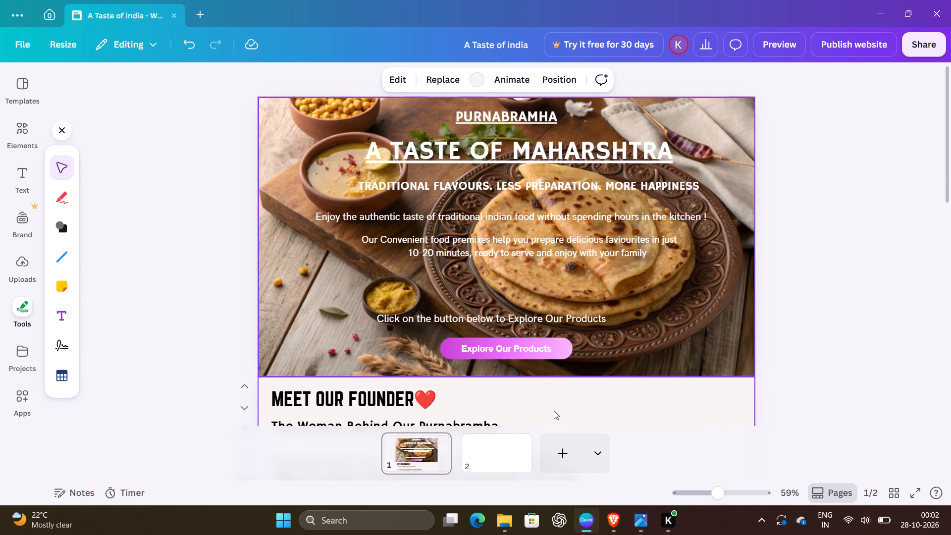
pyautogui.rightClick(554, 411)
pyautogui.scroll(-7, 554, 411)
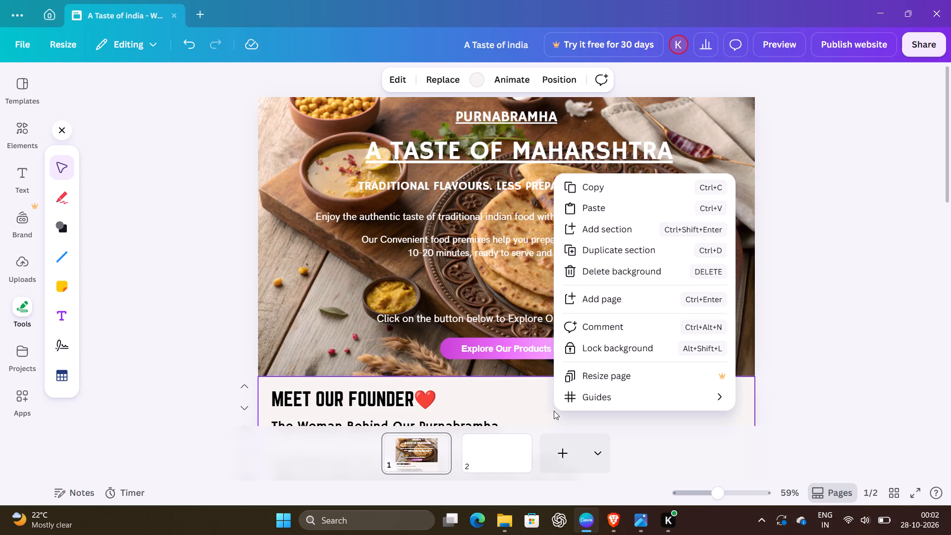
pyautogui.click(619, 196)
pyautogui.click(492, 462)
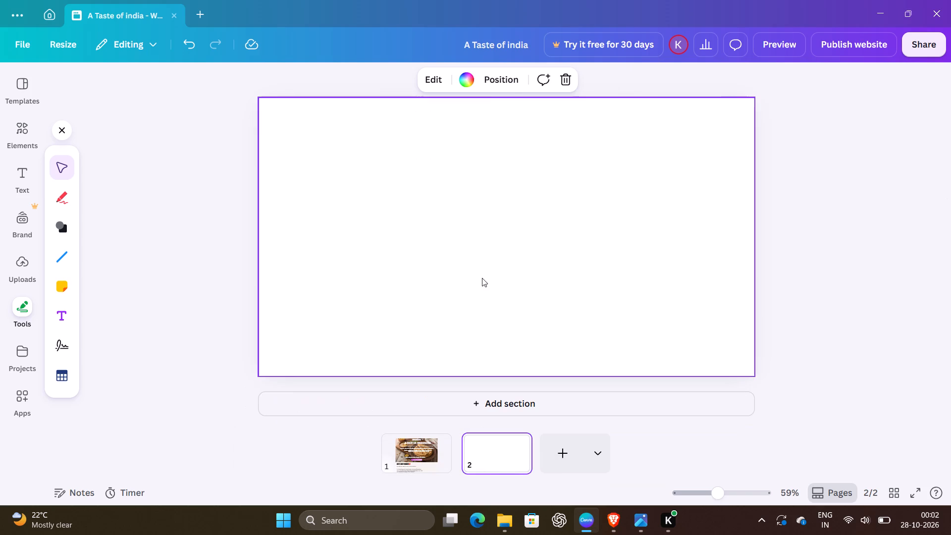
pyautogui.rightClick(479, 262)
pyautogui.rightClick(479, 262)
pyautogui.click(539, 99)
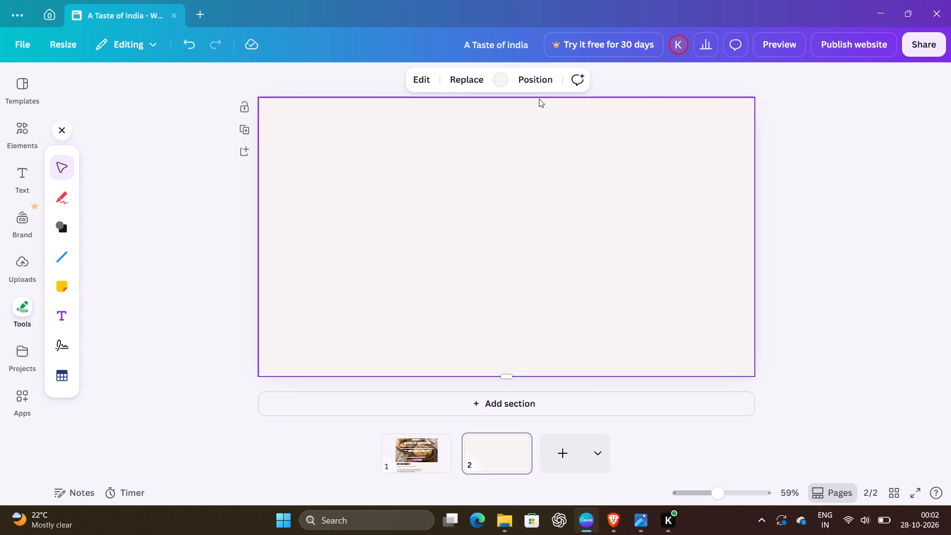
# Copy page 1's Explore Our Products heading with all eight product images and captions, and paste them onto page 2.
pyautogui.click(439, 450)
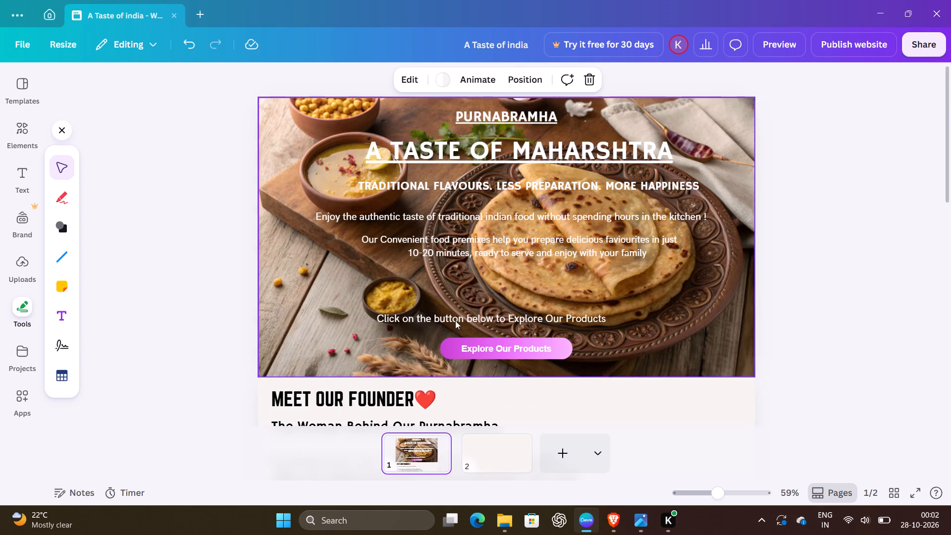
pyautogui.scroll(-8, 455, 321)
pyautogui.scroll(8, 455, 321)
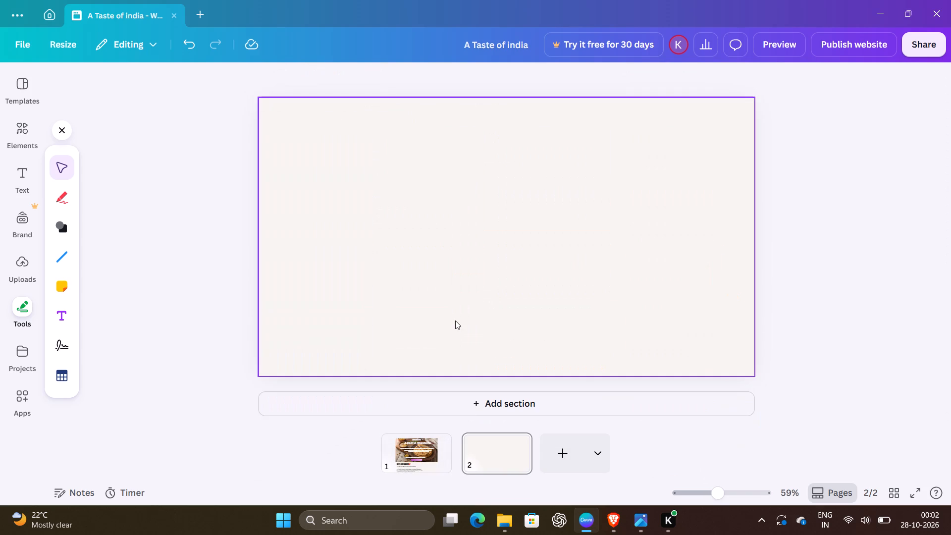
pyautogui.click(420, 452)
pyautogui.scroll(-2, 369, 341)
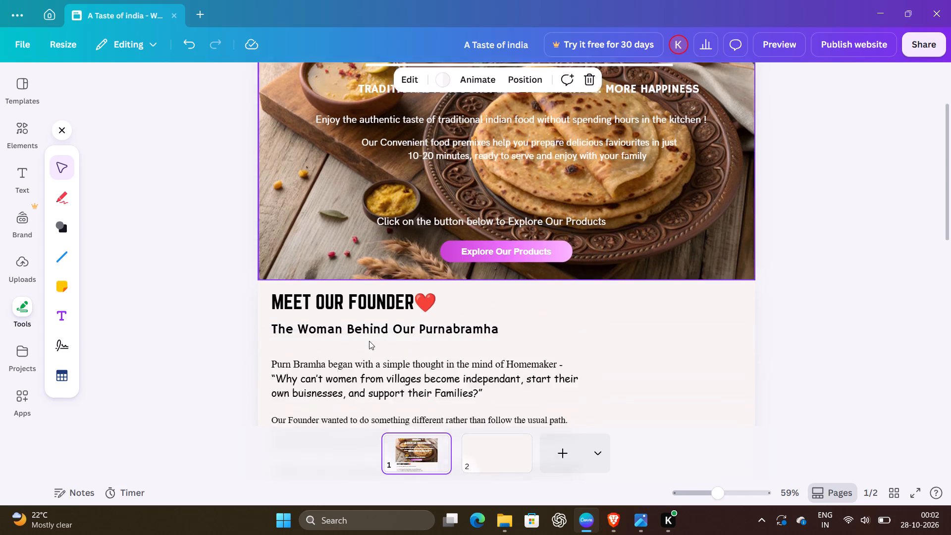
pyautogui.scroll(-4, 369, 341)
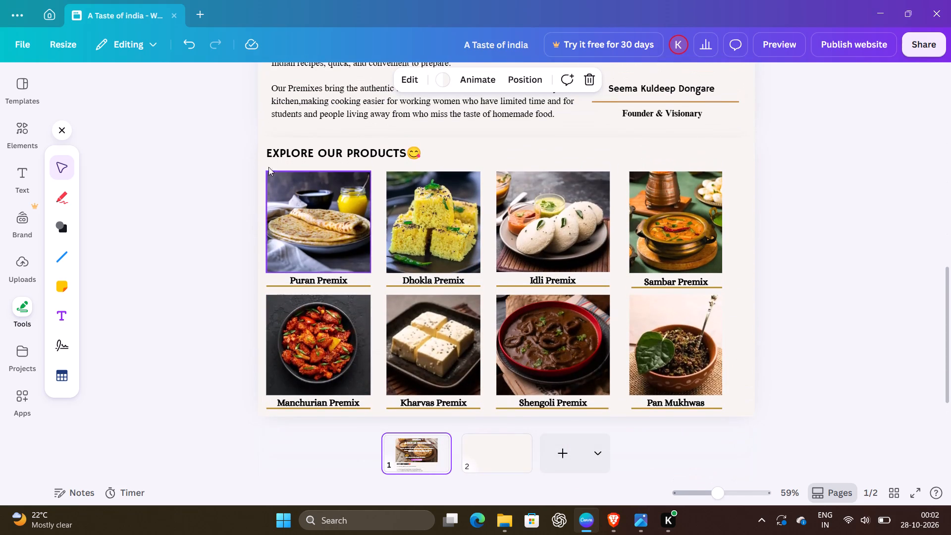
pyautogui.moveTo(263, 142); pyautogui.dragTo(283, 168)
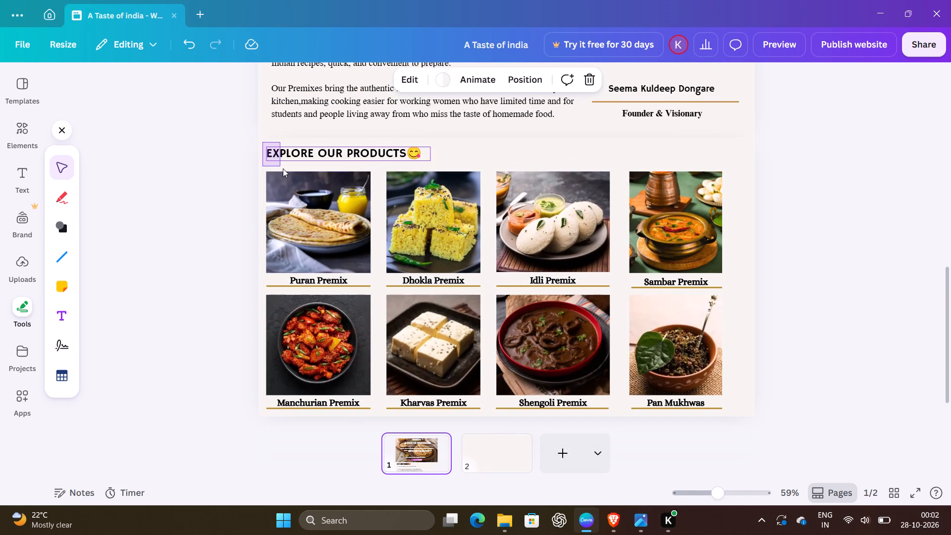
pyautogui.moveTo(283, 168); pyautogui.dragTo(583, 407)
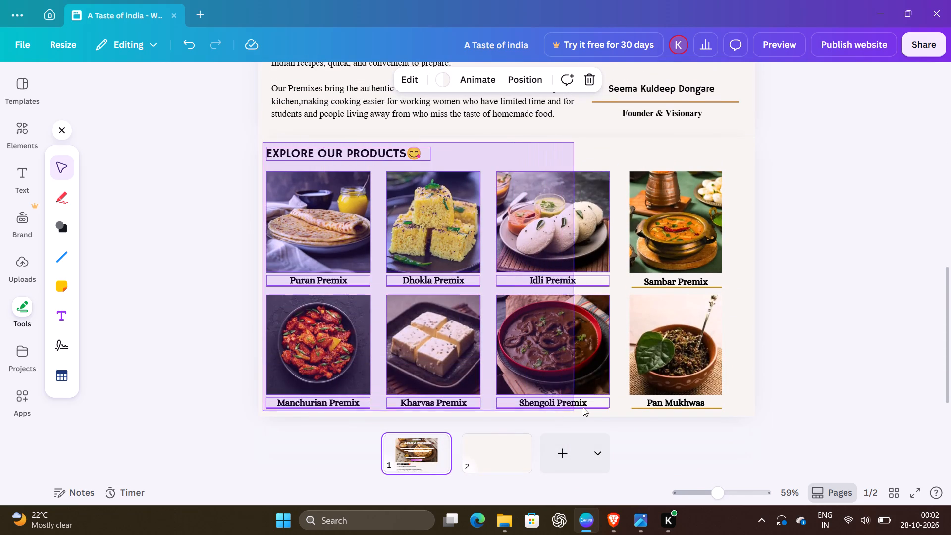
pyautogui.moveTo(583, 407); pyautogui.dragTo(729, 412)
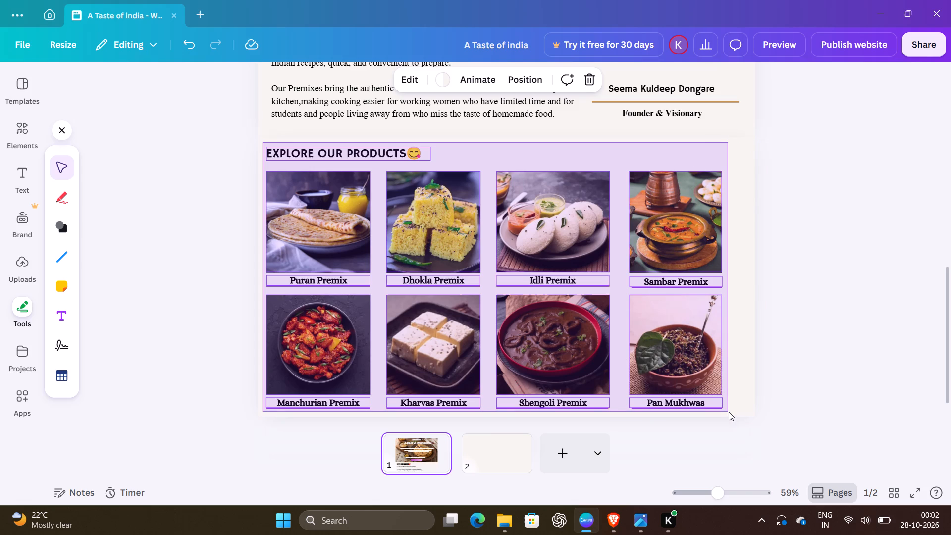
pyautogui.moveTo(729, 412); pyautogui.dragTo(729, 415)
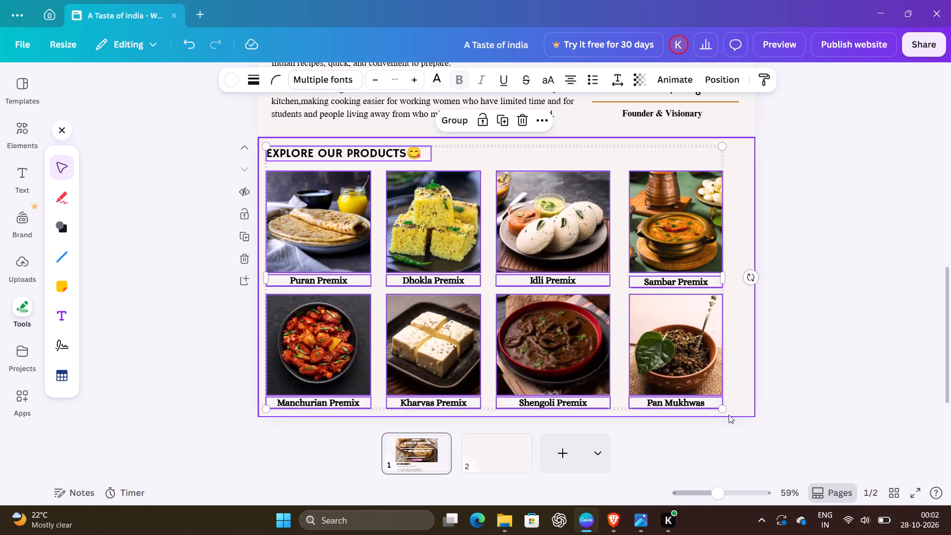
pyautogui.hotkey('ctrl', 'c')
pyautogui.click(536, 126)
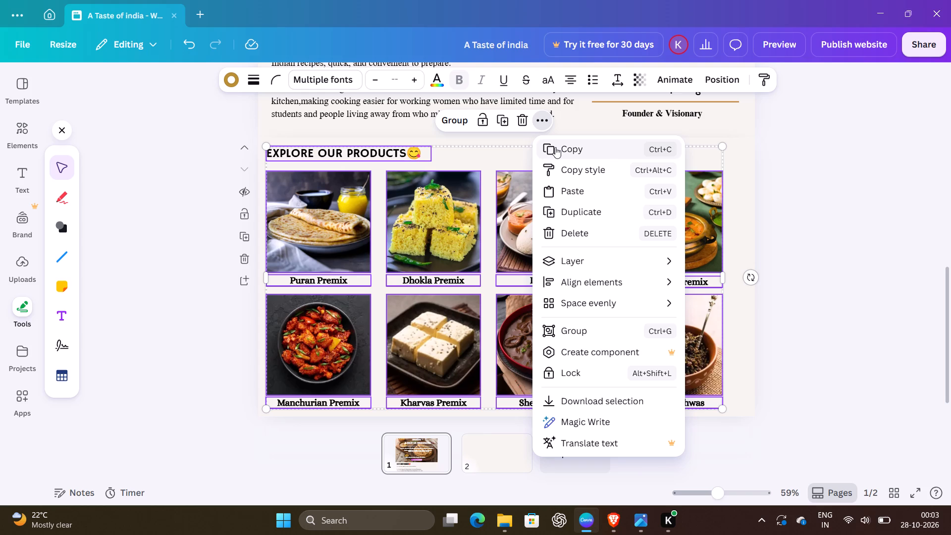
pyautogui.click(555, 147)
pyautogui.click(477, 452)
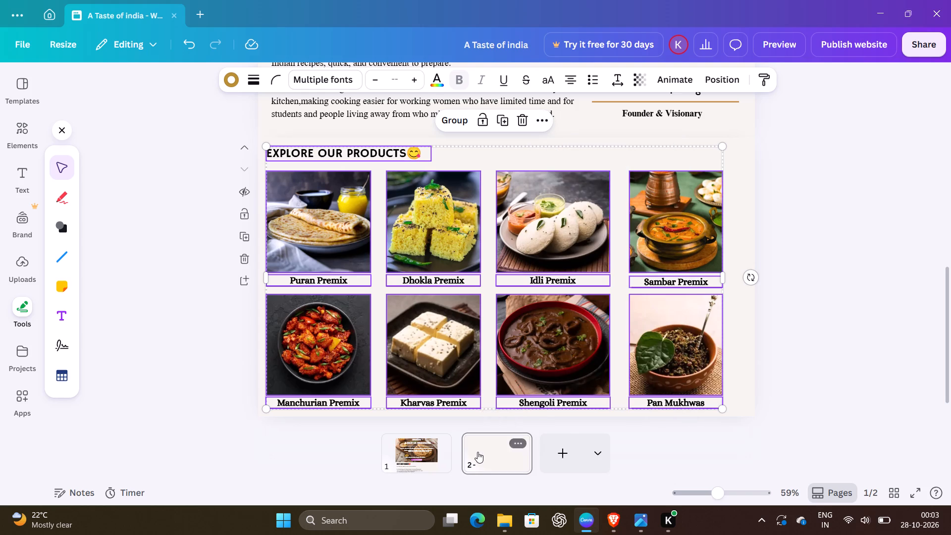
pyautogui.click(348, 151)
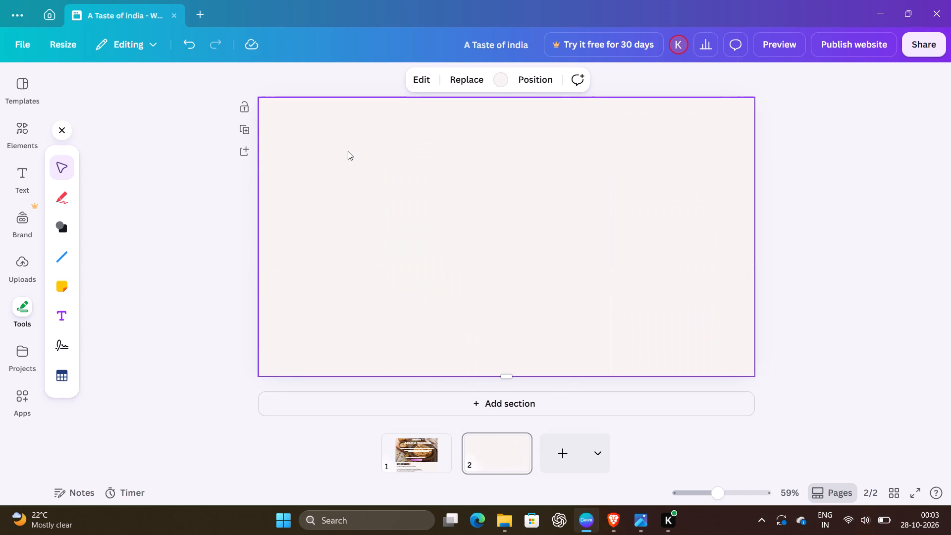
pyautogui.hotkey('ctrl', 'v')
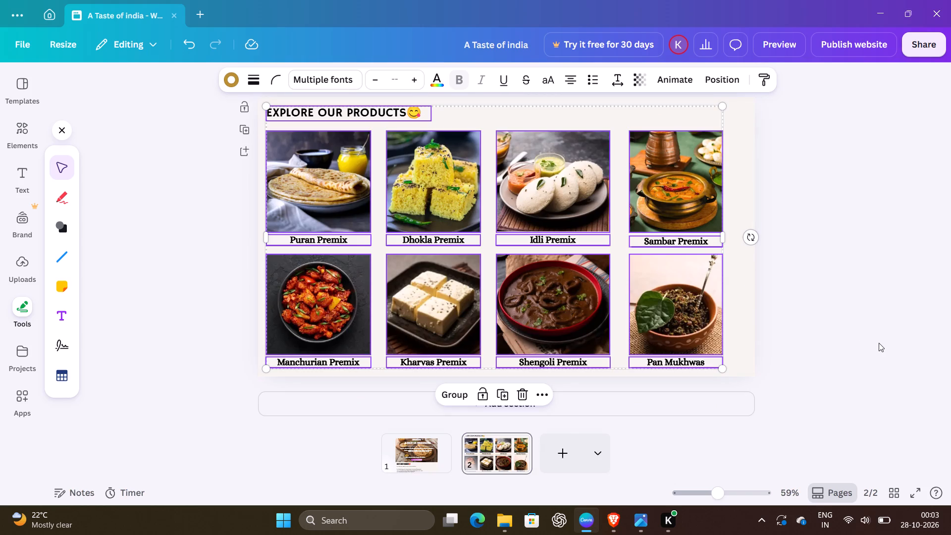
pyautogui.click(879, 343)
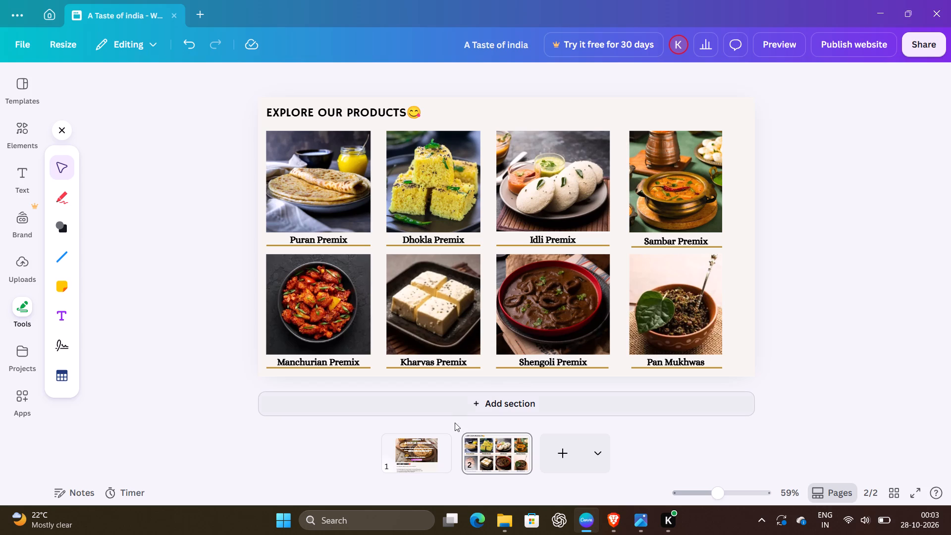
# Delete the Explore Our Products section from page 1.
pyautogui.click(427, 453)
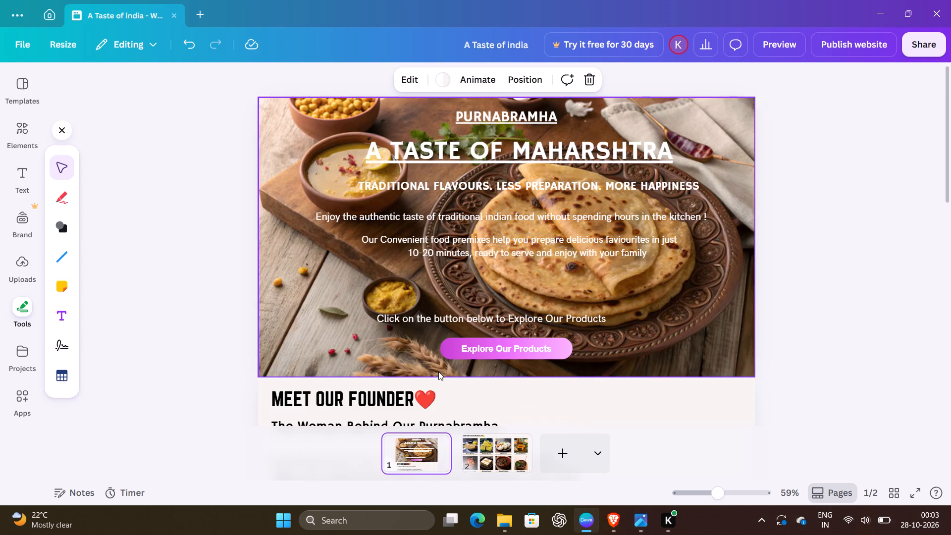
pyautogui.scroll(-8, 438, 372)
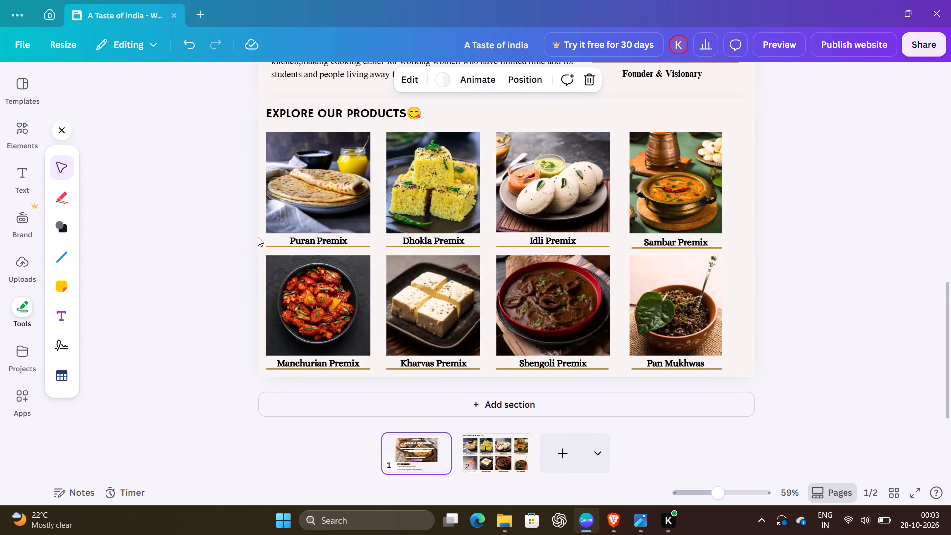
pyautogui.rightClick(261, 237)
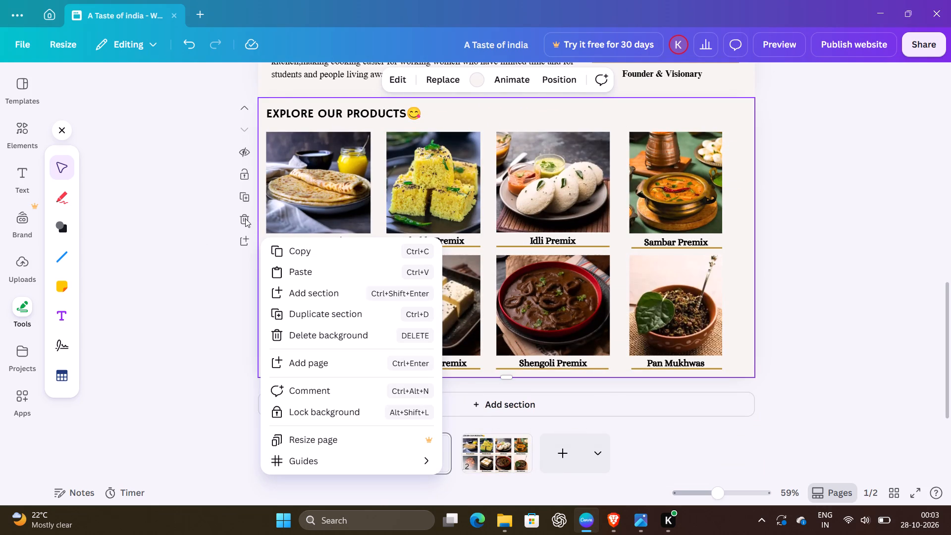
pyautogui.click(245, 218)
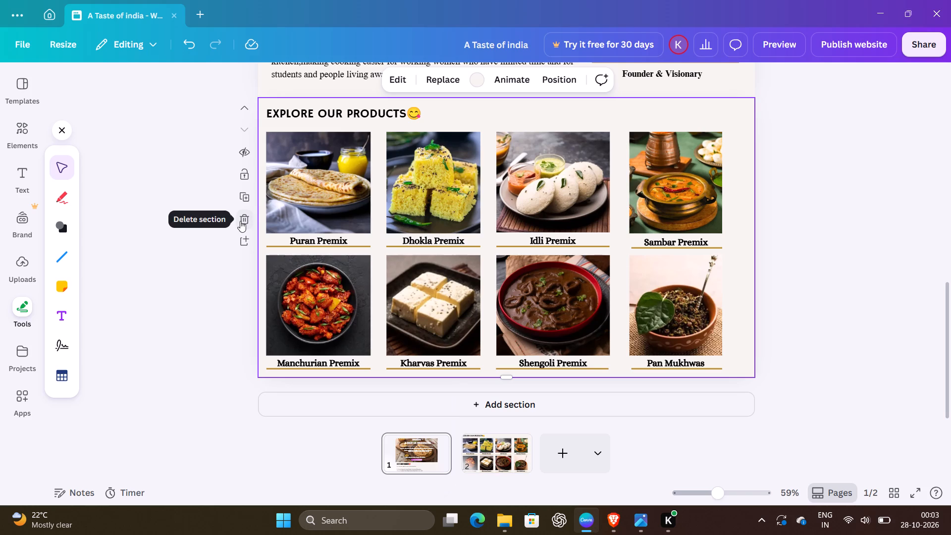
pyautogui.rightClick(303, 211)
pyautogui.rightClick(303, 211)
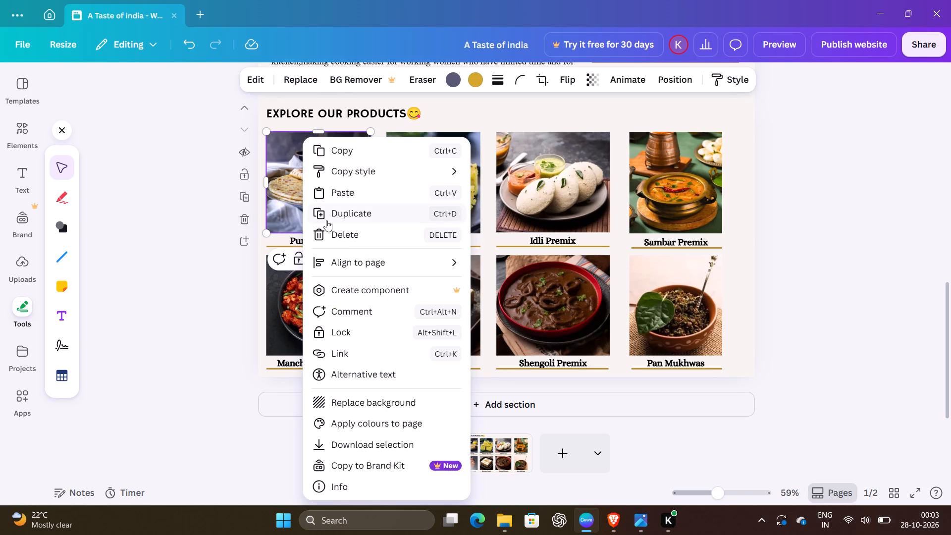
pyautogui.click(243, 220)
pyautogui.click(243, 220)
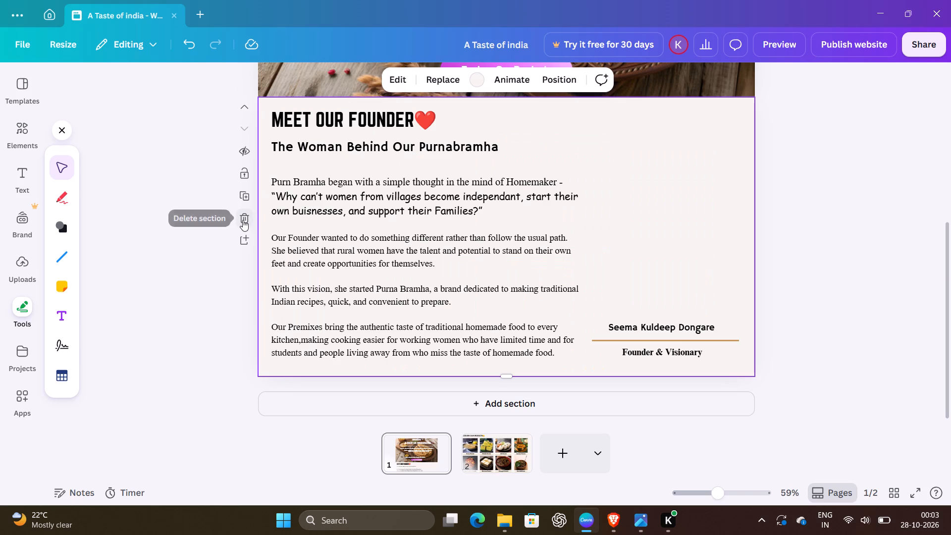
# Review the product grid on page 2 and the remaining sections on page 1.
pyautogui.click(485, 466)
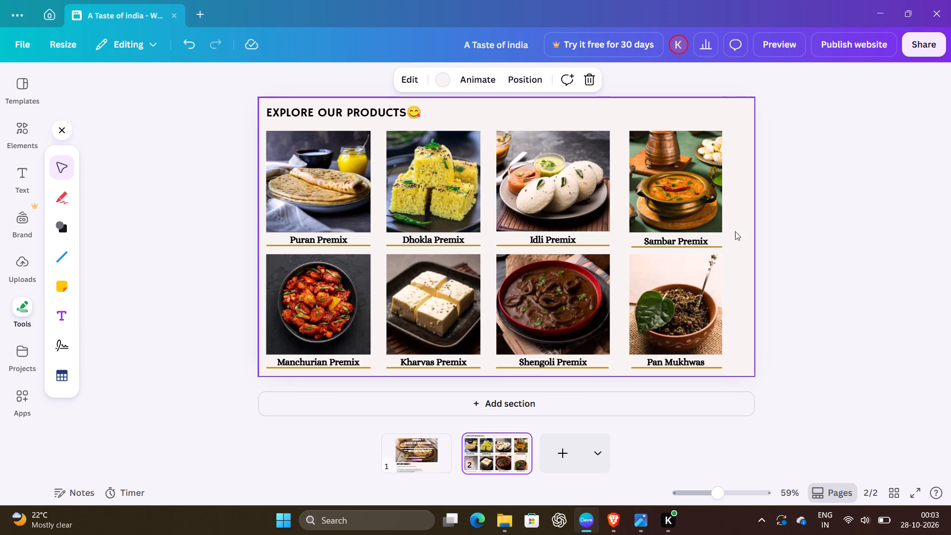
pyautogui.click(735, 231)
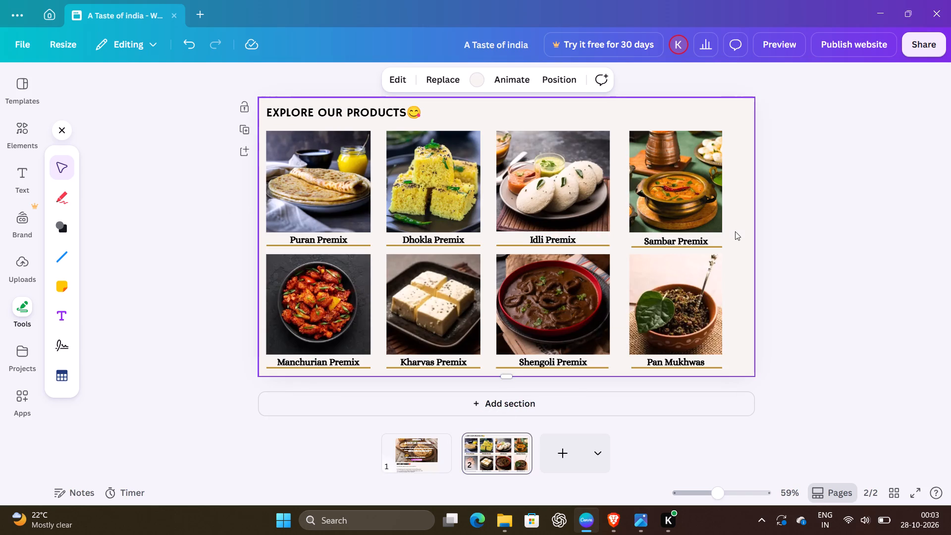
pyautogui.rightClick(735, 231)
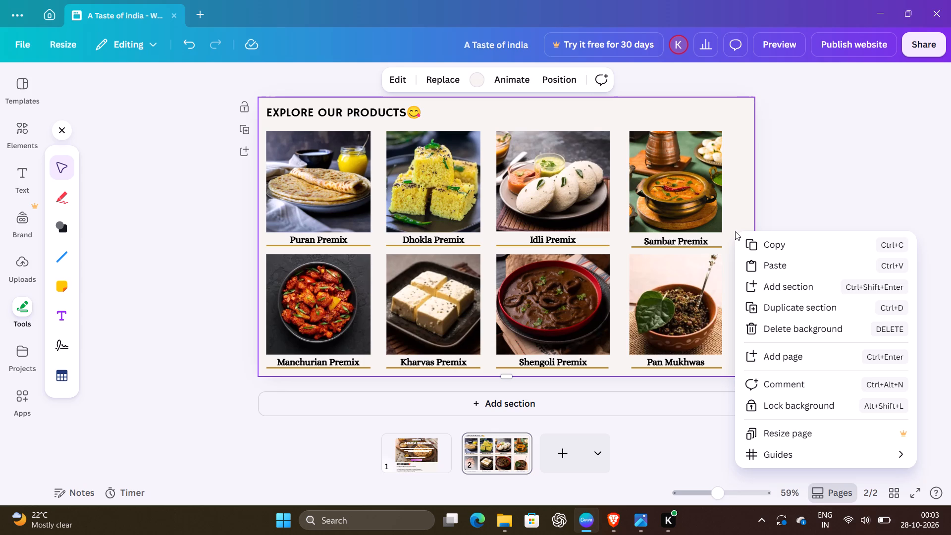
pyautogui.click(833, 191)
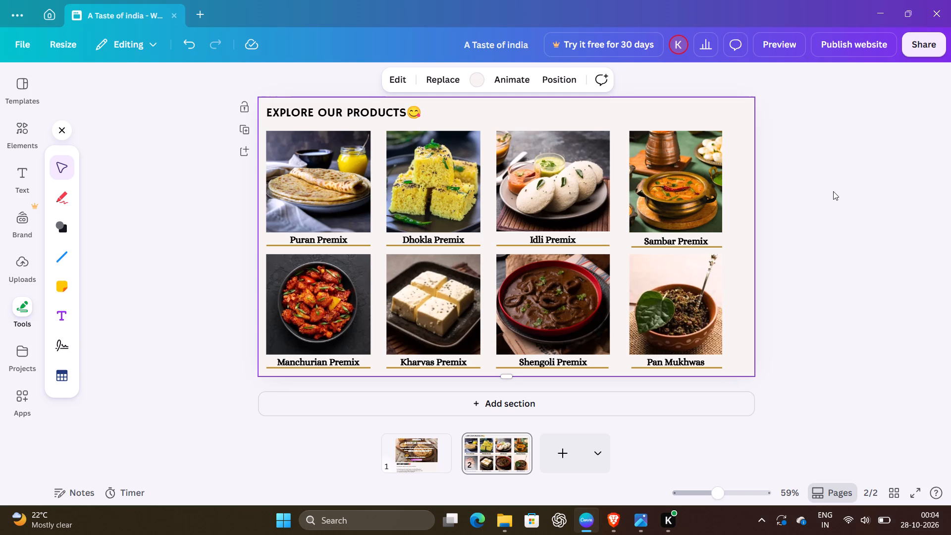
pyautogui.click(825, 267)
pyautogui.scroll(-3, 825, 267)
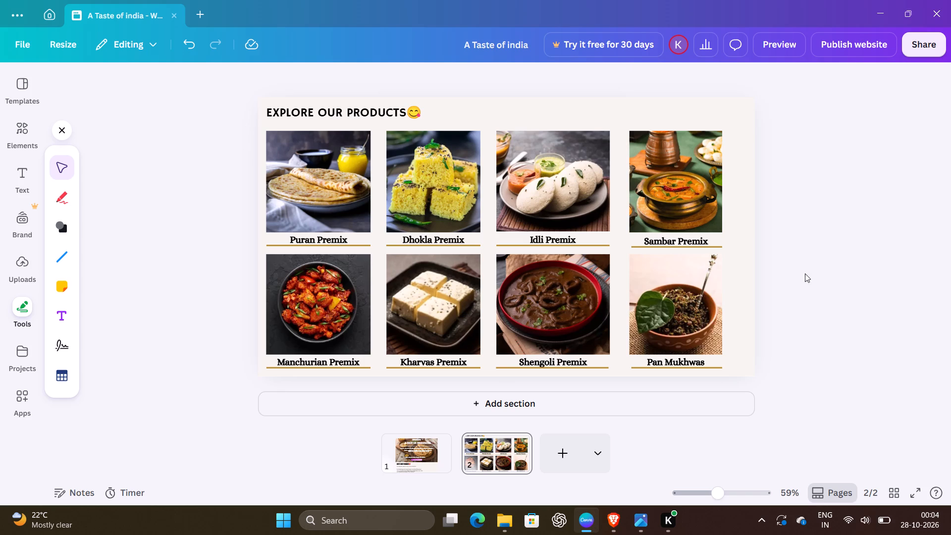
pyautogui.scroll(8, 793, 268)
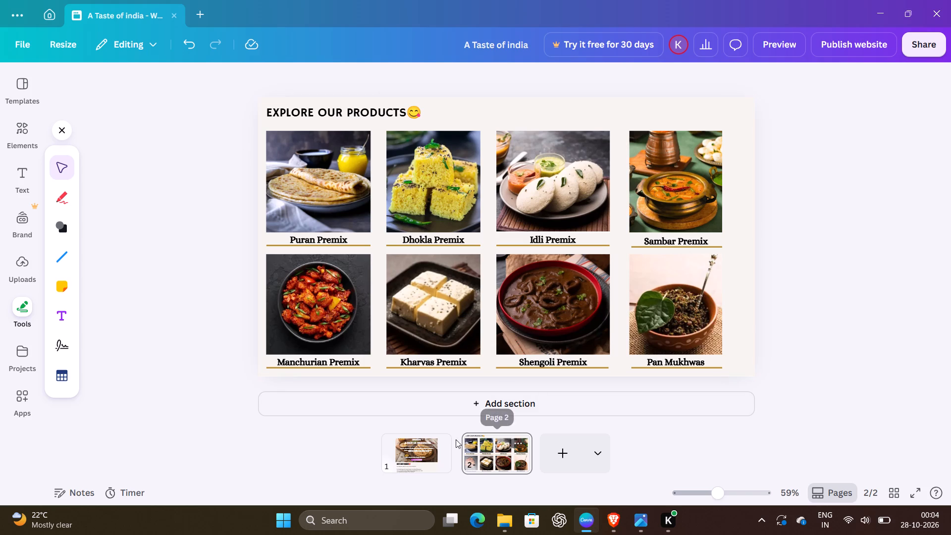
pyautogui.click(445, 439)
pyautogui.scroll(-7, 527, 281)
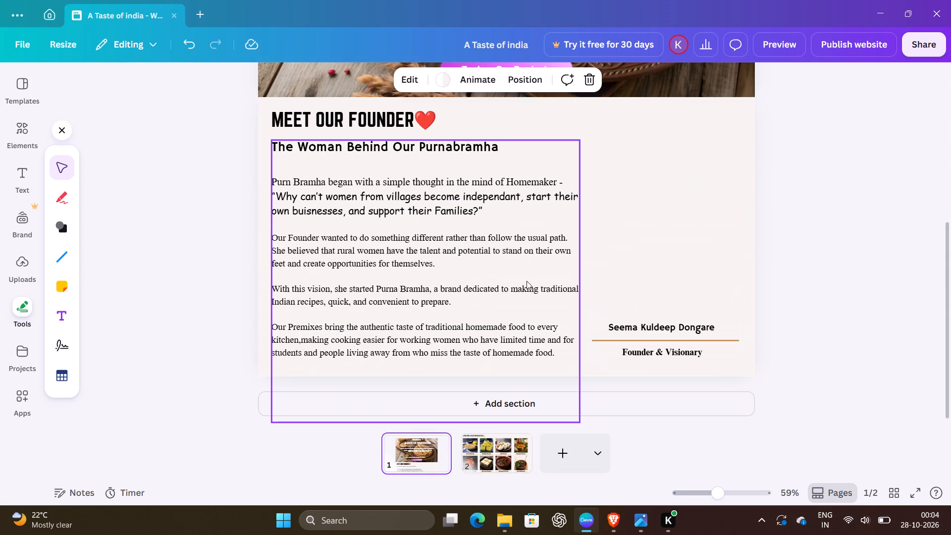
pyautogui.scroll(-2, 527, 281)
pyautogui.click(508, 451)
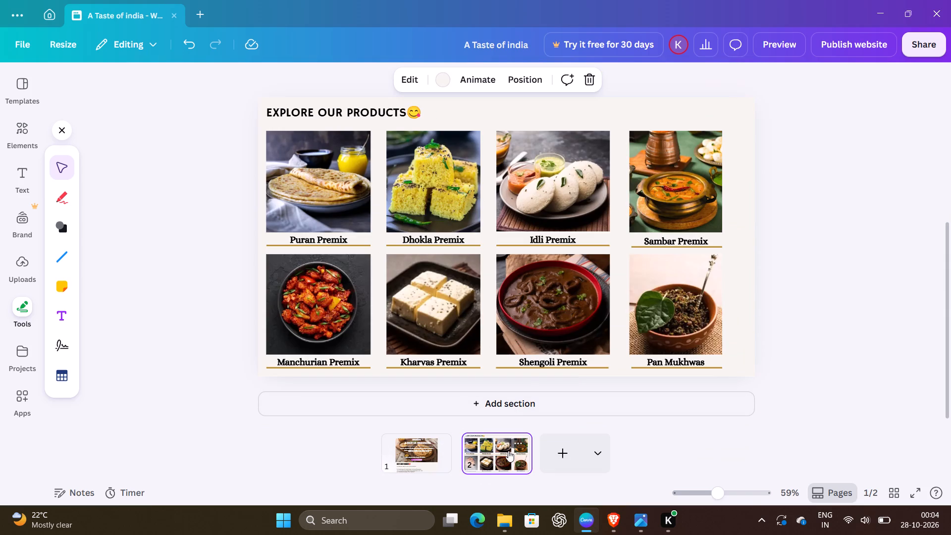
pyautogui.scroll(-4, 508, 451)
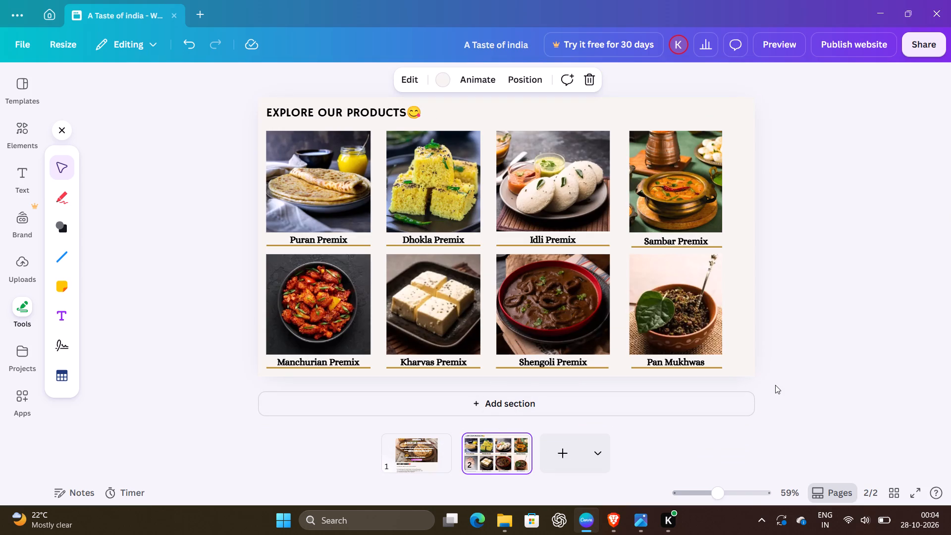
pyautogui.click(775, 385)
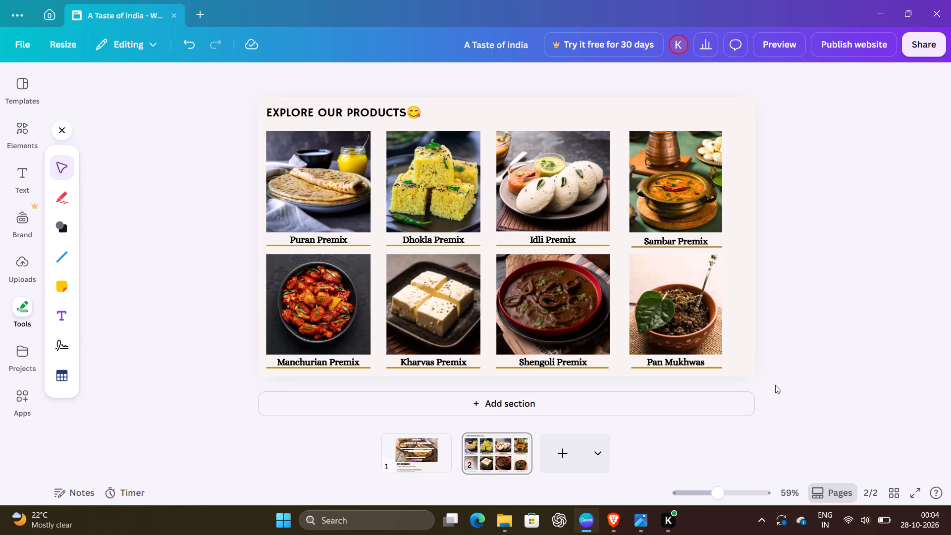
# Add a new blank section below the product grid on page 2.
pyautogui.click(556, 409)
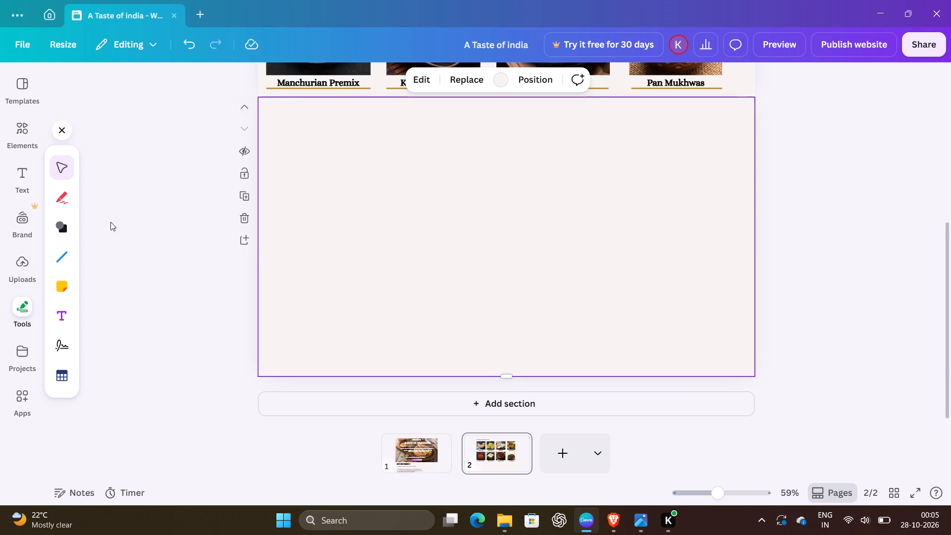
pyautogui.rightClick(276, 138)
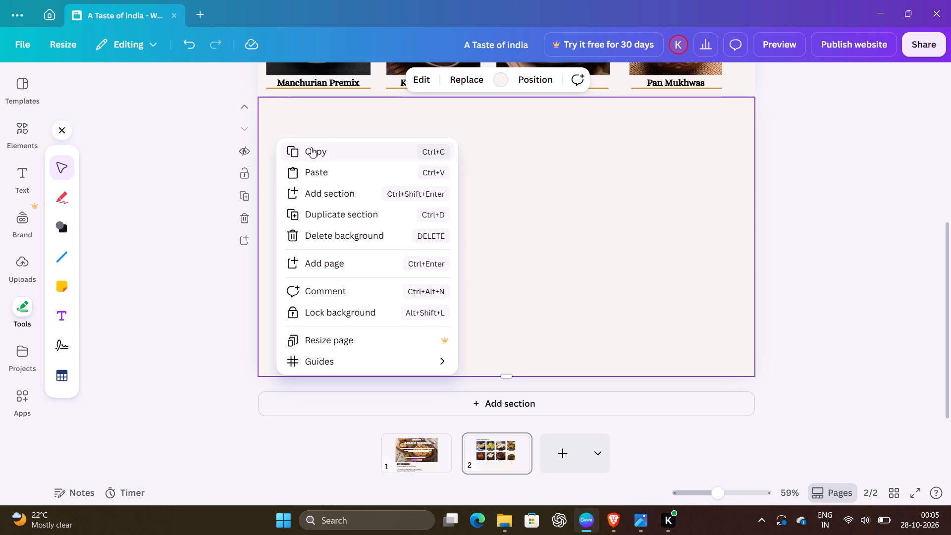
pyautogui.click(669, 438)
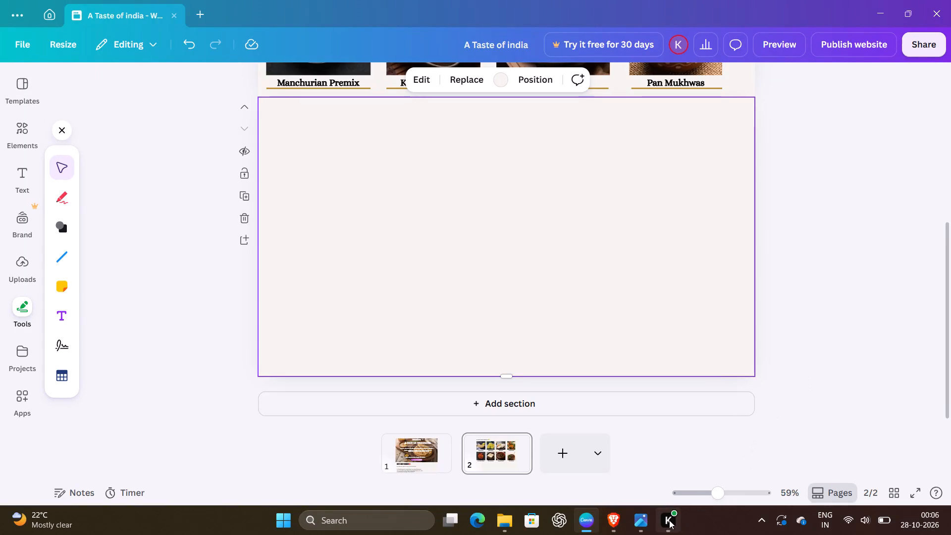
# Open the Windows app launcher to switch to another application.
pyautogui.click(287, 520)
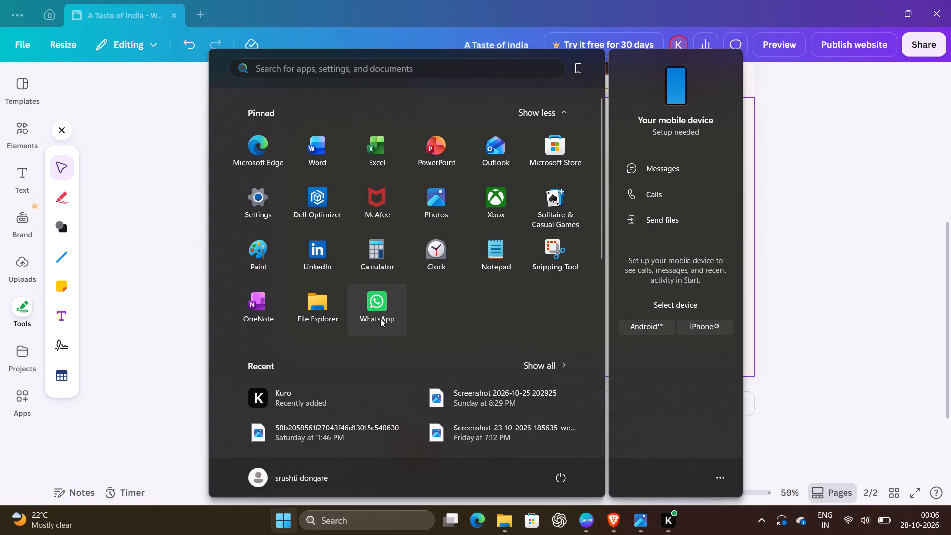
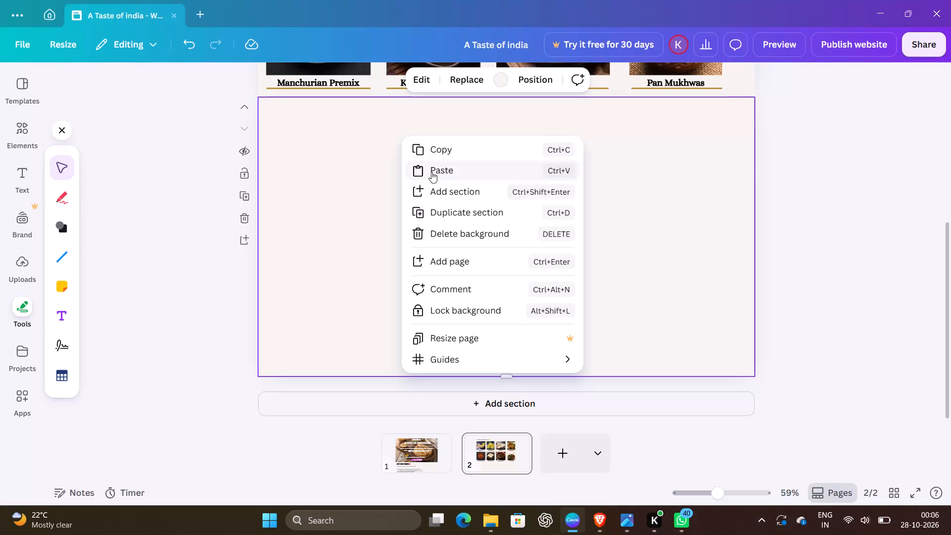
# Paste the copied Why Choose Purna Bramha? text into the blank section below the product grid on page 2.
pyautogui.click(431, 172)
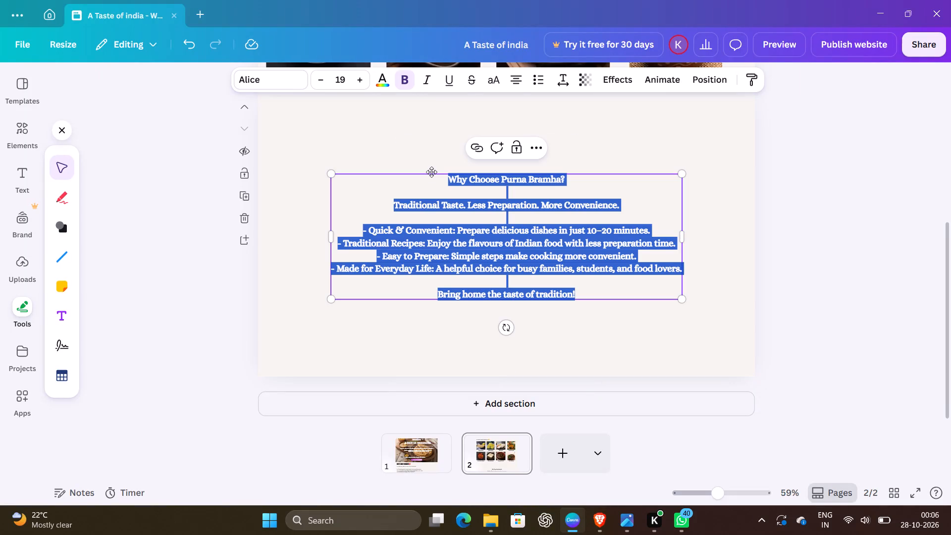
# Copy the line "Why Choose Purna Bramha?" into a new separate text box in the section's upper-left corner.
pyautogui.click(483, 186)
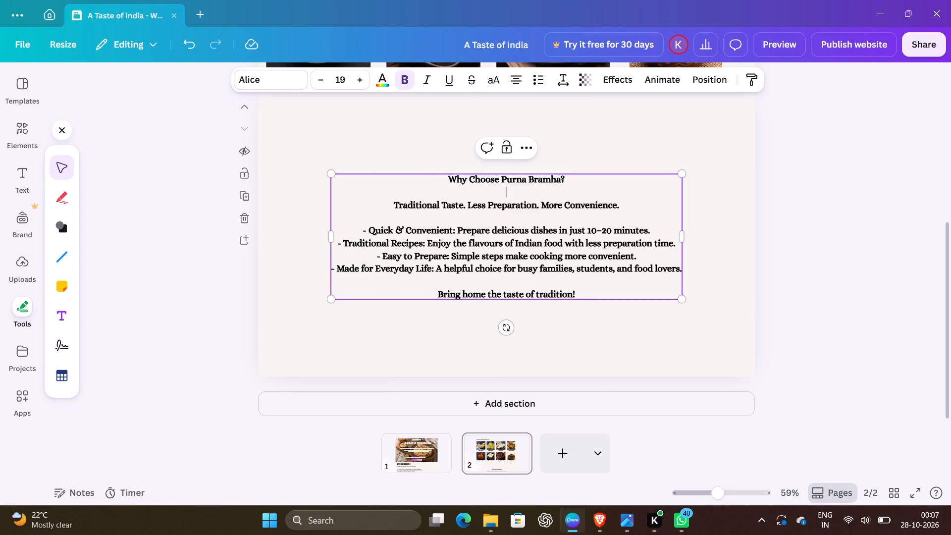
pyautogui.moveTo(445, 177); pyautogui.dragTo(565, 185)
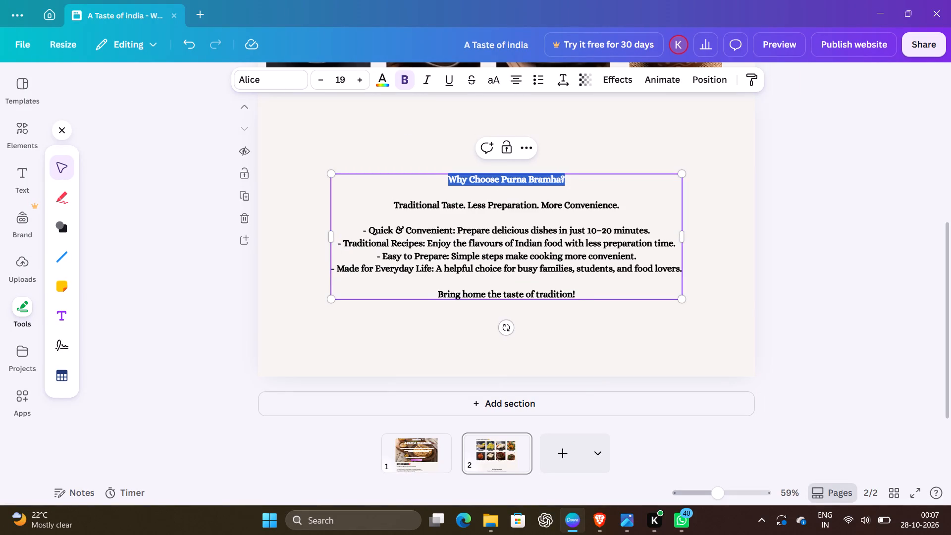
pyautogui.moveTo(565, 185); pyautogui.dragTo(565, 185)
pyautogui.hotkey('ctrl', 'c')
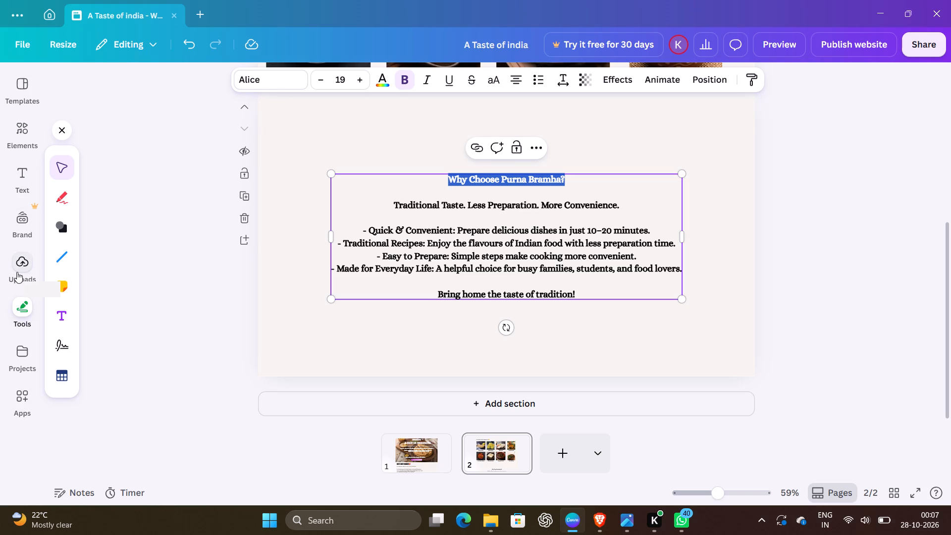
pyautogui.click(29, 186)
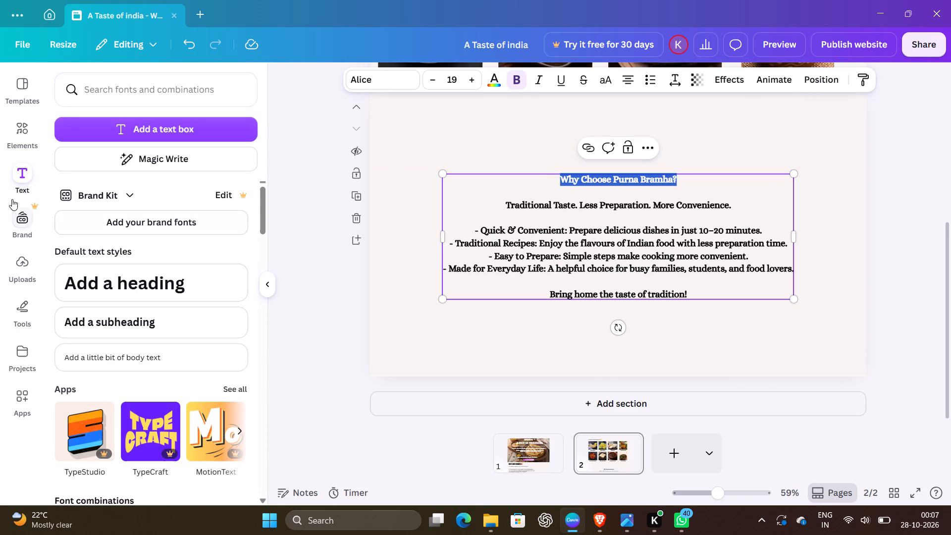
pyautogui.click(29, 306)
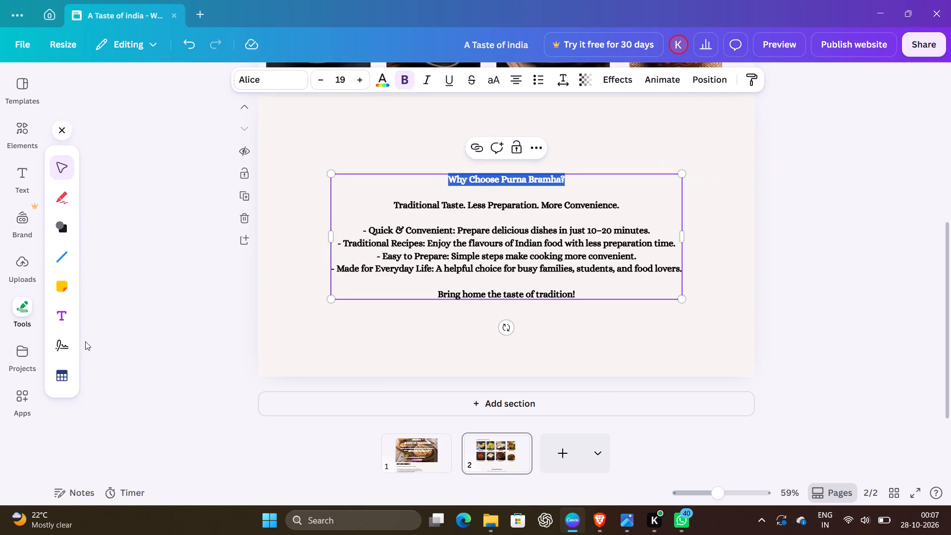
pyautogui.click(64, 328)
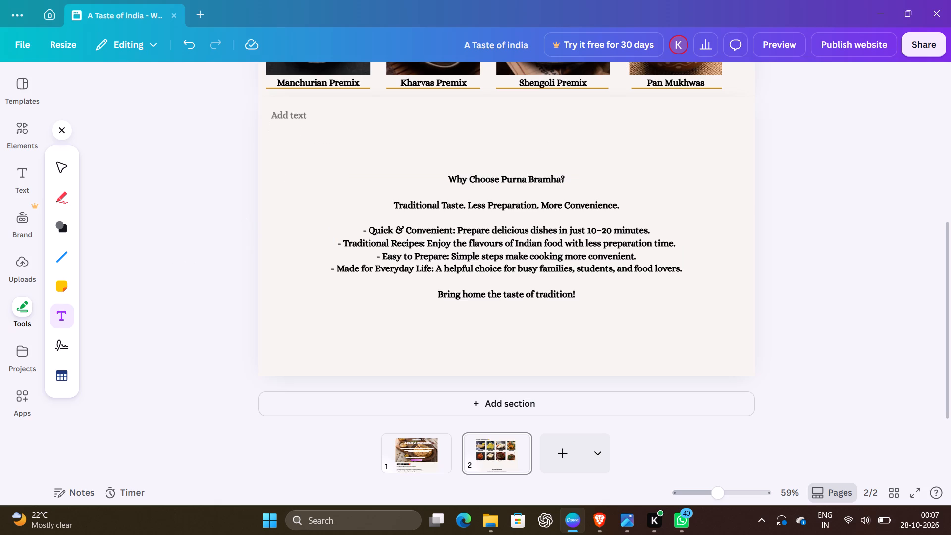
pyautogui.moveTo(272, 104); pyautogui.dragTo(466, 199)
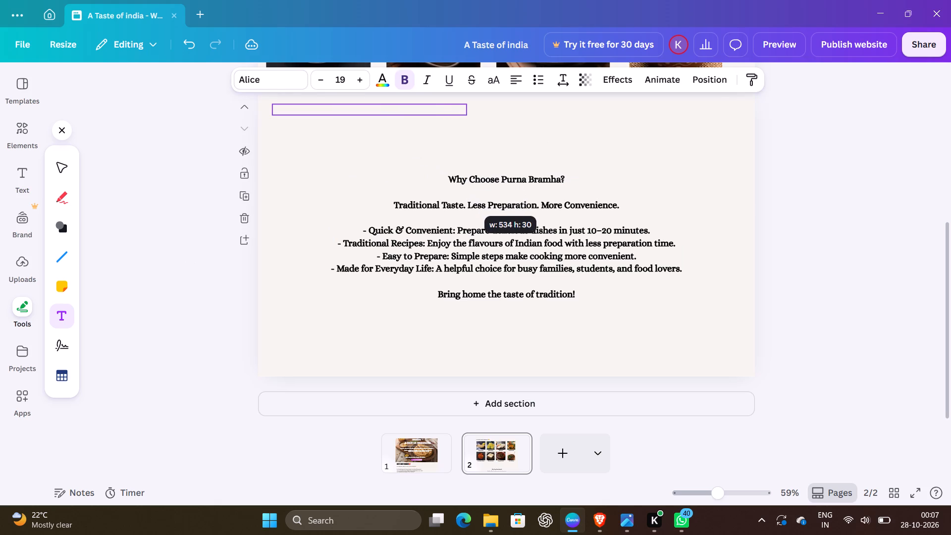
pyautogui.moveTo(466, 199); pyautogui.dragTo(475, 210)
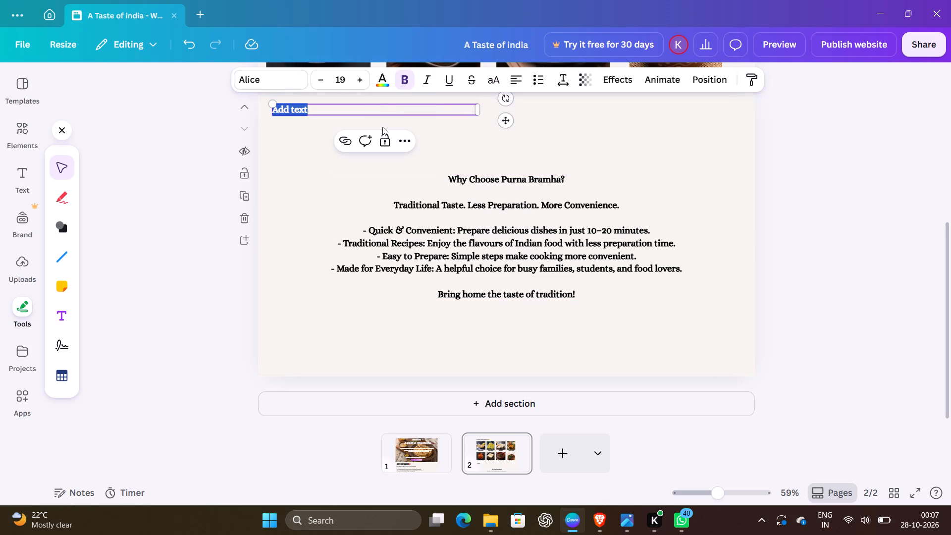
pyautogui.hotkey('ctrl', 'v')
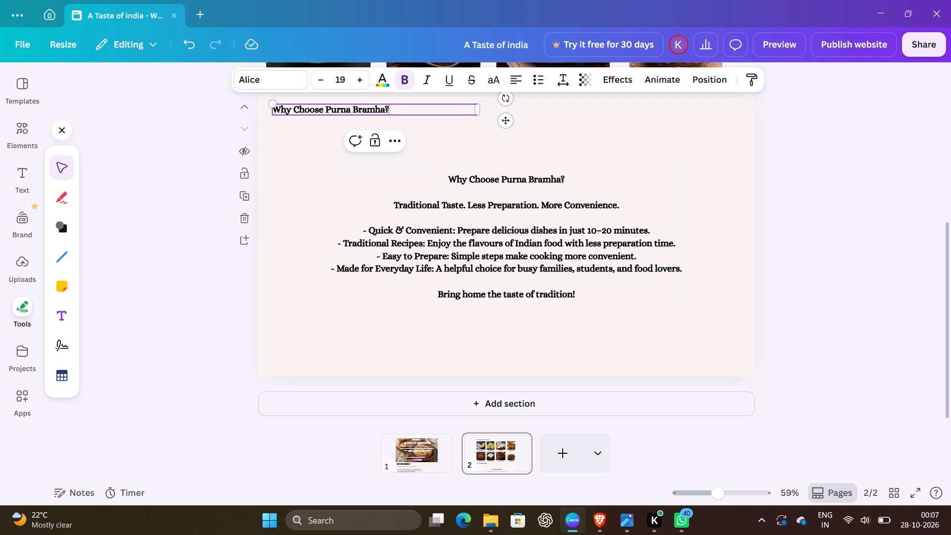
# Set the new Why Choose Purna Bramha? heading's font size to 26.
pyautogui.tripleClick(398, 109)
pyautogui.click(398, 109)
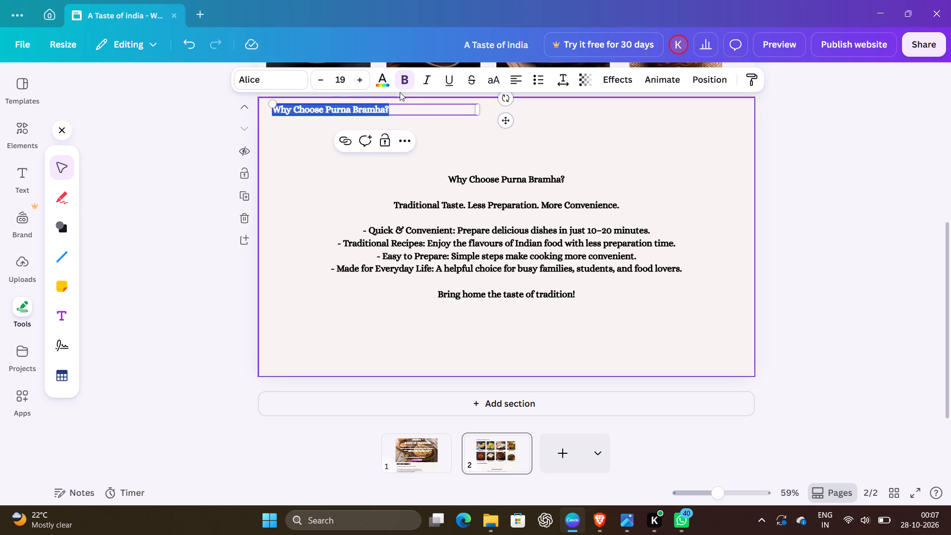
pyautogui.tripleClick(358, 80)
pyautogui.tripleClick(358, 80)
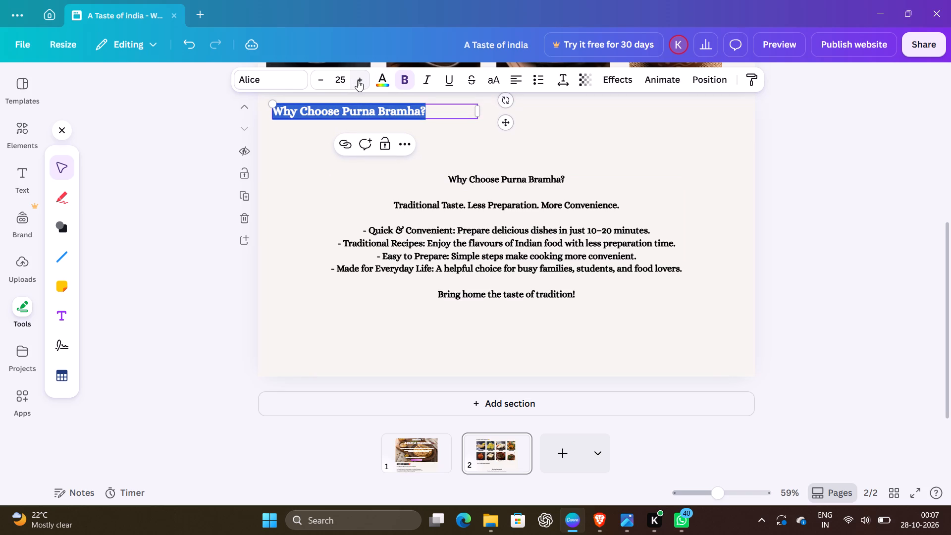
pyautogui.click(199, 169)
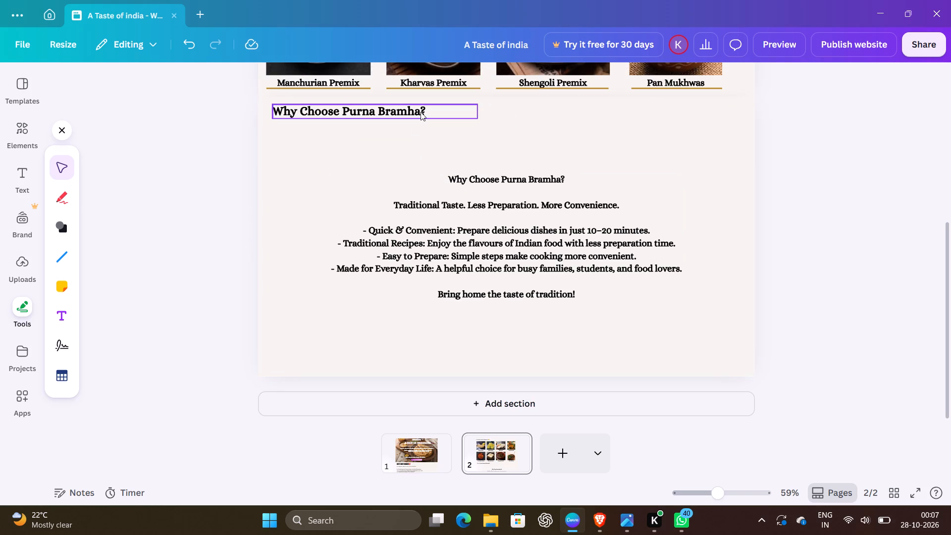
pyautogui.doubleClick(421, 112)
pyautogui.tripleClick(421, 112)
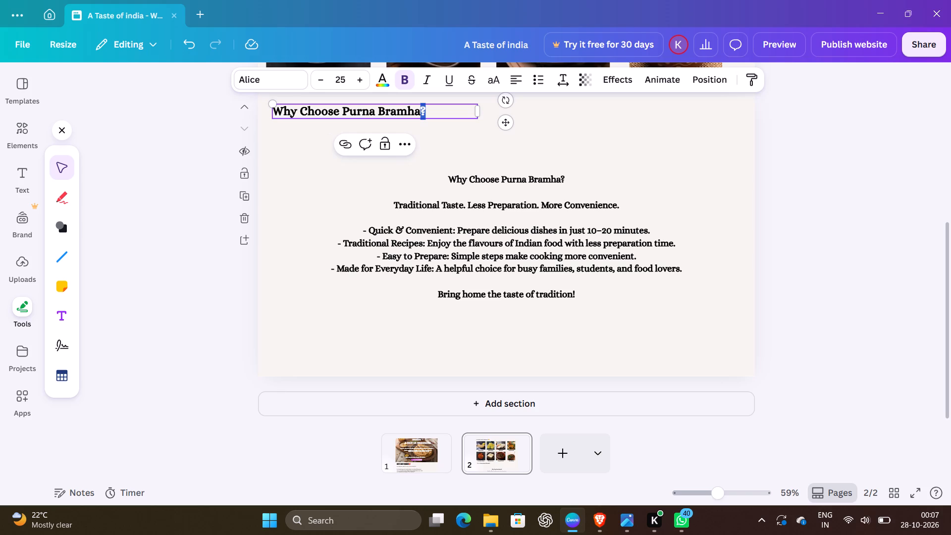
pyautogui.click(362, 81)
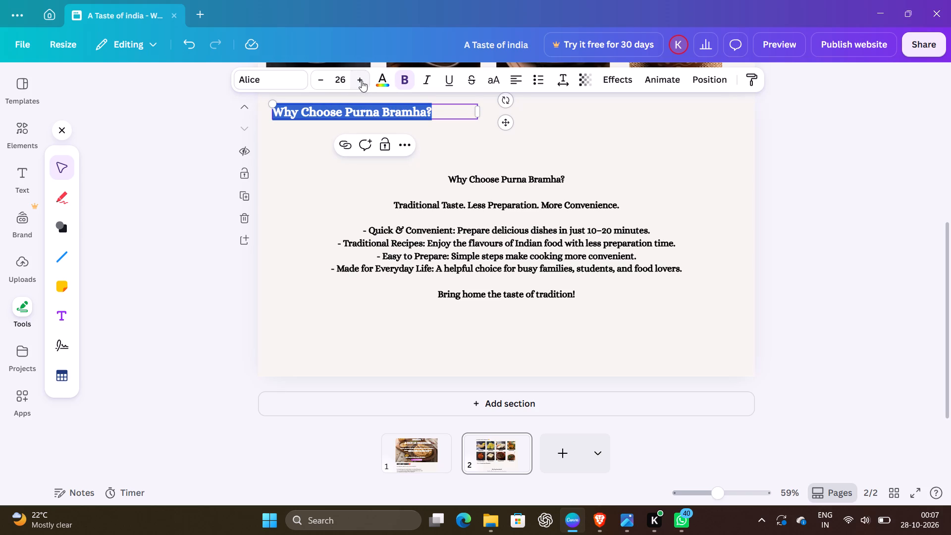
pyautogui.click(191, 241)
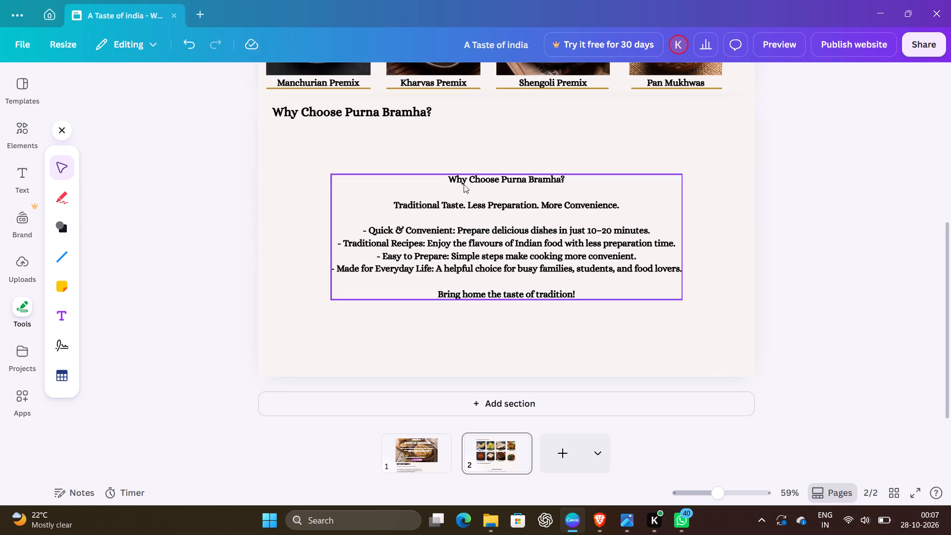
# Delete the duplicate "Why Choose Purna Bramha?" line from the top of the pasted text block.
pyautogui.tripleClick(447, 179)
pyautogui.doubleClick(447, 179)
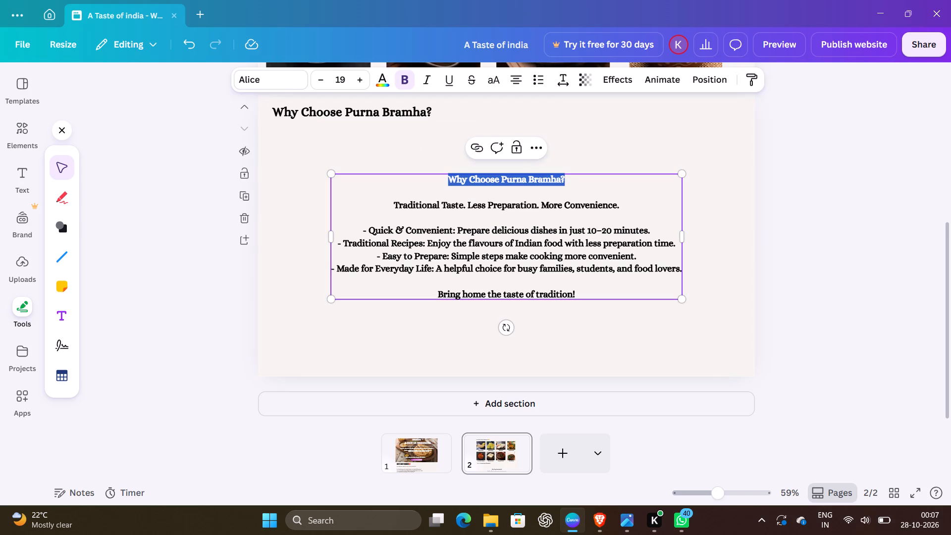
pyautogui.press('BackSpace')
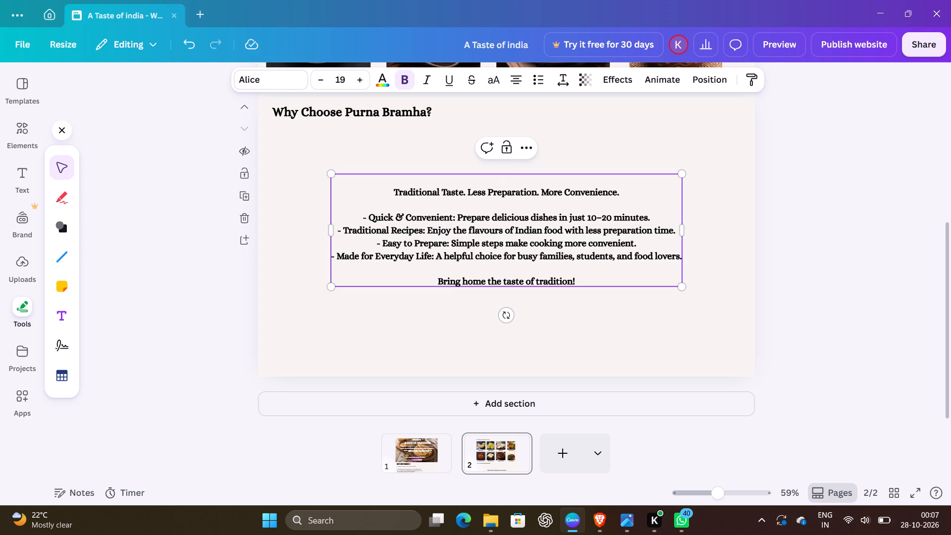
# Move the Why Choose Purna Bramha? heading slightly down and right to align with the section's left margin guide.
pyautogui.click(362, 110)
pyautogui.moveTo(362, 110); pyautogui.dragTo(367, 115)
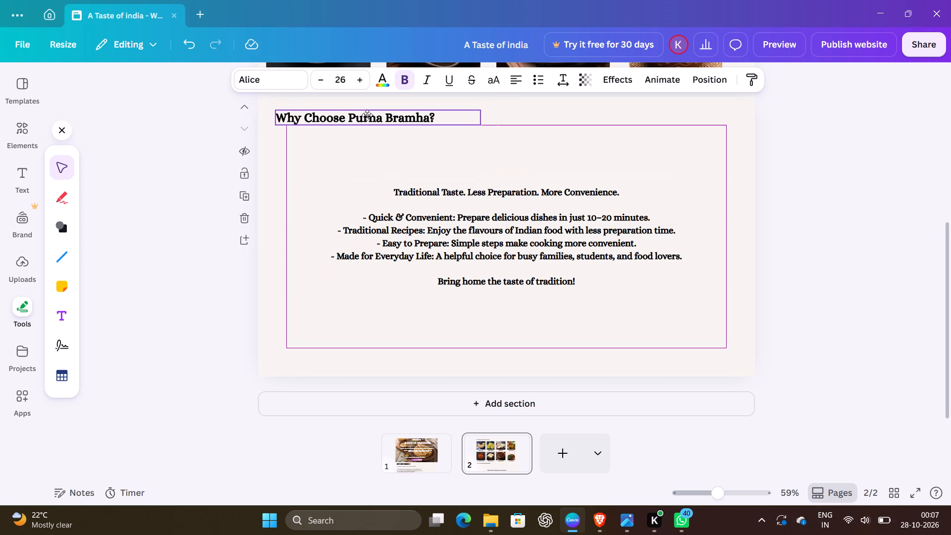
pyautogui.moveTo(367, 115); pyautogui.dragTo(378, 115)
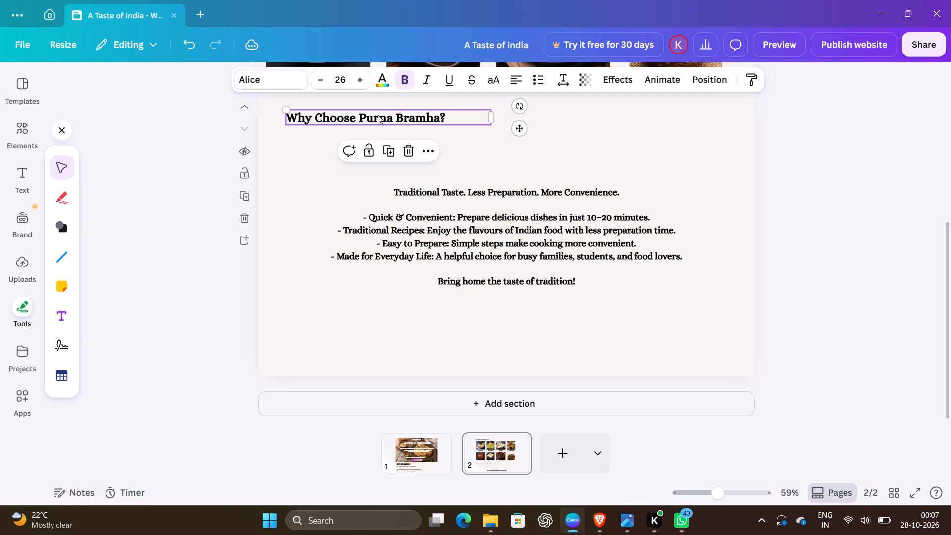
pyautogui.click(800, 166)
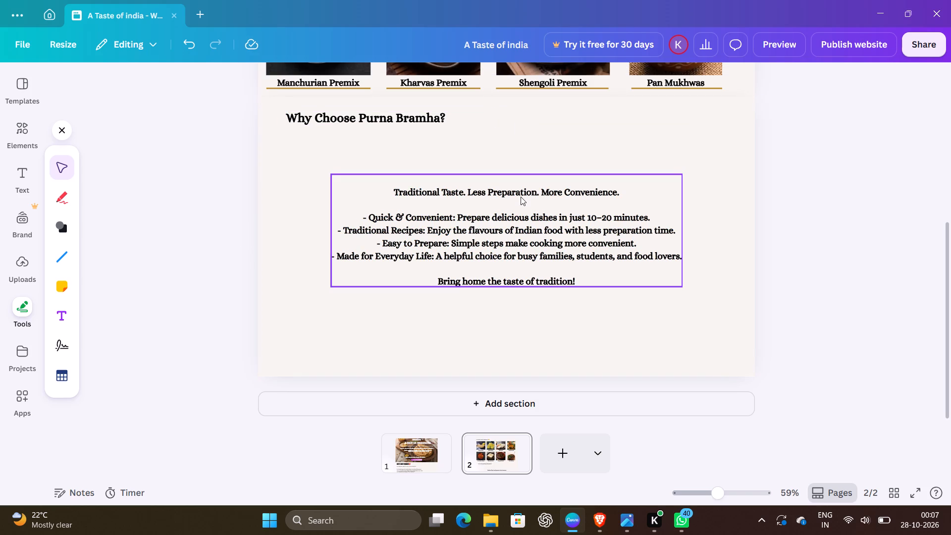
# Scale the body text block up to a font size of about 24.9, spanning nearly the full section width.
pyautogui.doubleClick(521, 196)
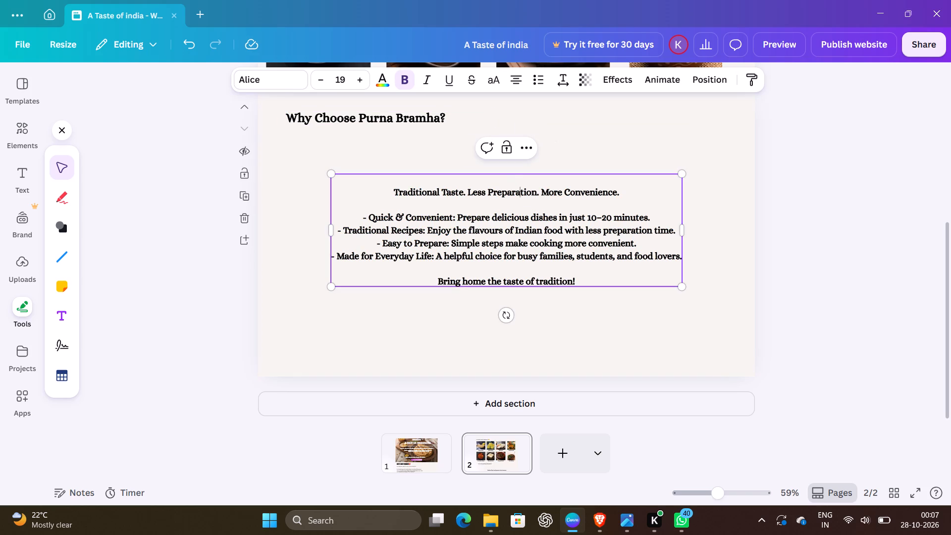
pyautogui.moveTo(333, 175); pyautogui.dragTo(287, 162)
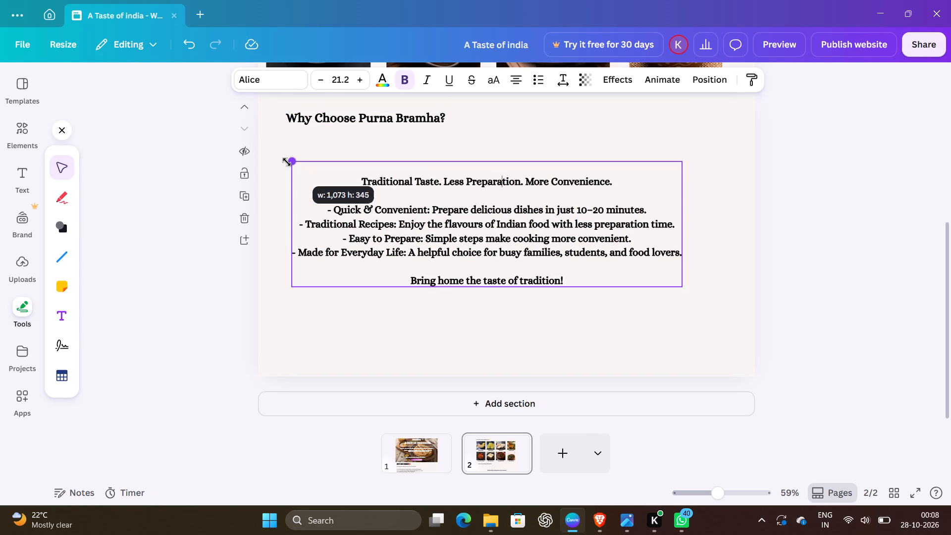
pyautogui.moveTo(287, 162); pyautogui.dragTo(288, 142)
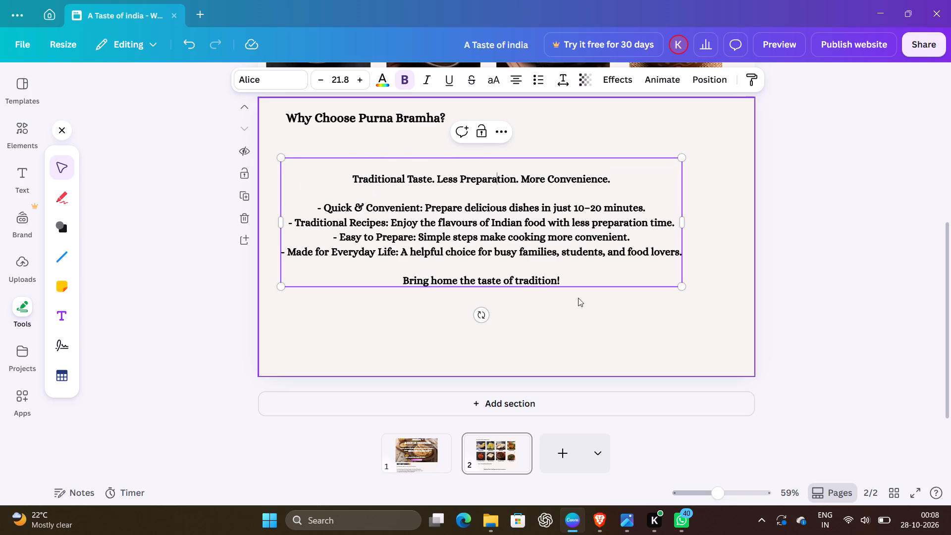
pyautogui.moveTo(685, 283); pyautogui.dragTo(722, 364)
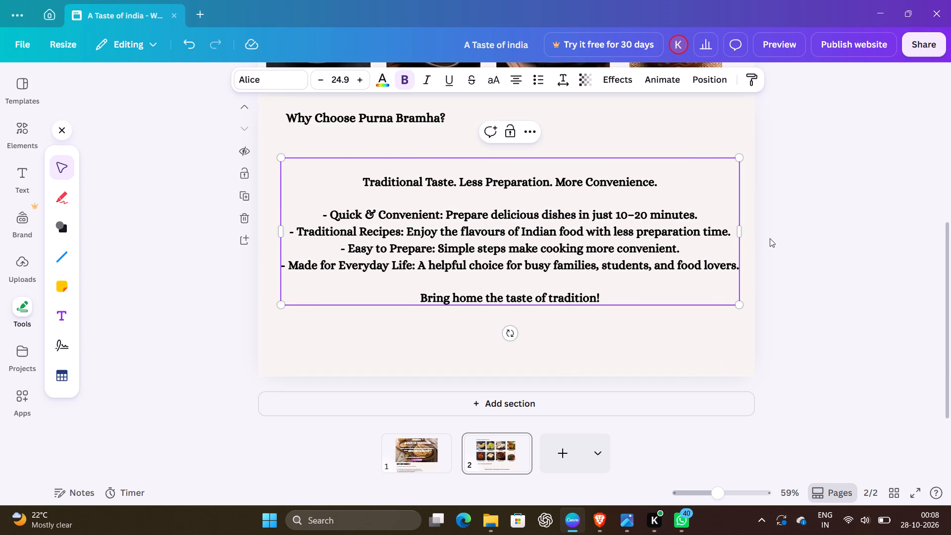
# Narrow the body text block so its long lines wrap, and scale it to about font size 29.2 beneath the heading.
pyautogui.tripleClick(738, 231)
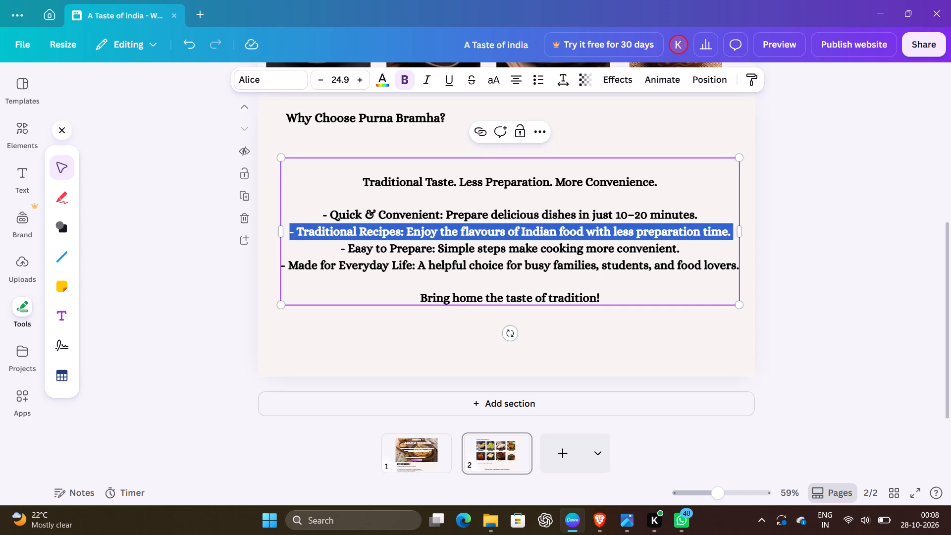
pyautogui.moveTo(743, 231); pyautogui.dragTo(734, 232)
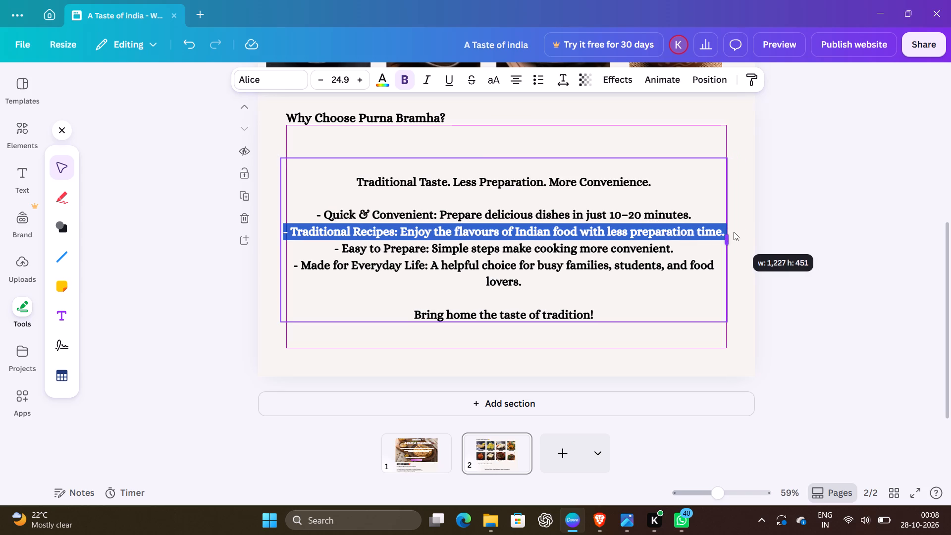
pyautogui.moveTo(734, 232); pyautogui.dragTo(702, 226)
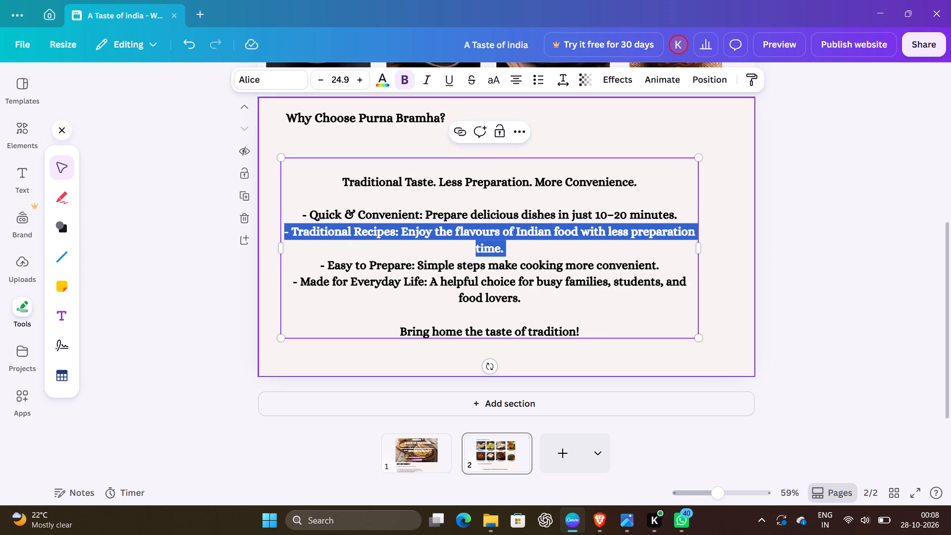
pyautogui.moveTo(278, 341); pyautogui.dragTo(297, 359)
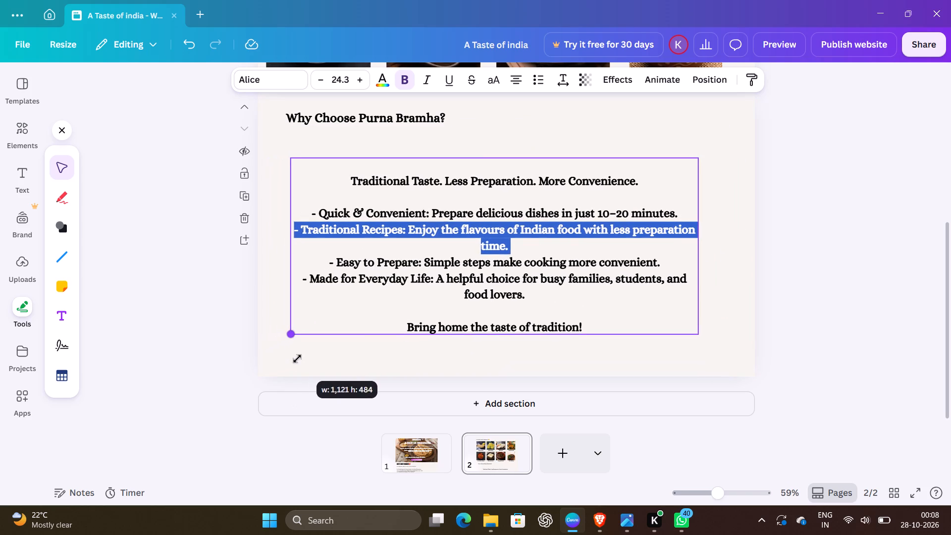
pyautogui.moveTo(297, 359); pyautogui.dragTo(297, 358)
pyautogui.moveTo(291, 160); pyautogui.dragTo(279, 144)
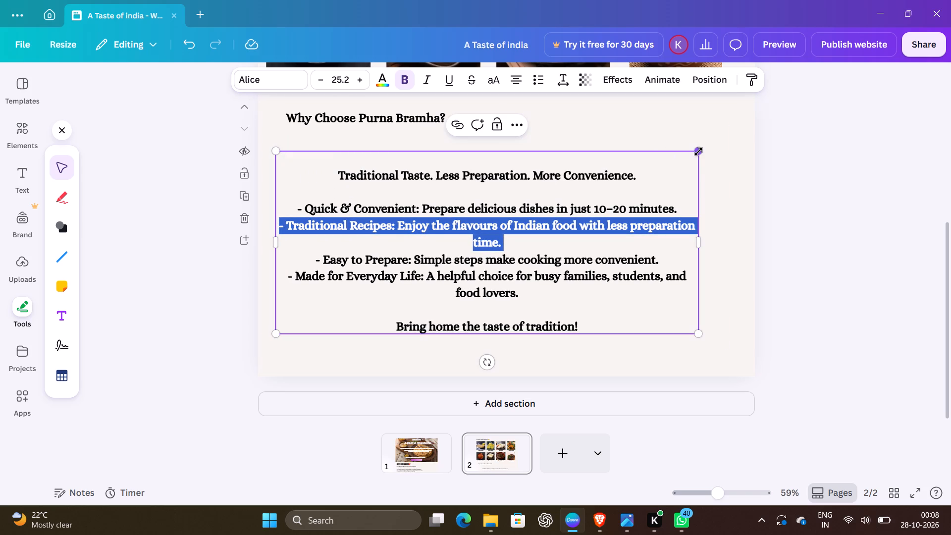
pyautogui.moveTo(698, 152); pyautogui.dragTo(729, 125)
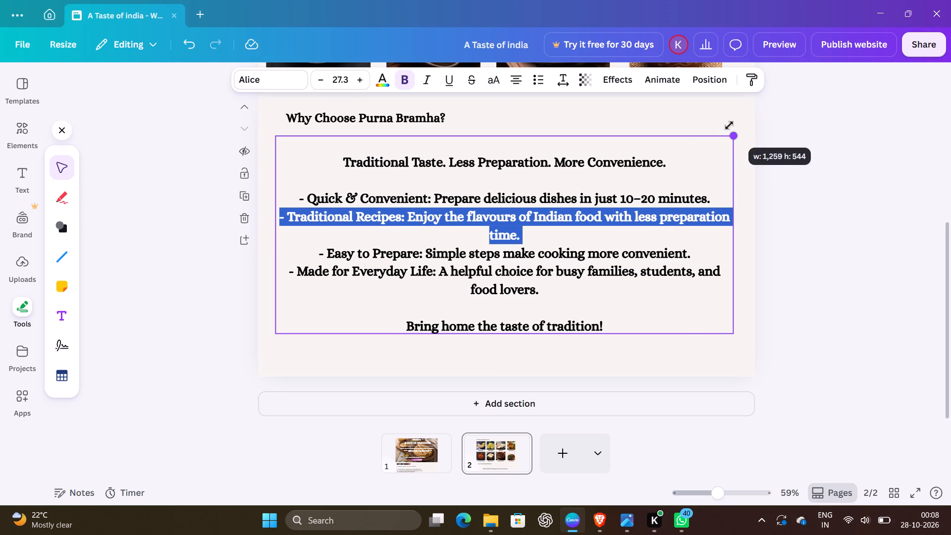
pyautogui.moveTo(729, 125); pyautogui.dragTo(743, 126)
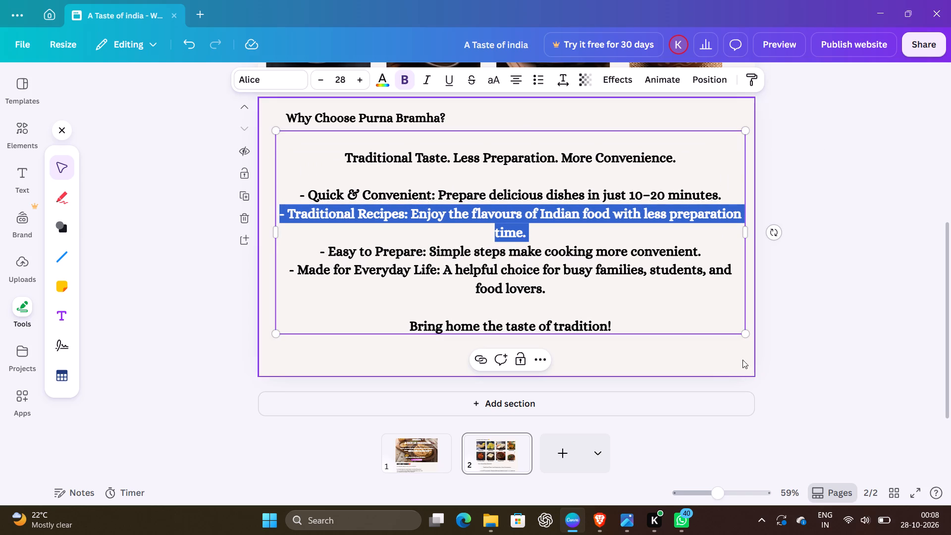
pyautogui.moveTo(745, 330); pyautogui.dragTo(715, 360)
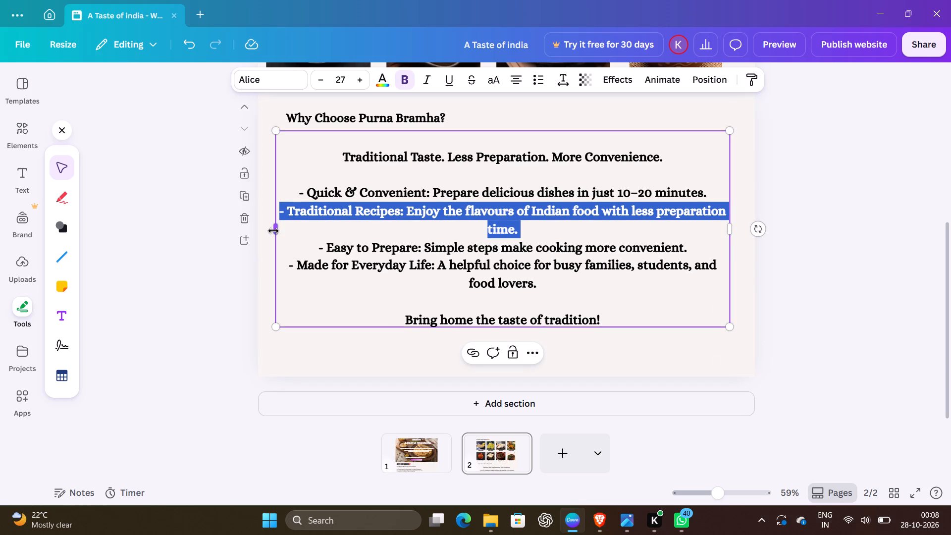
pyautogui.moveTo(273, 231); pyautogui.dragTo(308, 229)
pyautogui.moveTo(311, 332); pyautogui.dragTo(291, 376)
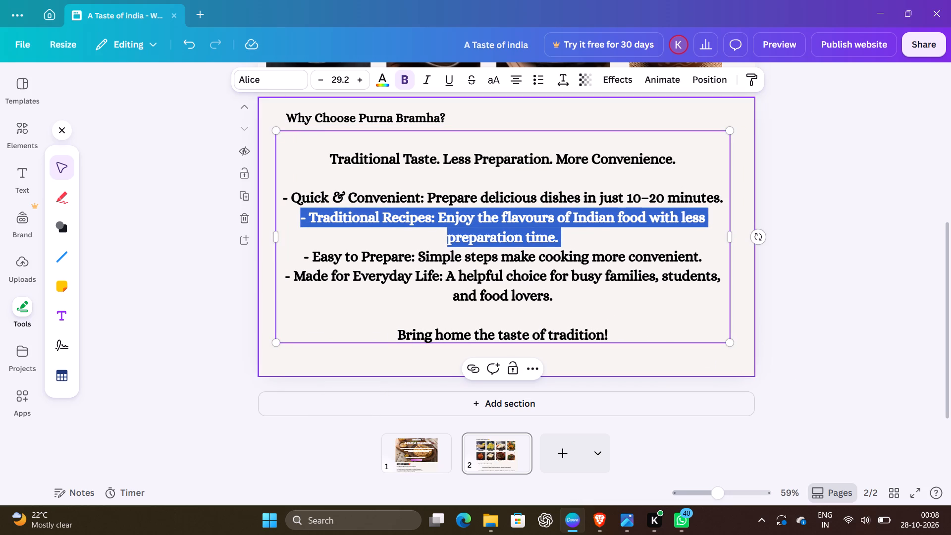
# Reduce the font size of the "Traditional Taste. Less Preparation. More Convenience." tagline to 21.
pyautogui.moveTo(334, 162); pyautogui.dragTo(667, 164)
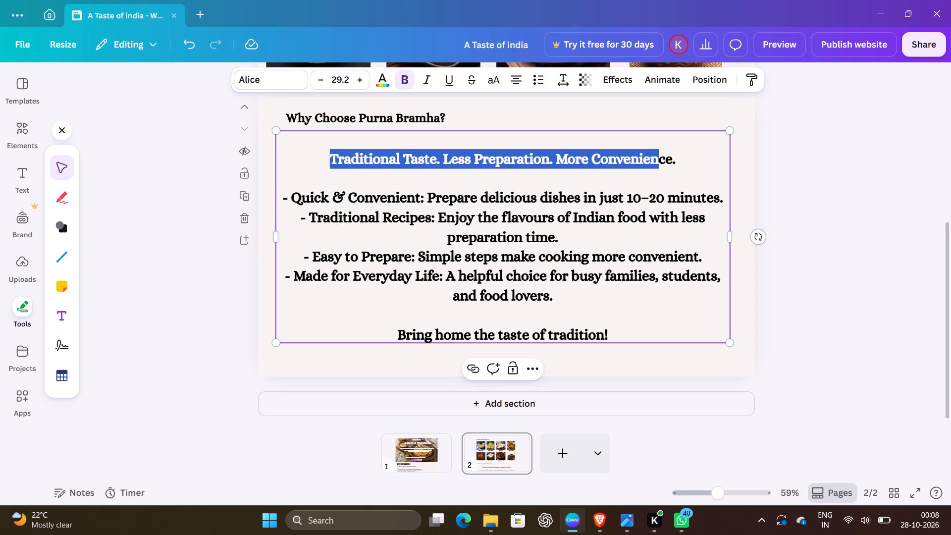
pyautogui.moveTo(667, 164); pyautogui.dragTo(675, 164)
pyautogui.tripleClick(327, 82)
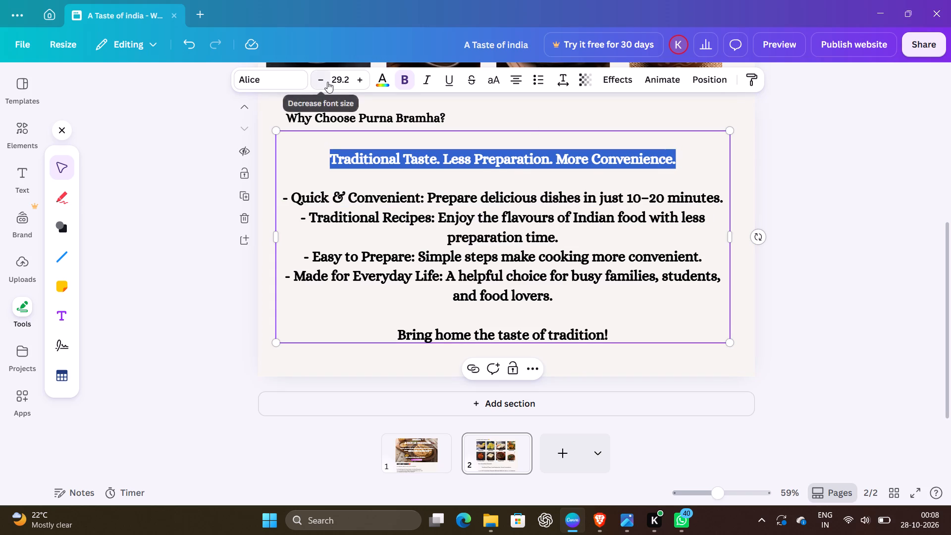
pyautogui.tripleClick(327, 82)
pyautogui.doubleClick(327, 82)
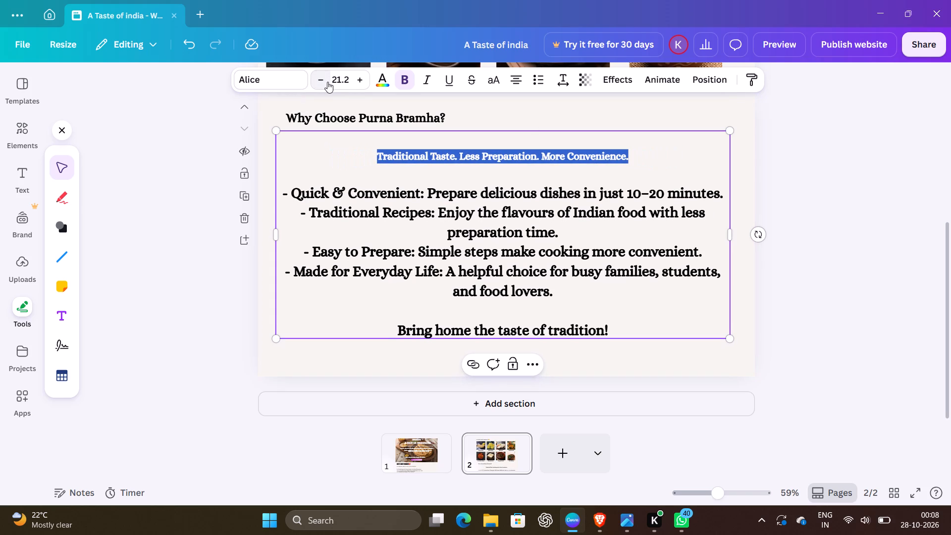
pyautogui.click(359, 80)
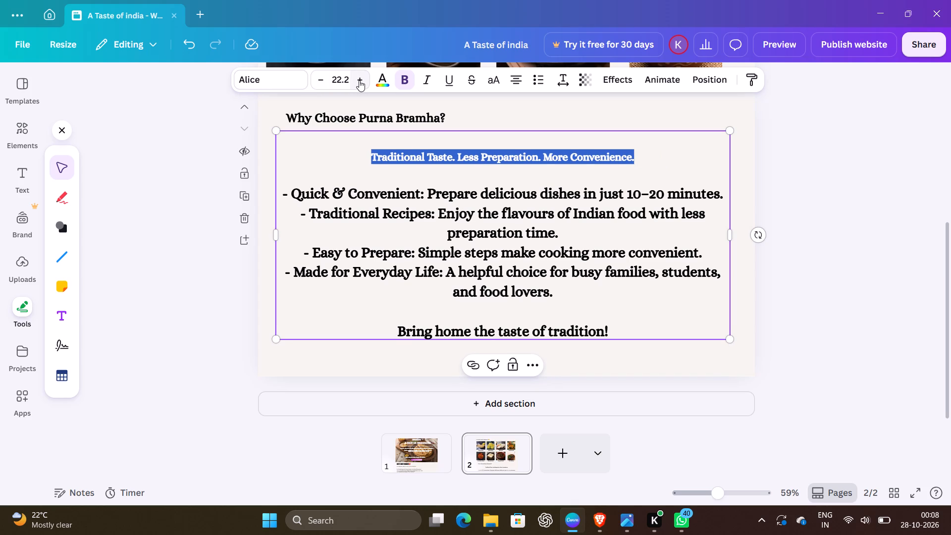
pyautogui.click(359, 80)
pyautogui.click(321, 80)
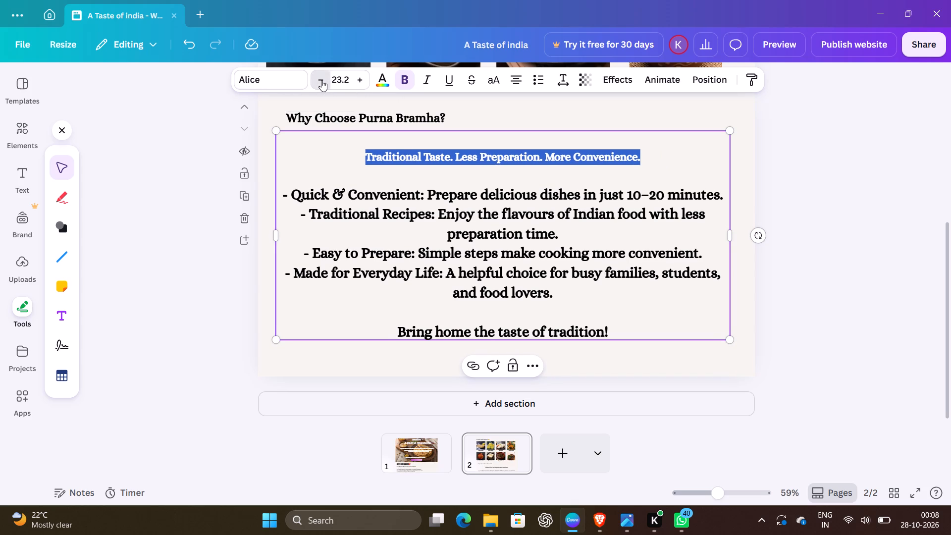
pyautogui.doubleClick(332, 80)
pyautogui.press('2')
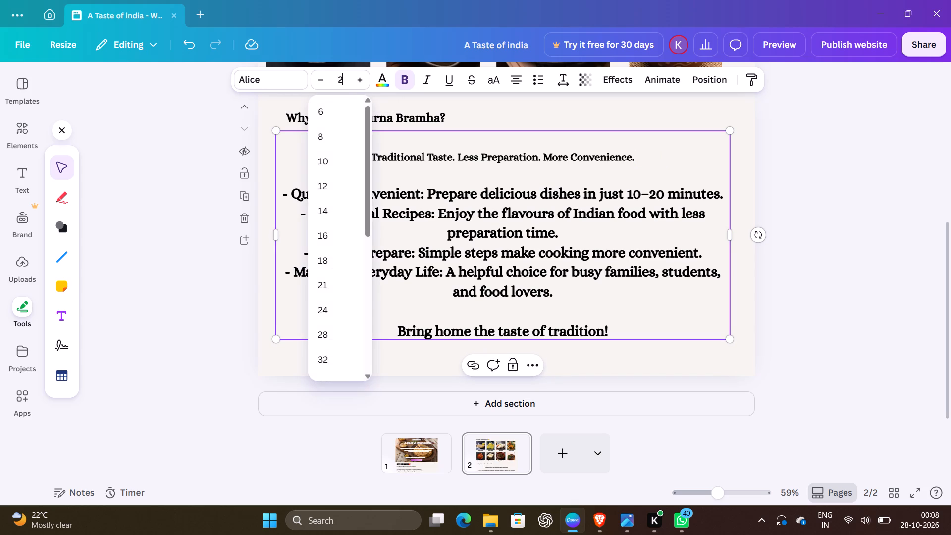
pyautogui.press('5')
pyautogui.press('Return')
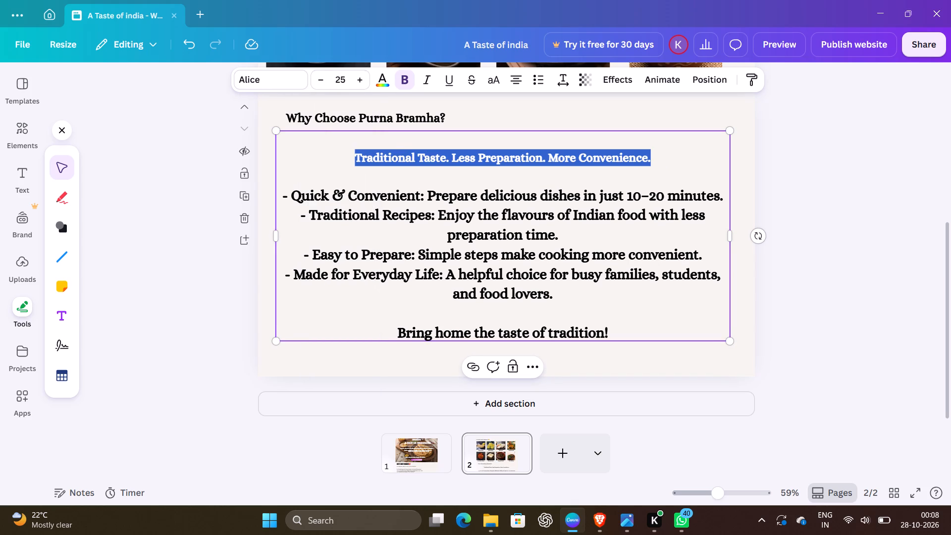
pyautogui.click(316, 78)
pyautogui.tripleClick(316, 78)
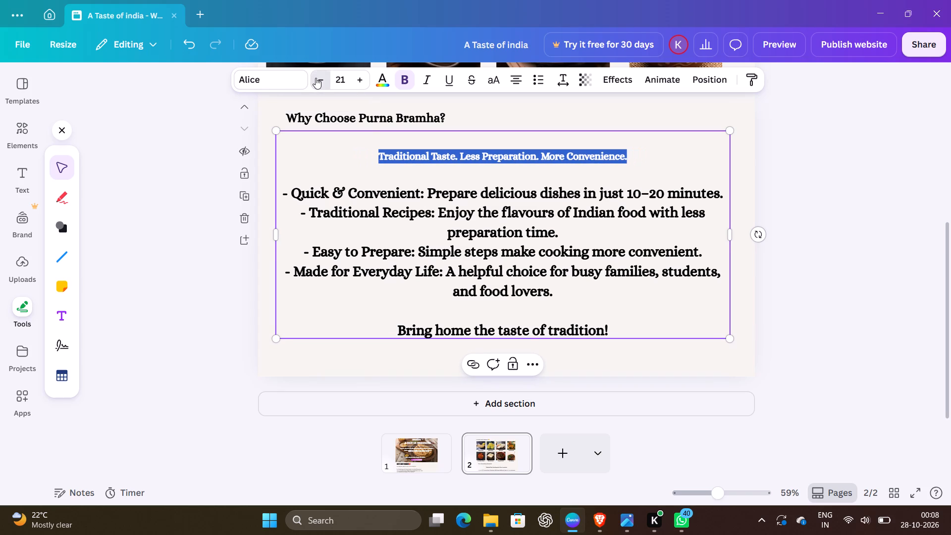
# Change the tagline's font to Open Sauce.
pyautogui.click(262, 85)
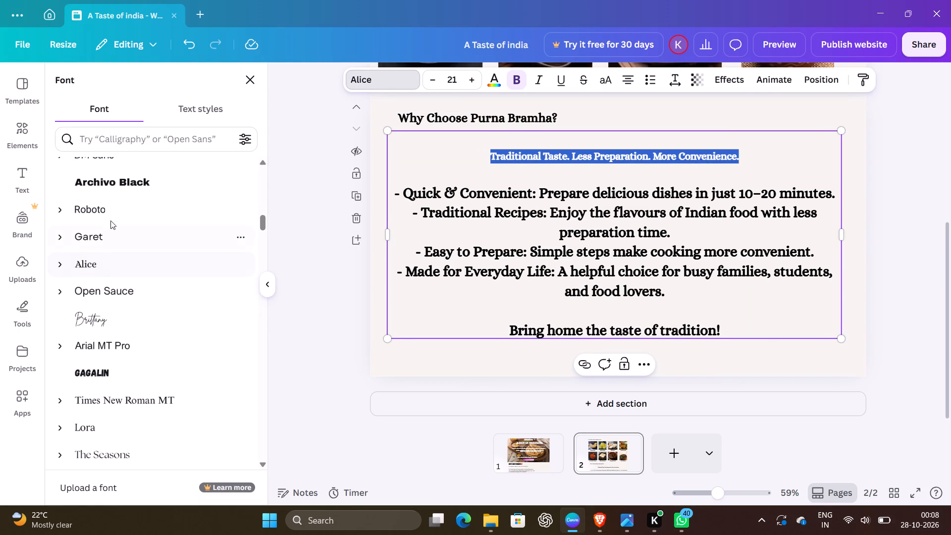
pyautogui.click(110, 302)
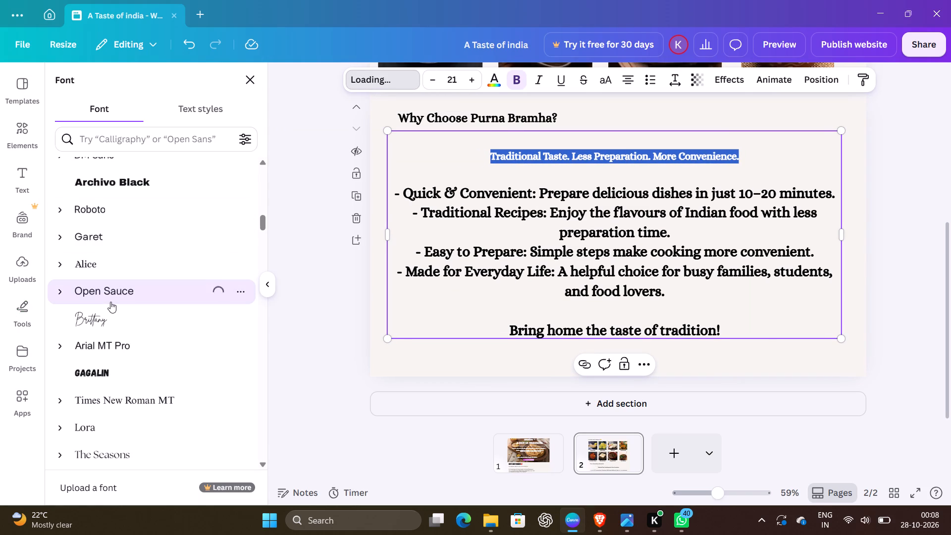
pyautogui.click(302, 278)
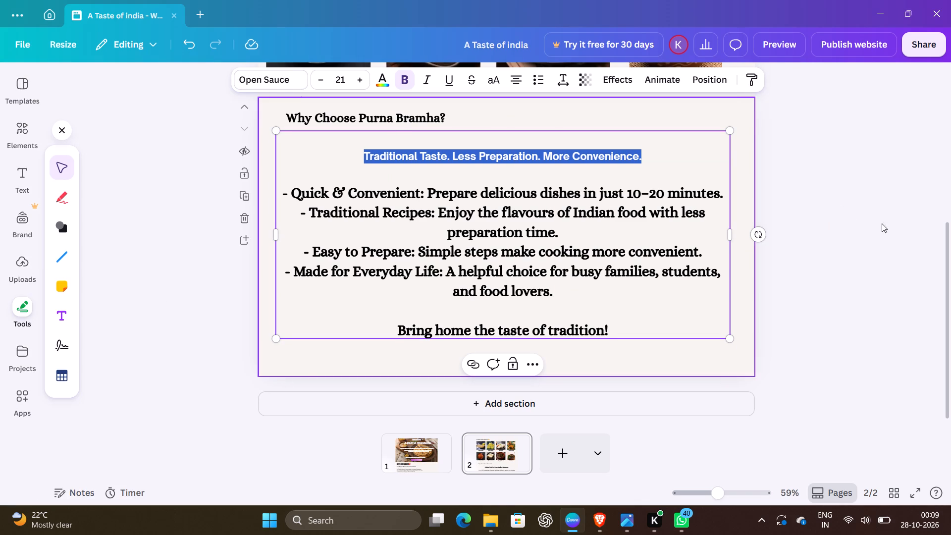
# Insert a smiling face emoji 😊 at the end of the tagline, after "More Convenience.".
pyautogui.click(649, 157)
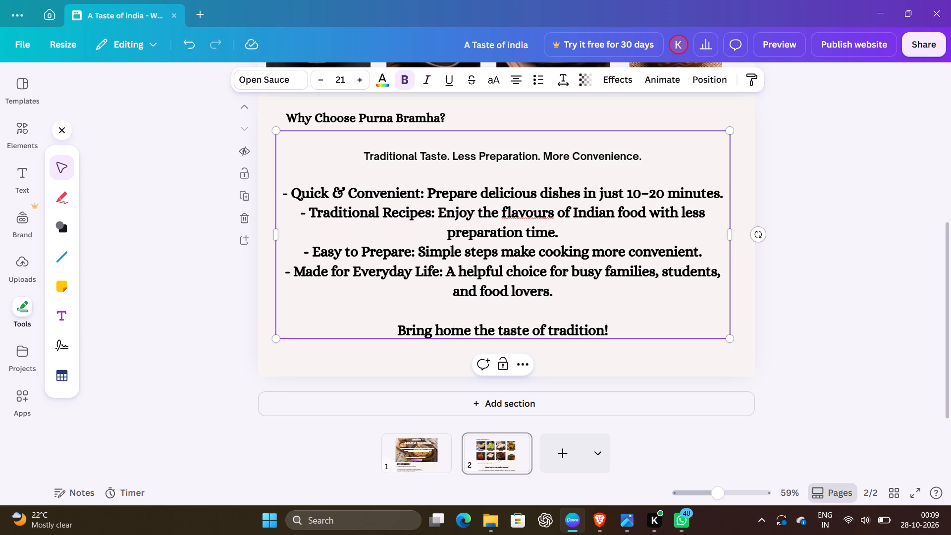
pyautogui.press('super+period')
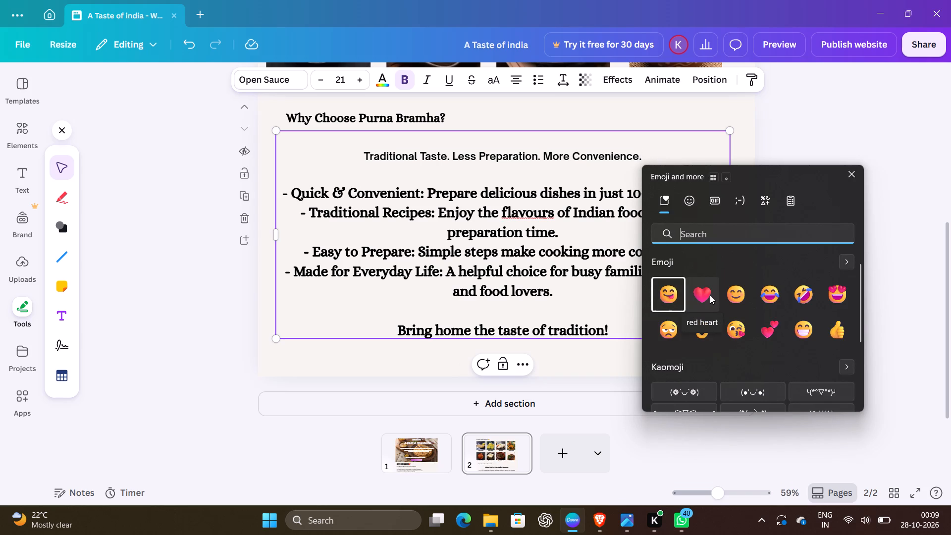
pyautogui.click(740, 304)
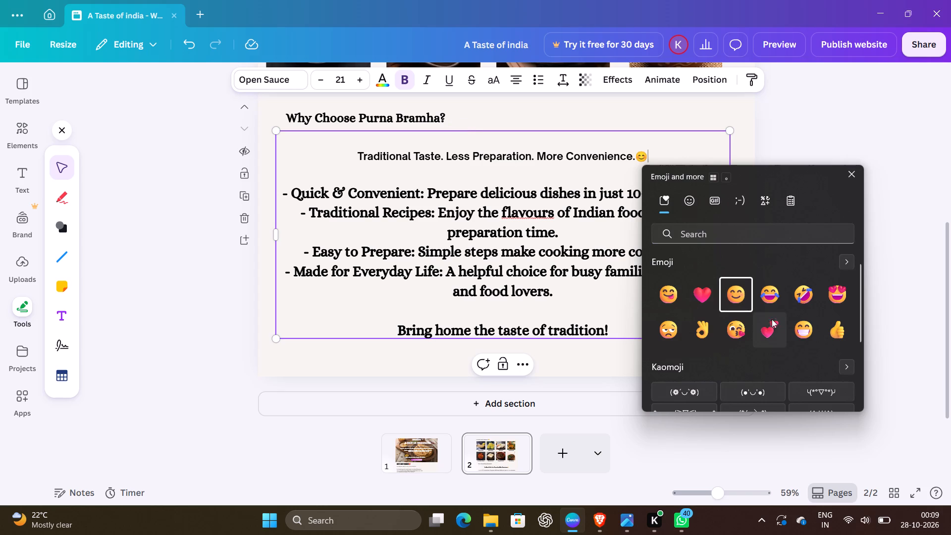
# Search the emojis for "think" and insert the thinking face 🤔 after the smiling emoji in the tagline.
pyautogui.scroll(-2, 776, 334)
pyautogui.scroll(4, 776, 334)
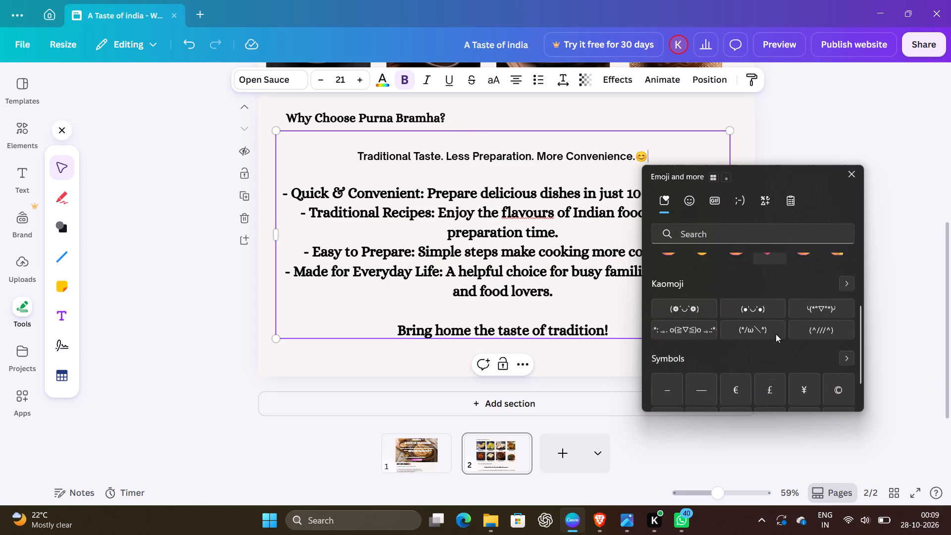
pyautogui.scroll(2, 776, 334)
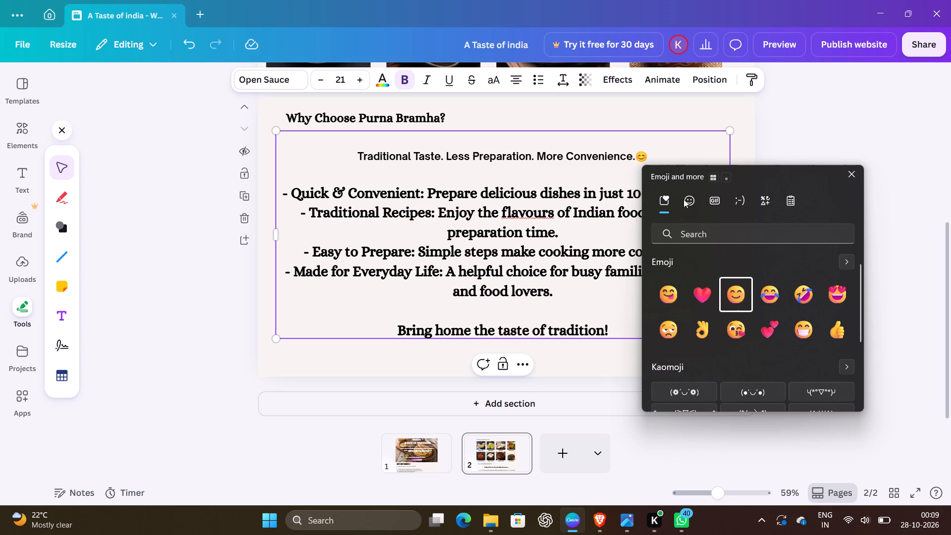
pyautogui.click(684, 199)
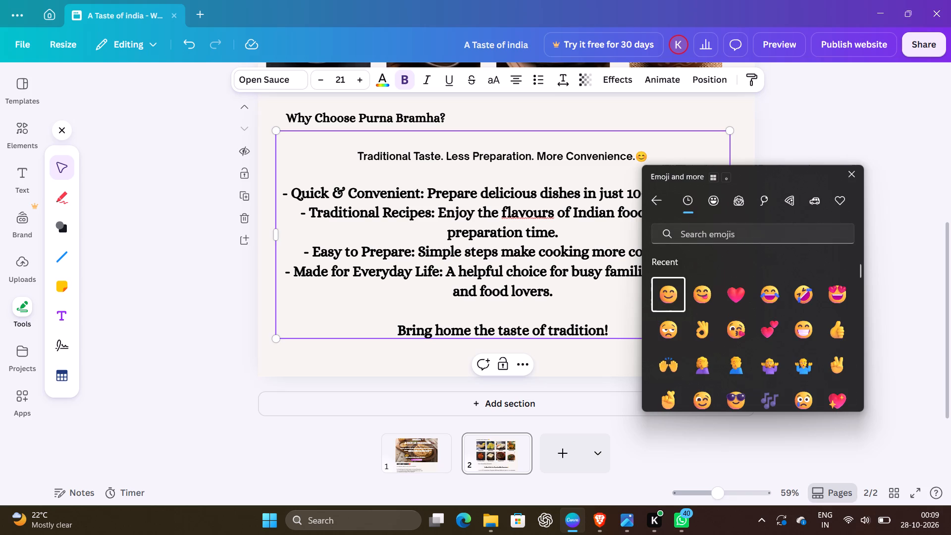
pyautogui.click(693, 228)
pyautogui.write('think')
pyautogui.click(675, 328)
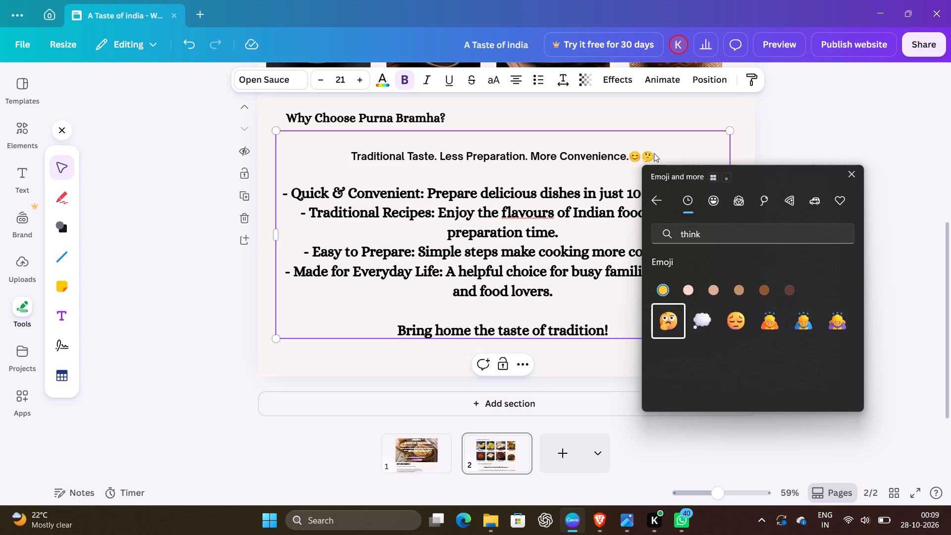
# Move the thinking face emoji from the tagline to the end of the "Why Choose Purna Bramha?" heading, preceded by a space.
pyautogui.doubleClick(654, 153)
pyautogui.doubleClick(649, 155)
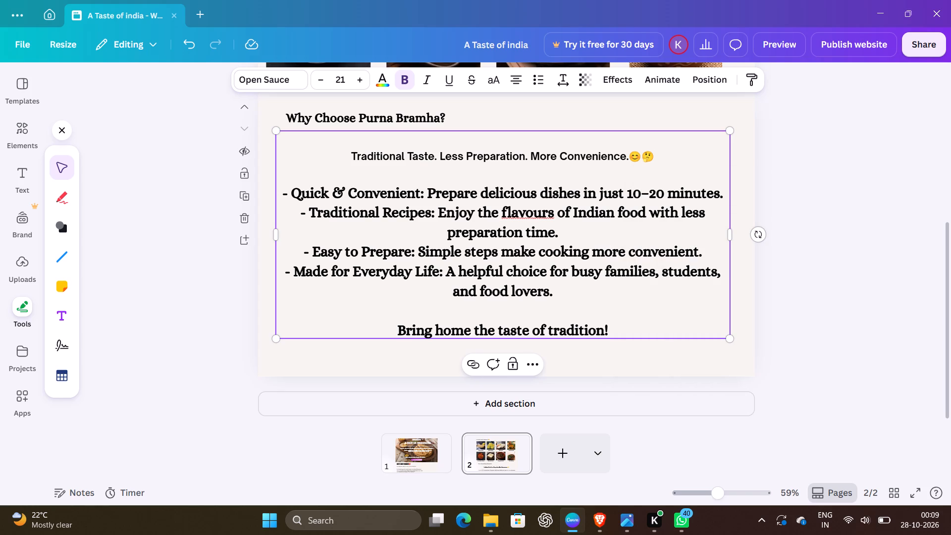
pyautogui.click(649, 155)
pyautogui.click(649, 155)
pyautogui.moveTo(642, 155); pyautogui.dragTo(649, 156)
pyautogui.hotkey('ctrl', 'x')
pyautogui.hotkey('ctrl', 'z')
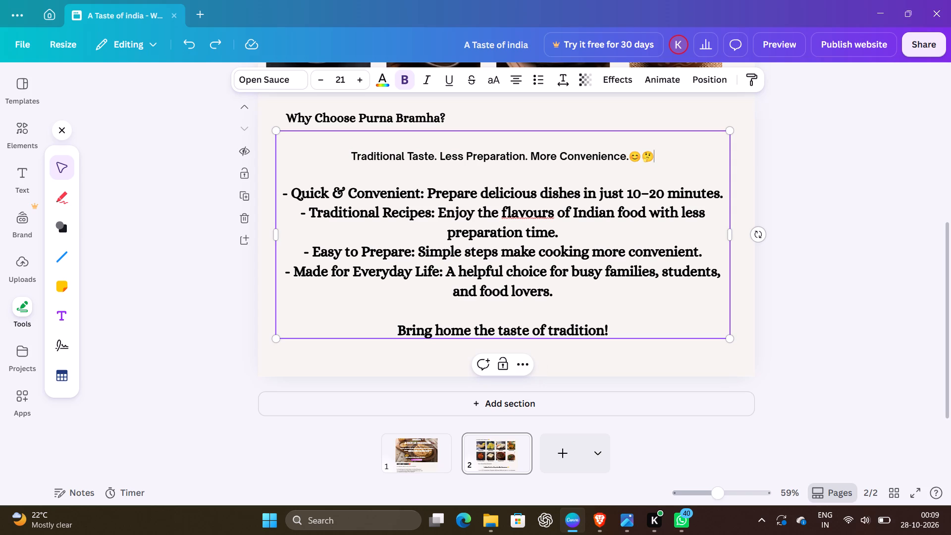
pyautogui.moveTo(644, 156); pyautogui.dragTo(649, 157)
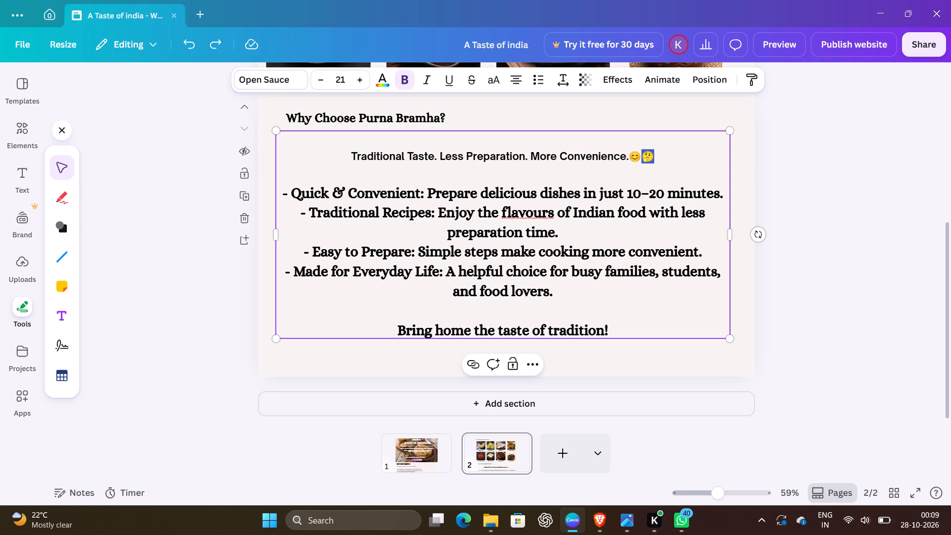
pyautogui.hotkey('ctrl', 'x')
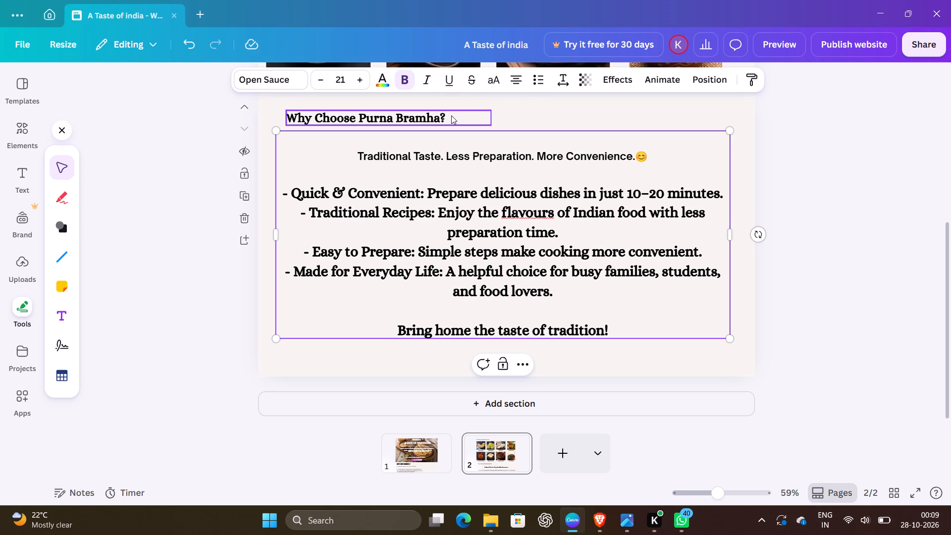
pyautogui.click(451, 115)
pyautogui.doubleClick(448, 117)
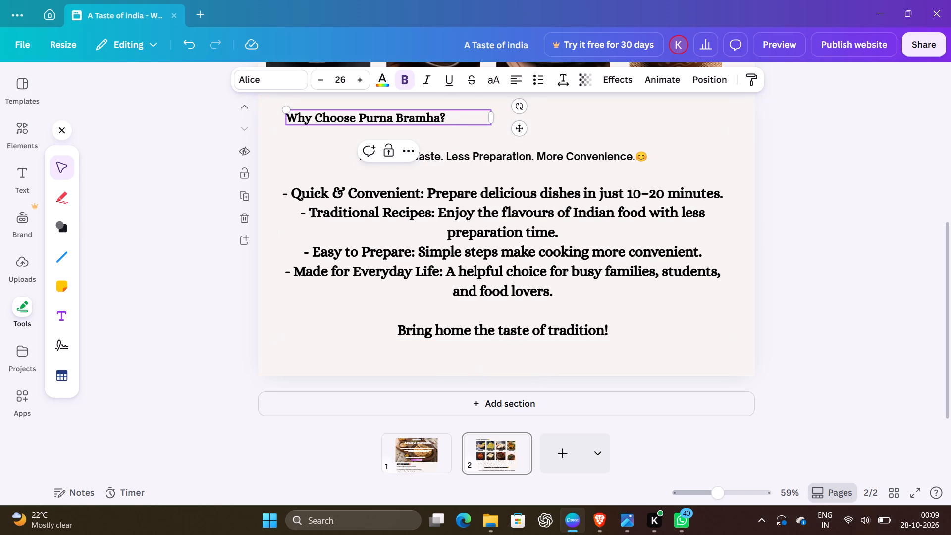
pyautogui.press('space')
pyautogui.hotkey('ctrl', 'v')
pyautogui.click(796, 187)
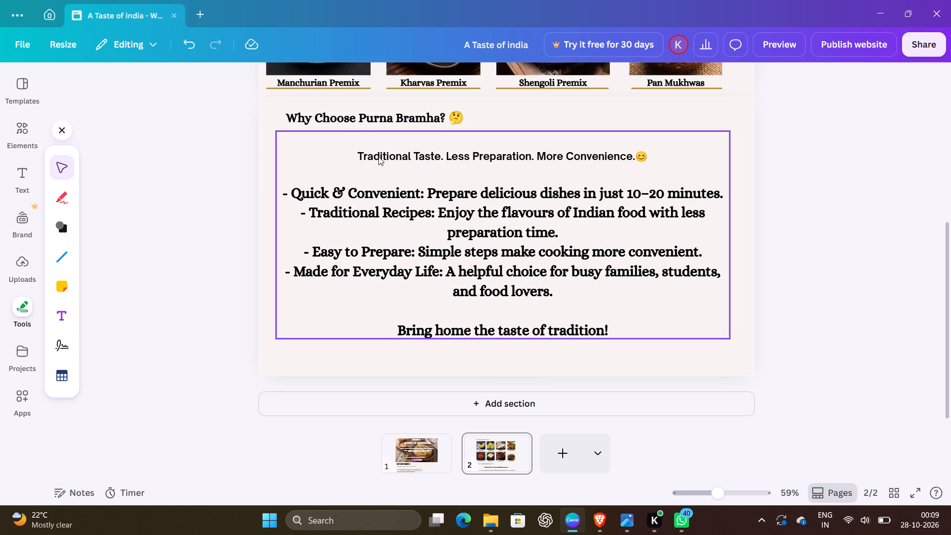
# Reduce the font size of the four dashed benefit points, from Quick & Convenient to Made for Everyday Life, to 24.
pyautogui.tripleClick(289, 190)
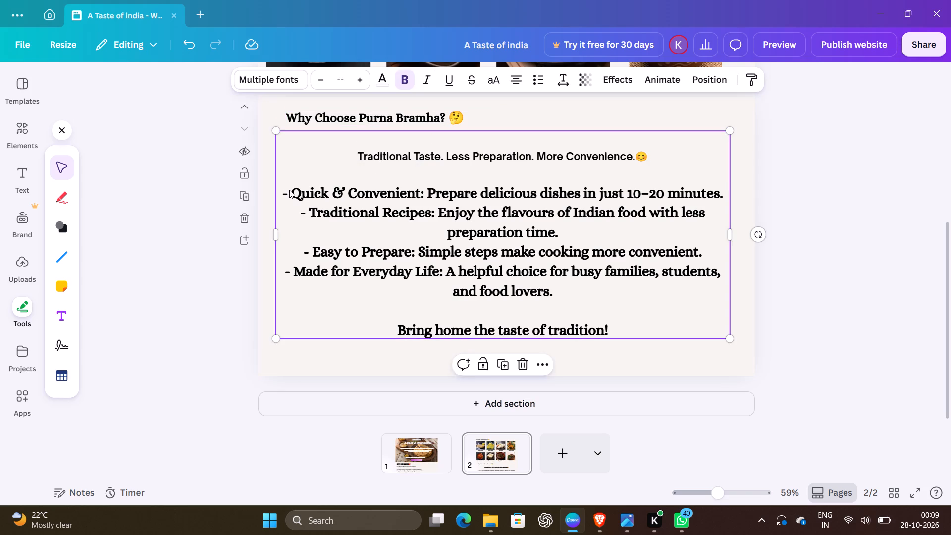
pyautogui.moveTo(289, 190); pyautogui.dragTo(548, 304)
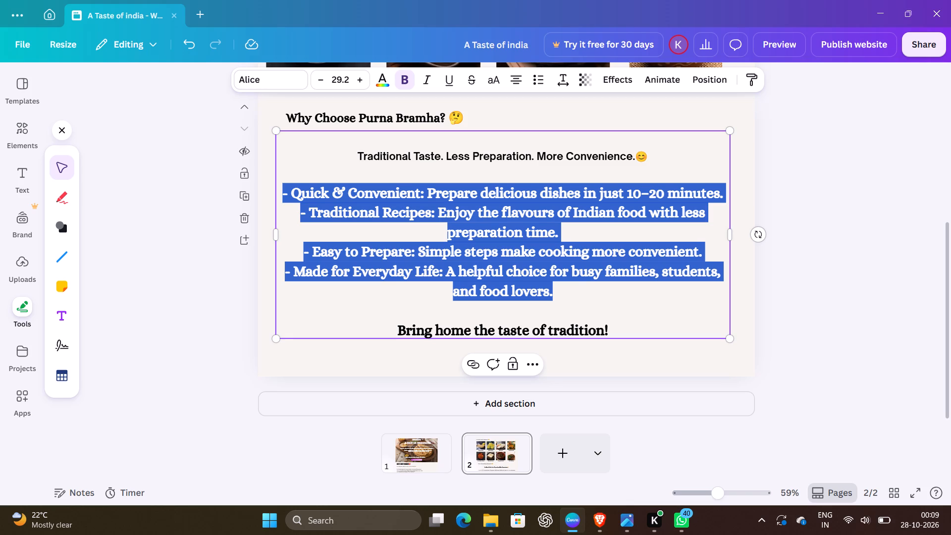
pyautogui.moveTo(548, 304); pyautogui.dragTo(548, 303)
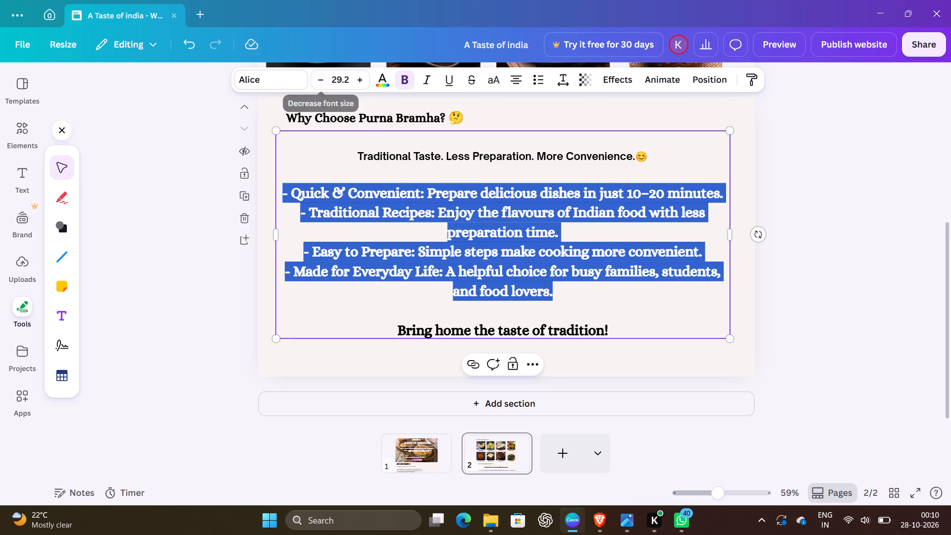
pyautogui.doubleClick(338, 83)
pyautogui.write('25')
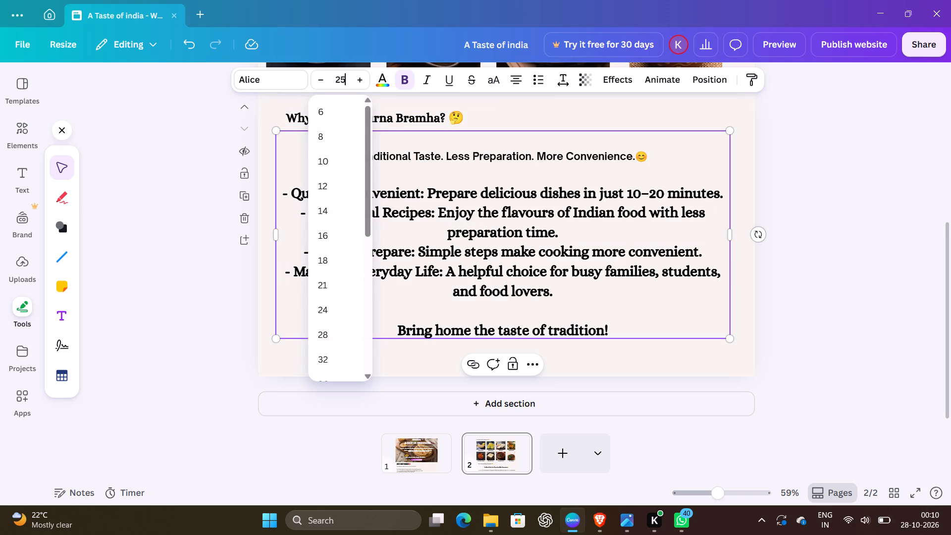
pyautogui.press('Return')
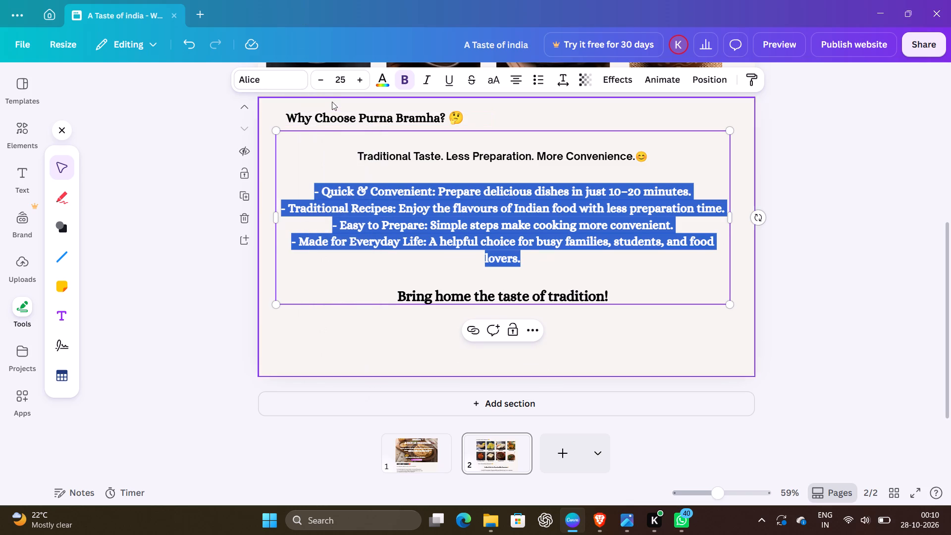
pyautogui.click(323, 81)
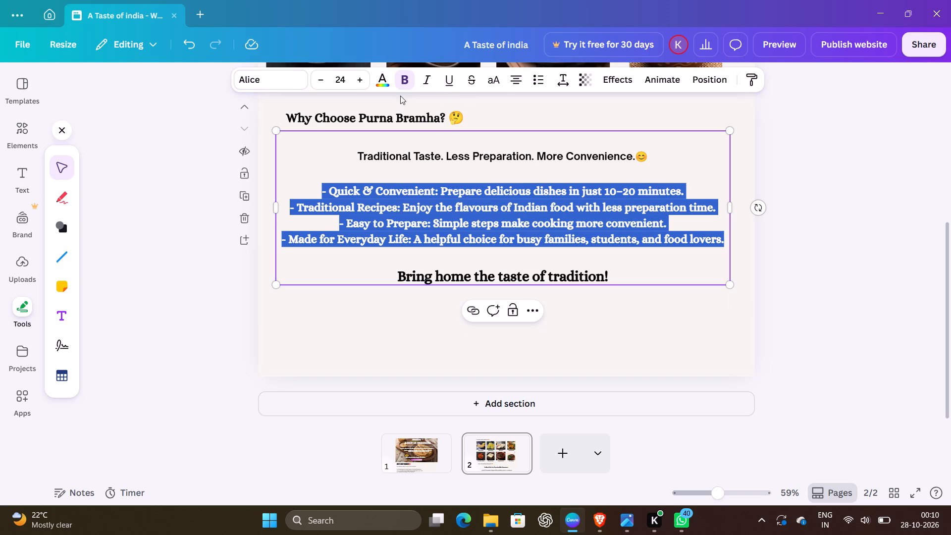
# Left-align the four dashed benefit points.
pyautogui.click(514, 77)
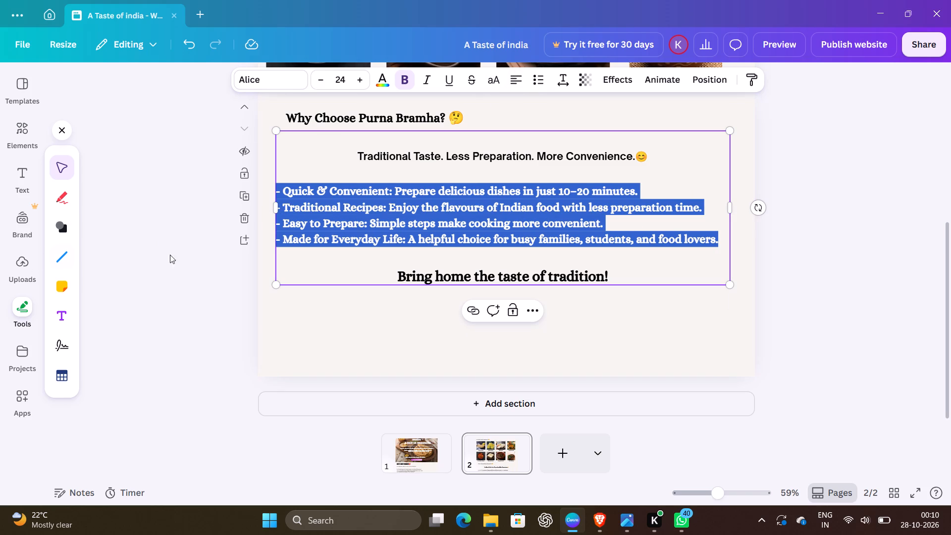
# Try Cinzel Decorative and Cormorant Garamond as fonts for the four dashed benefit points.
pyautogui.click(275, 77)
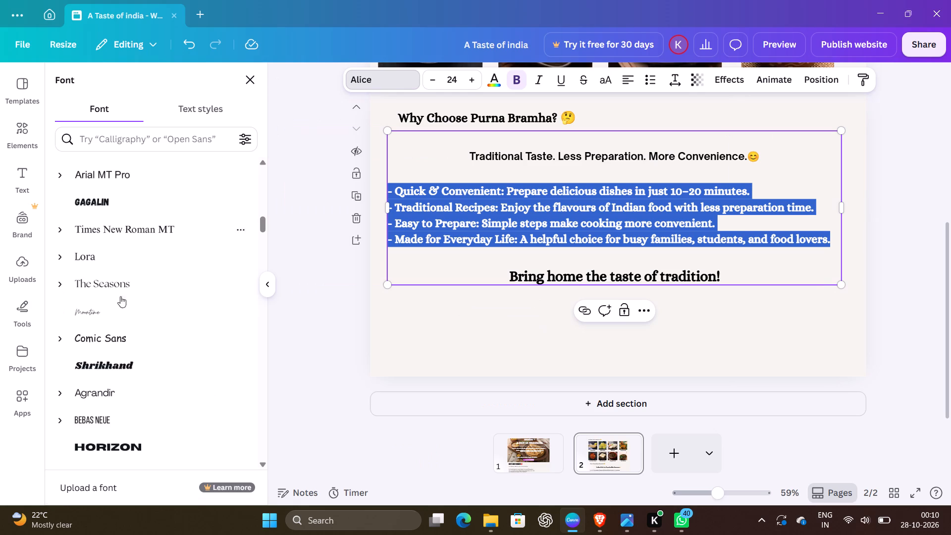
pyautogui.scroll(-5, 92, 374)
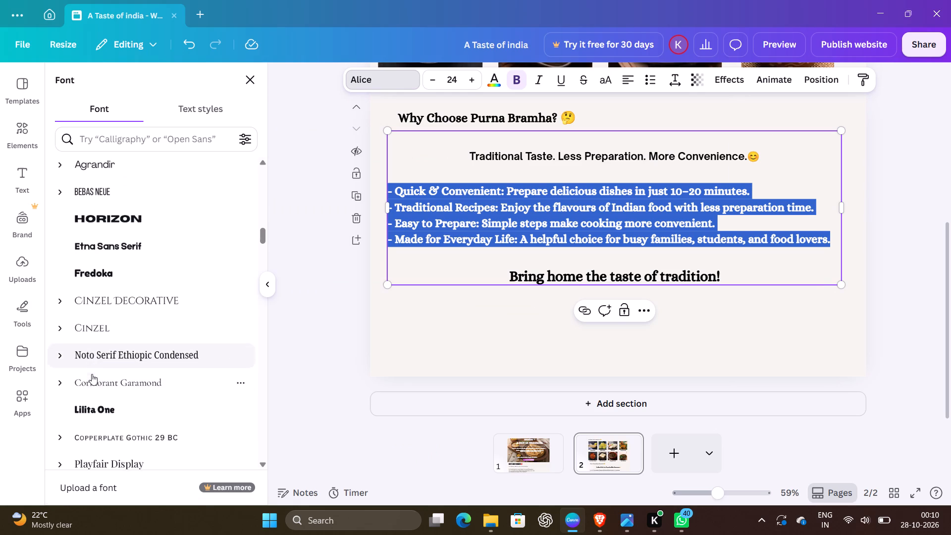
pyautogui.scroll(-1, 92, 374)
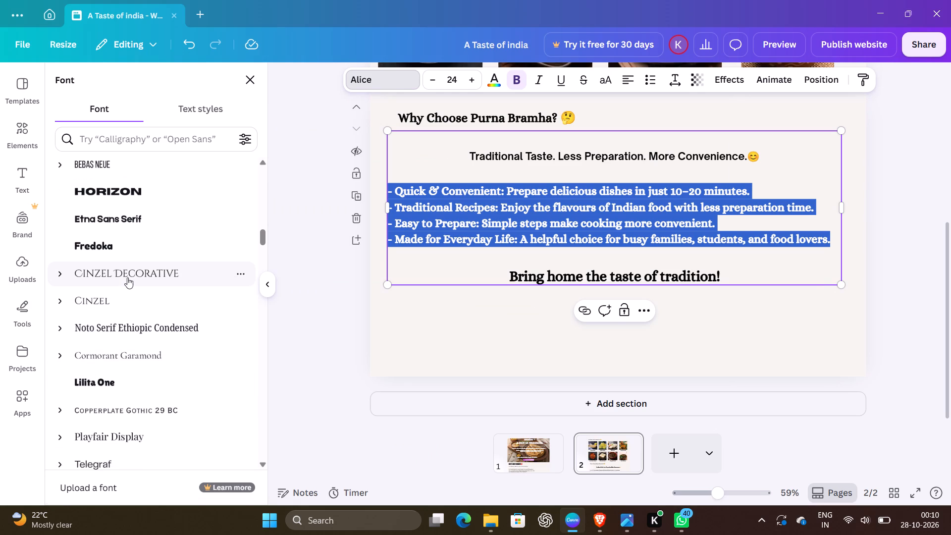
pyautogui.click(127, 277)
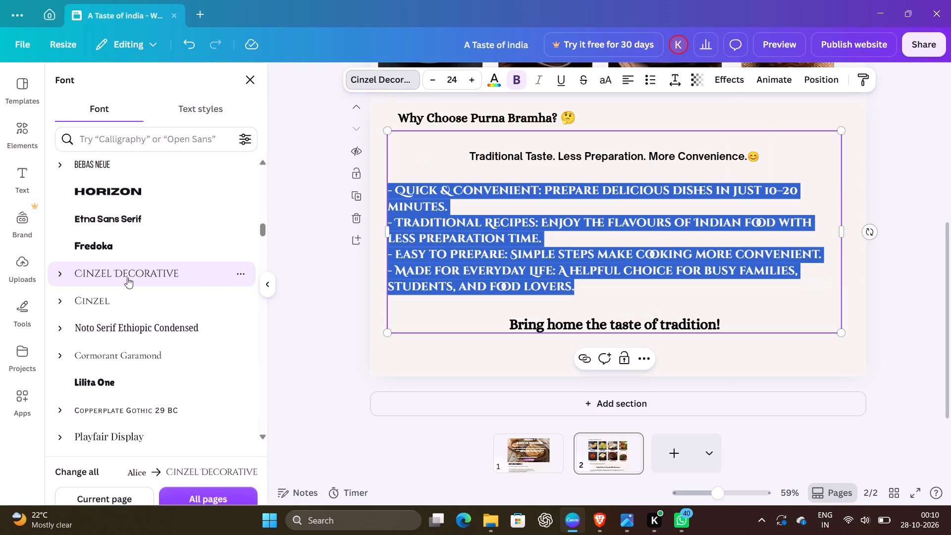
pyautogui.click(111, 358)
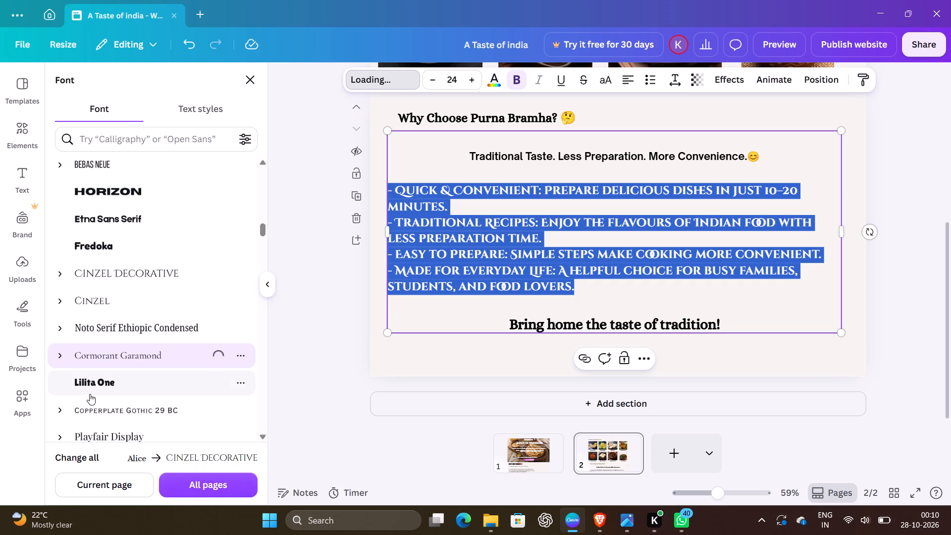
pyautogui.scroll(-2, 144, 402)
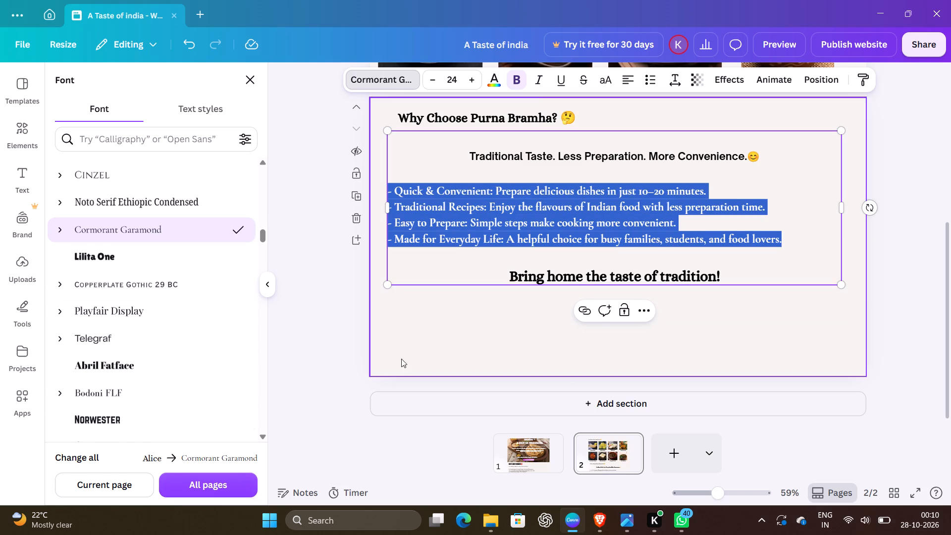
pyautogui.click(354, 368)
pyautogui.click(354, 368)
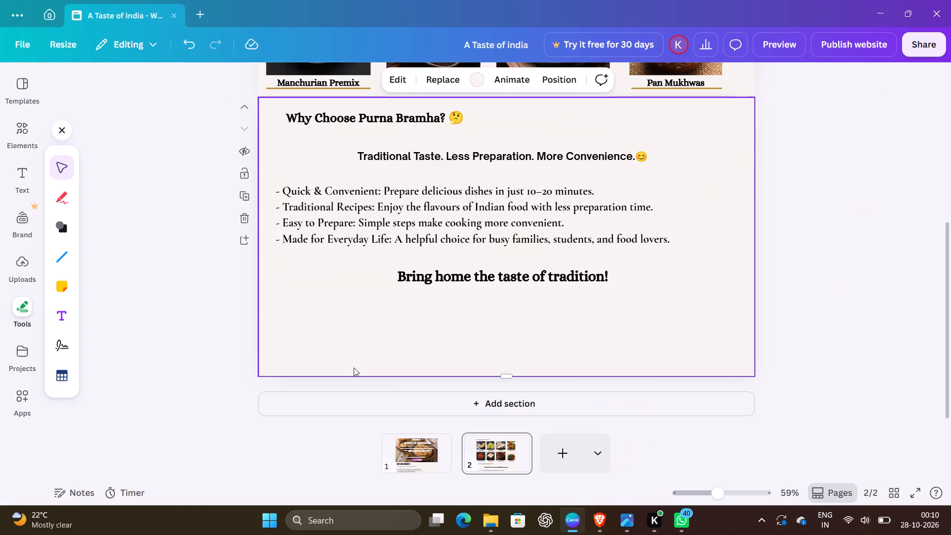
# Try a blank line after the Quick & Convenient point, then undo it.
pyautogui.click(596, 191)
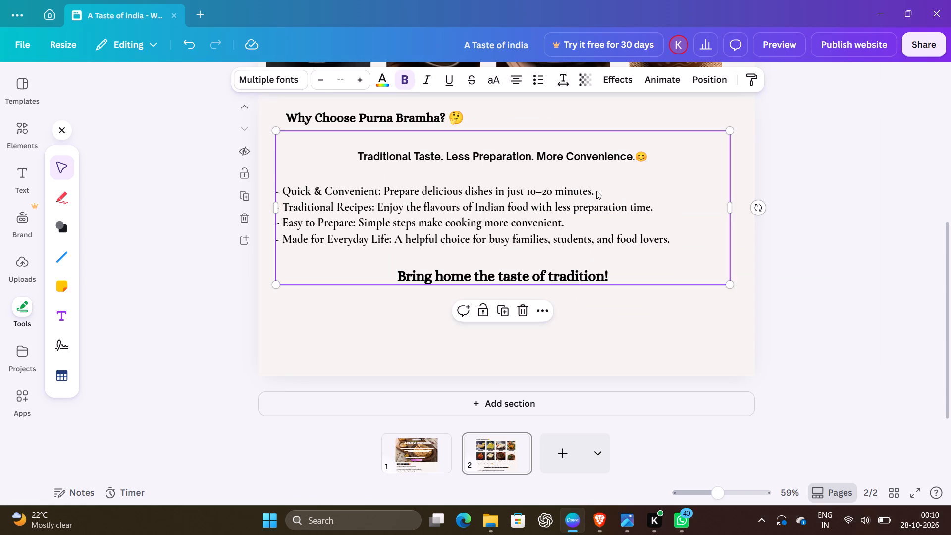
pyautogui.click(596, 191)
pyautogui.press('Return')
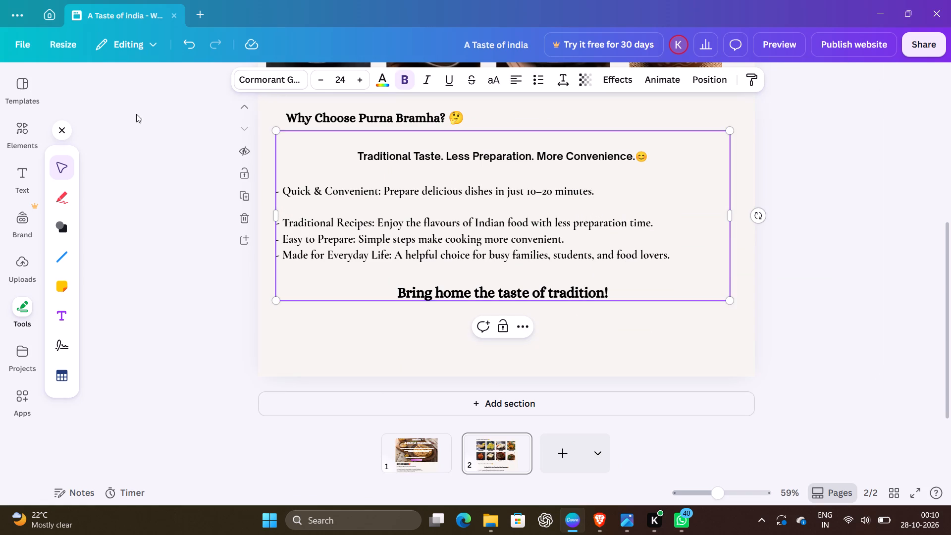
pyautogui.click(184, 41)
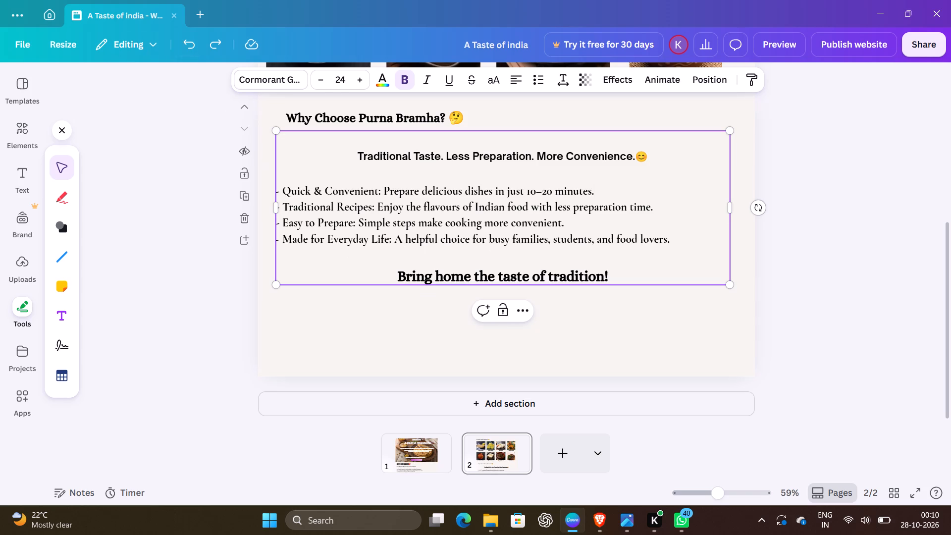
# Increase the line spacing of the four dashed benefit points to slightly above 1.89.
pyautogui.moveTo(280, 187); pyautogui.dragTo(535, 249)
pyautogui.doubleClick(675, 253)
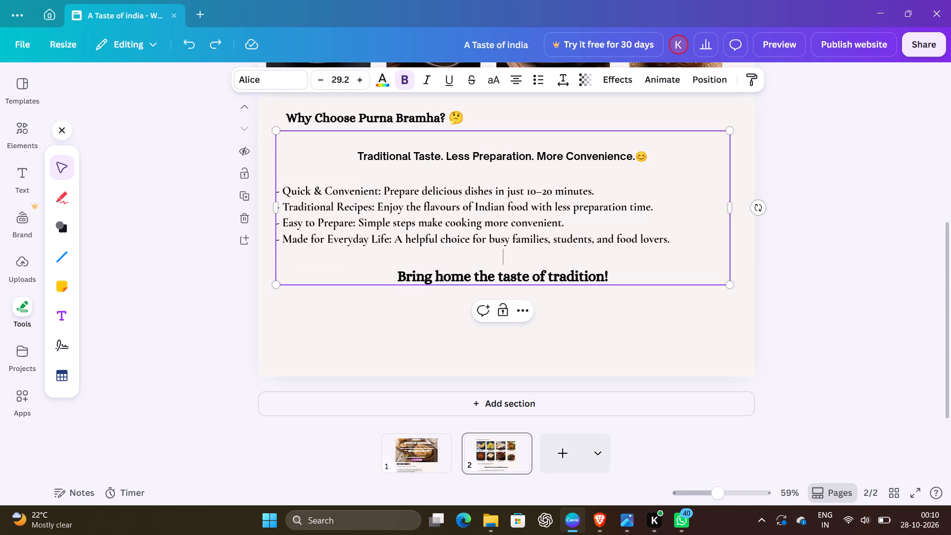
pyautogui.moveTo(674, 241); pyautogui.dragTo(670, 241)
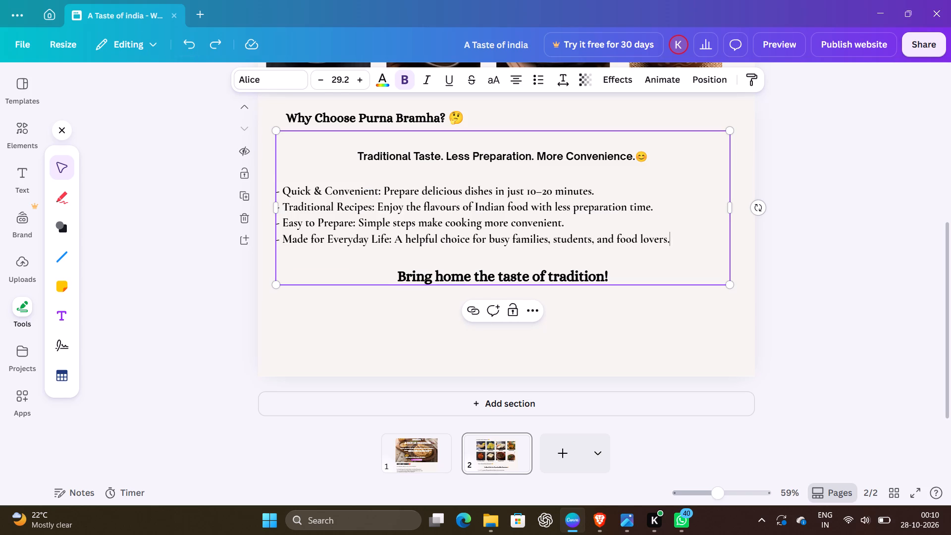
pyautogui.moveTo(670, 241); pyautogui.dragTo(284, 181)
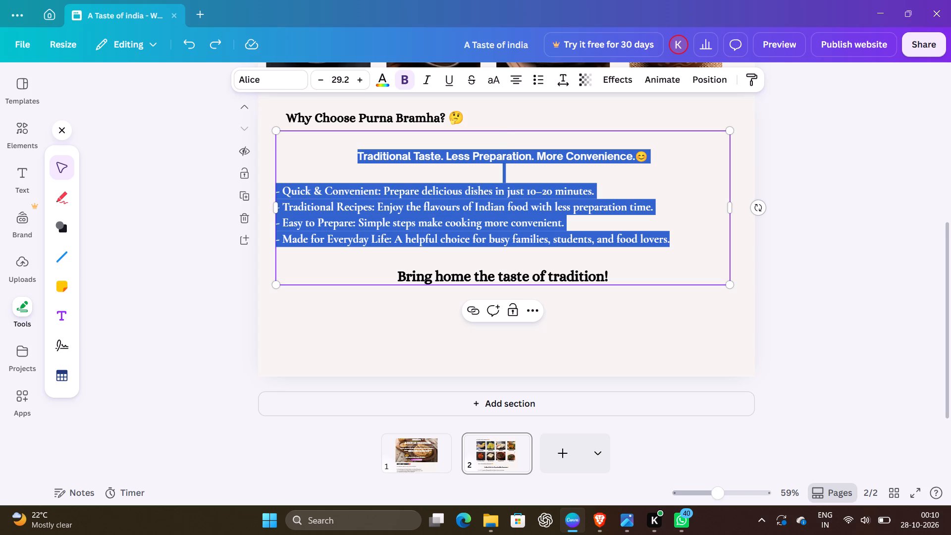
pyautogui.moveTo(284, 181); pyautogui.dragTo(277, 193)
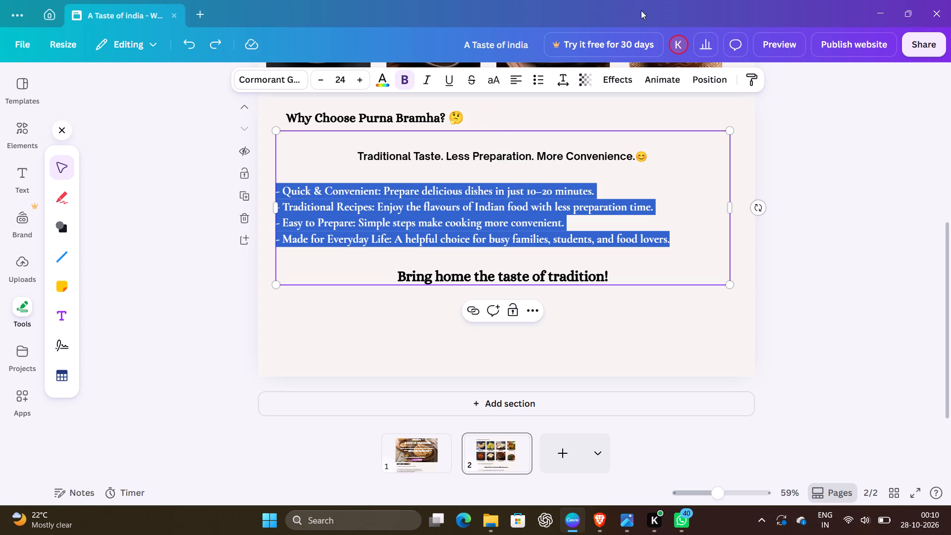
pyautogui.click(553, 82)
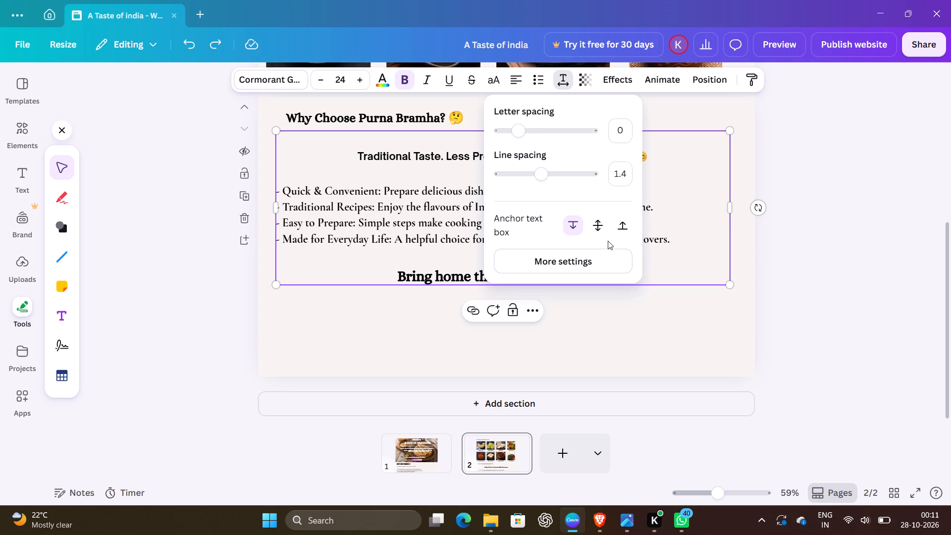
pyautogui.moveTo(545, 178); pyautogui.dragTo(547, 178)
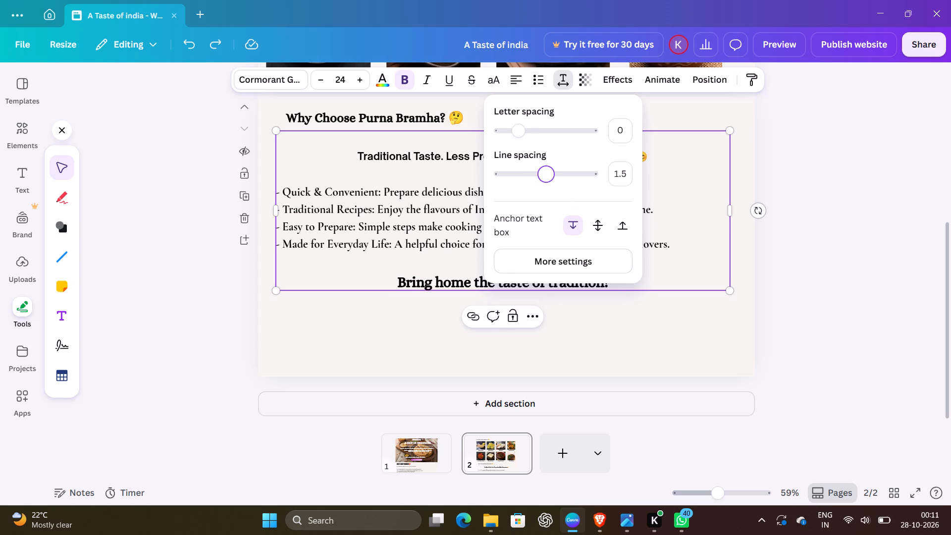
pyautogui.moveTo(547, 178); pyautogui.dragTo(558, 180)
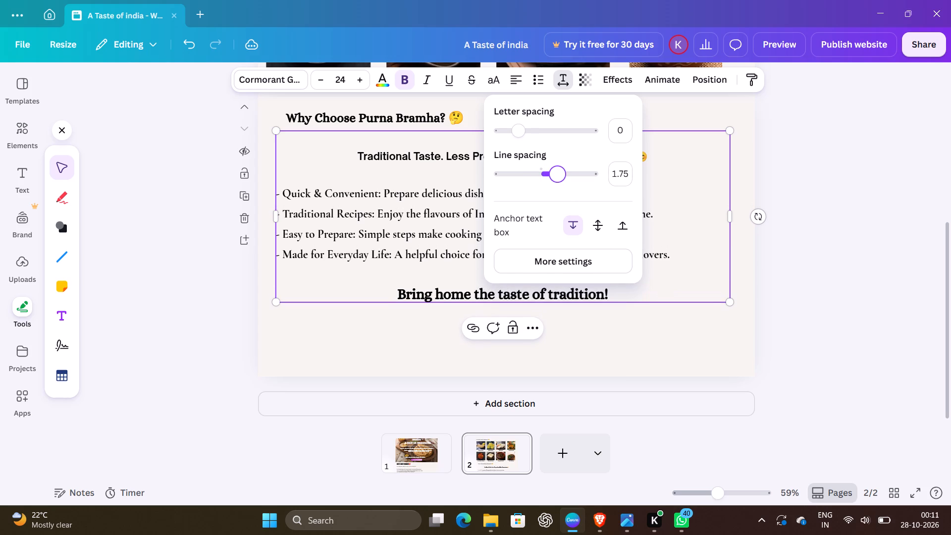
pyautogui.moveTo(558, 180); pyautogui.dragTo(564, 179)
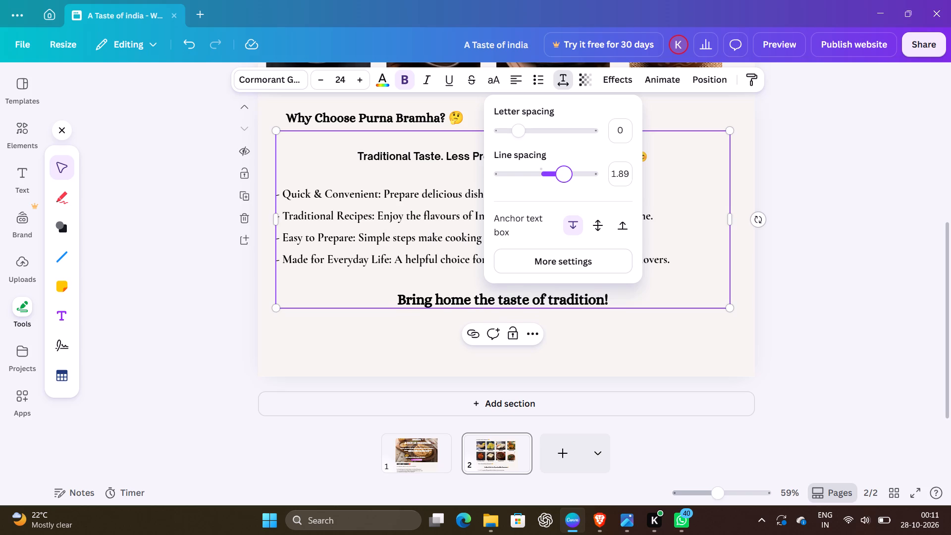
pyautogui.moveTo(564, 179); pyautogui.dragTo(567, 184)
pyautogui.click(775, 174)
pyautogui.click(775, 174)
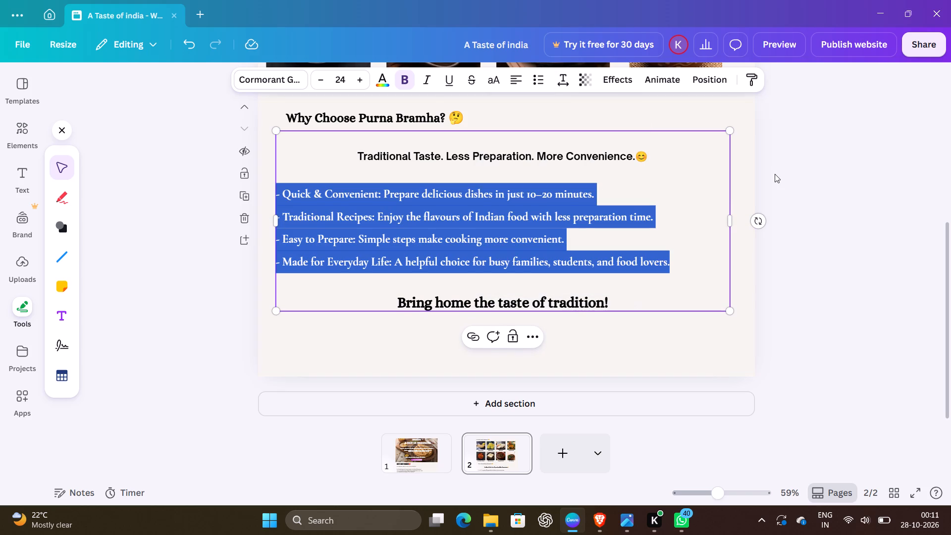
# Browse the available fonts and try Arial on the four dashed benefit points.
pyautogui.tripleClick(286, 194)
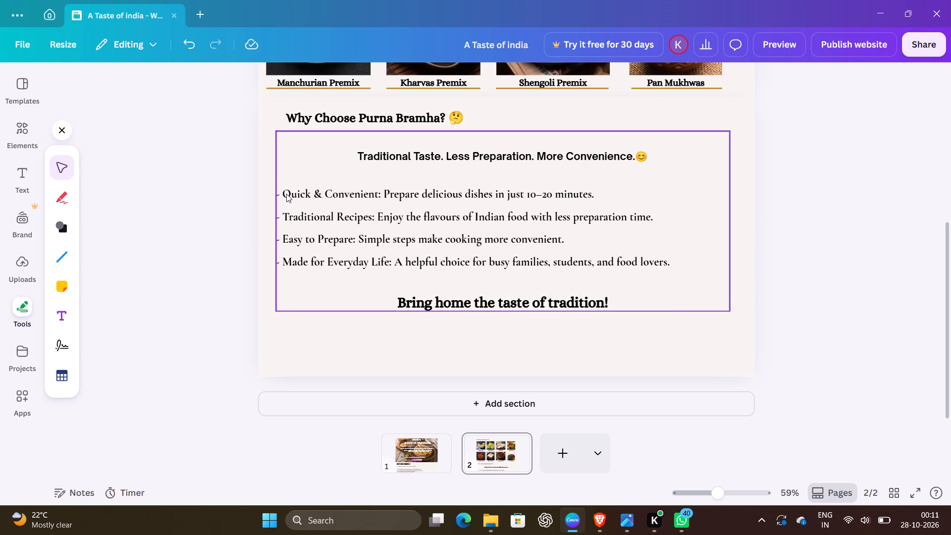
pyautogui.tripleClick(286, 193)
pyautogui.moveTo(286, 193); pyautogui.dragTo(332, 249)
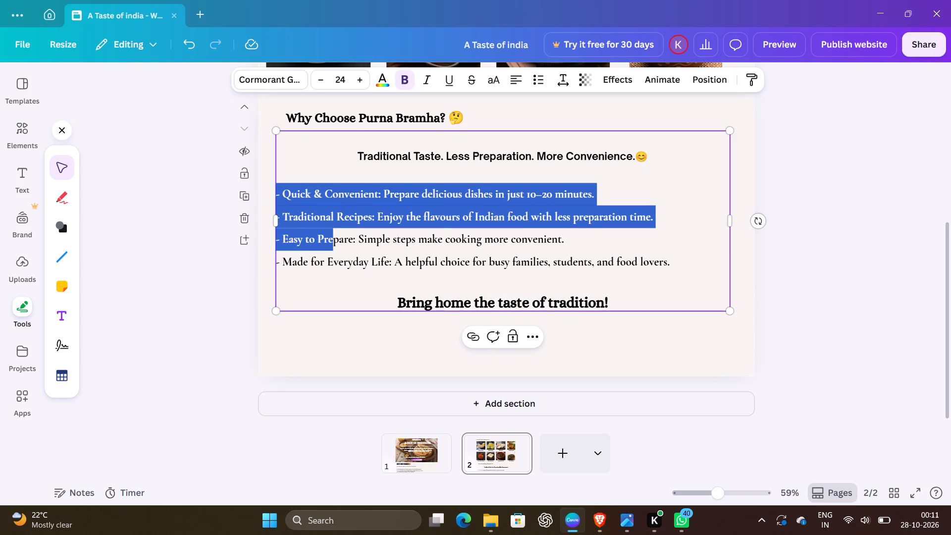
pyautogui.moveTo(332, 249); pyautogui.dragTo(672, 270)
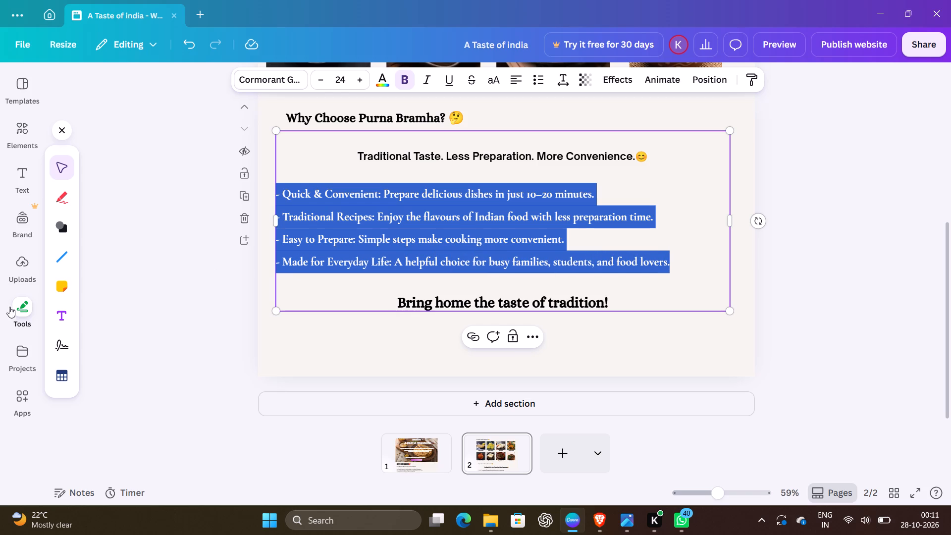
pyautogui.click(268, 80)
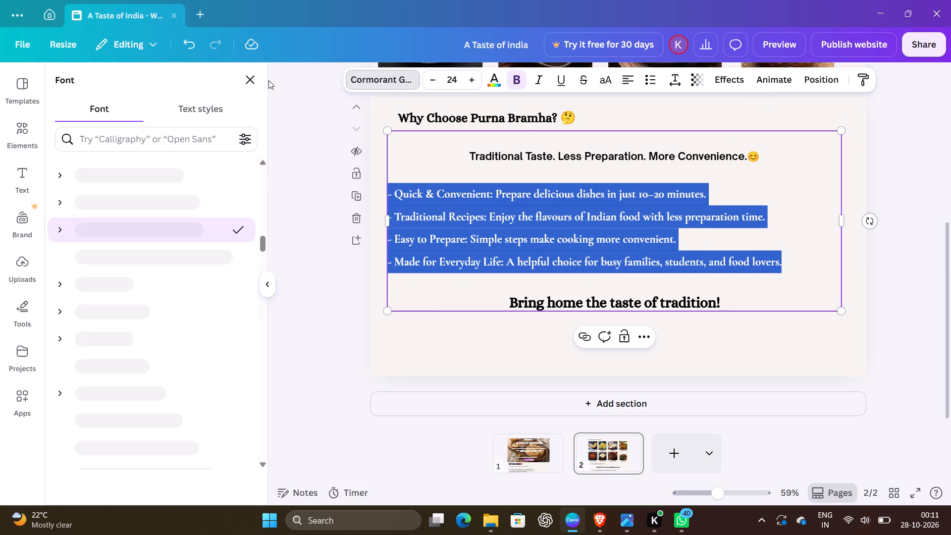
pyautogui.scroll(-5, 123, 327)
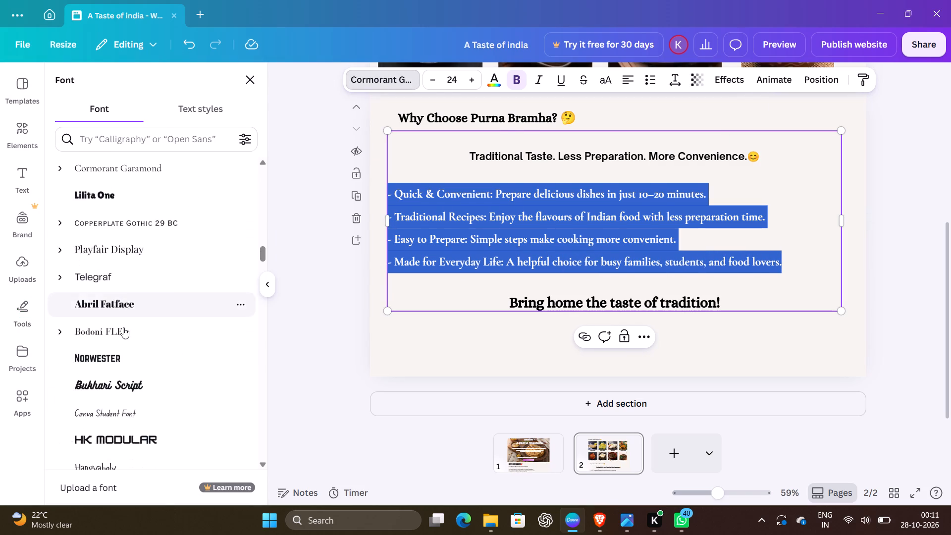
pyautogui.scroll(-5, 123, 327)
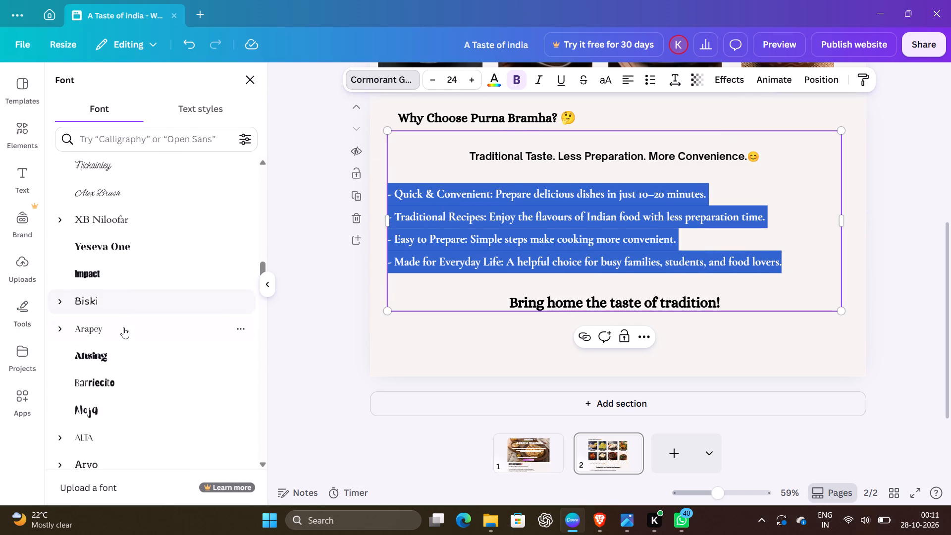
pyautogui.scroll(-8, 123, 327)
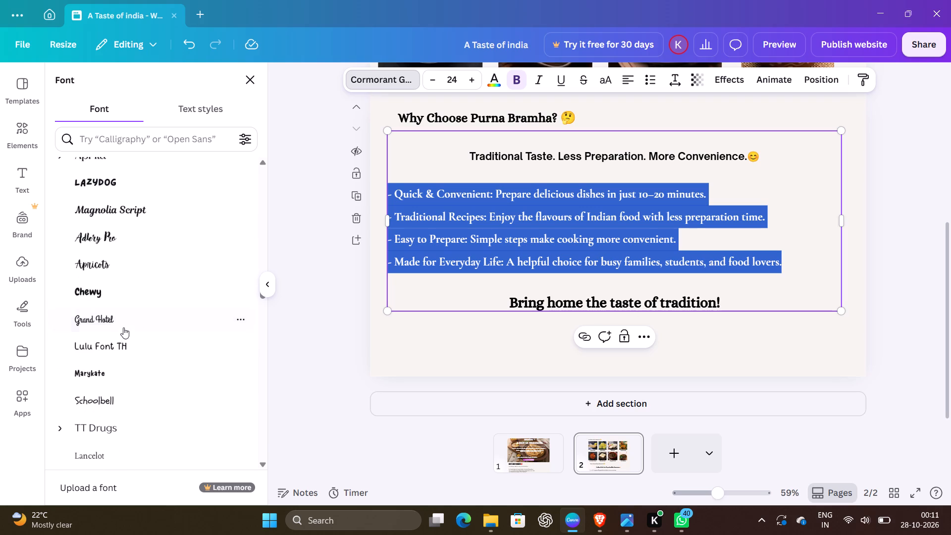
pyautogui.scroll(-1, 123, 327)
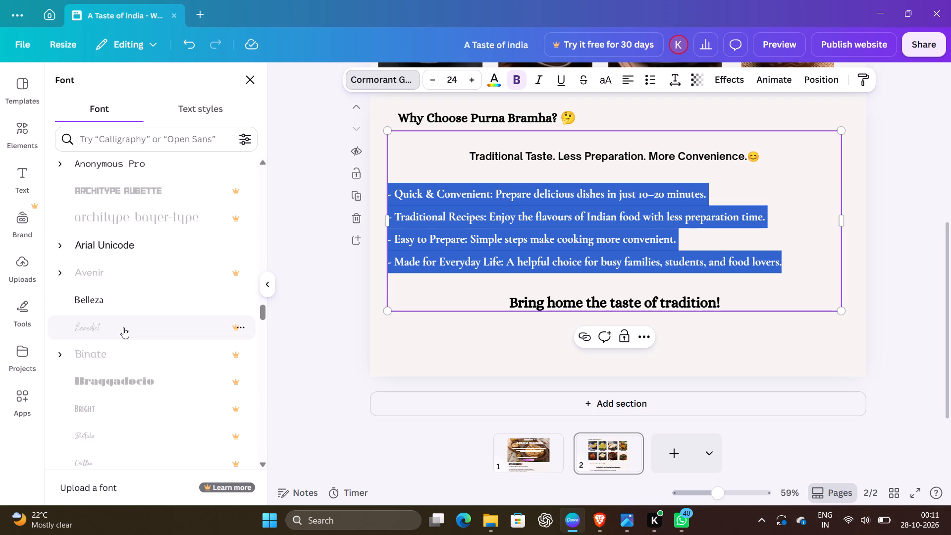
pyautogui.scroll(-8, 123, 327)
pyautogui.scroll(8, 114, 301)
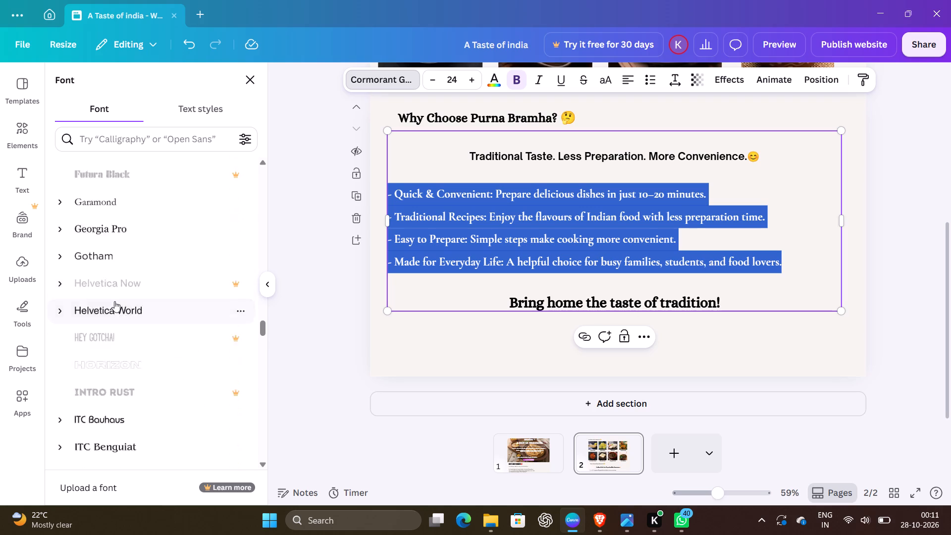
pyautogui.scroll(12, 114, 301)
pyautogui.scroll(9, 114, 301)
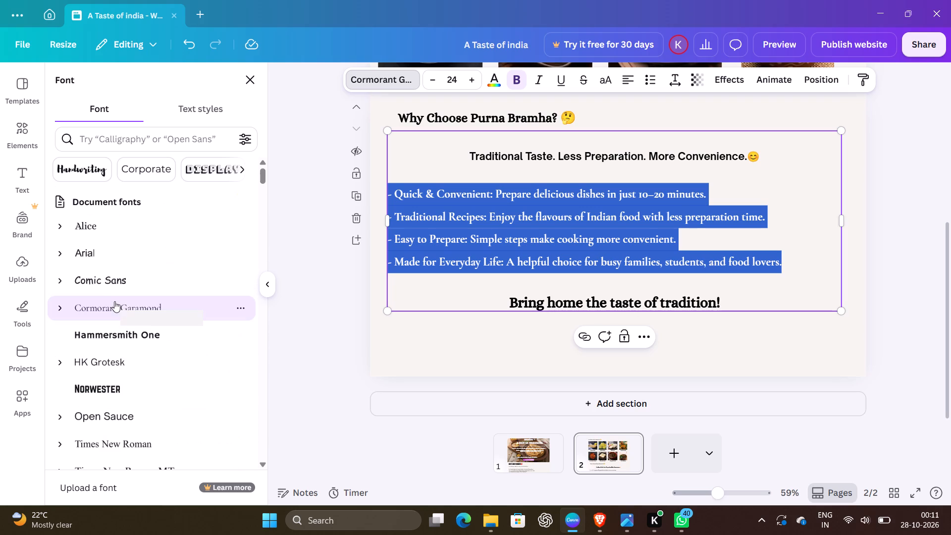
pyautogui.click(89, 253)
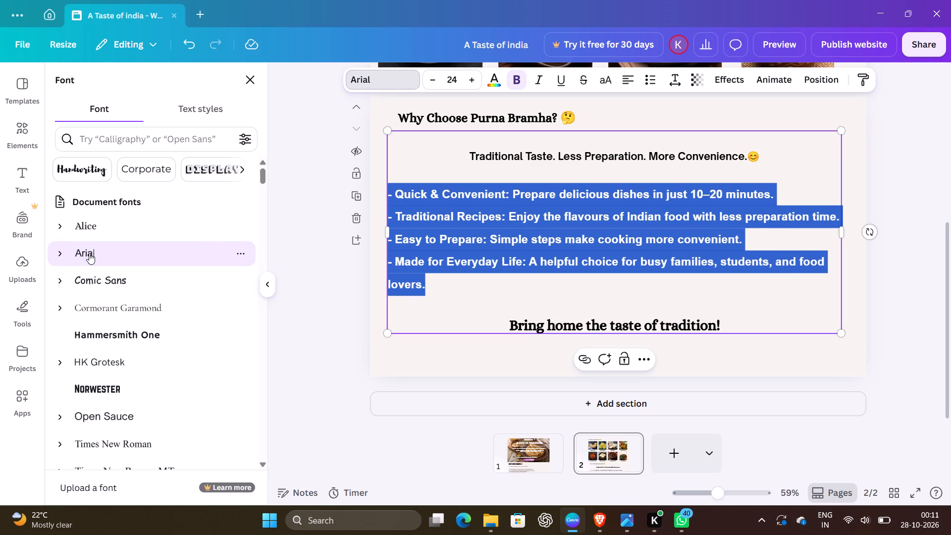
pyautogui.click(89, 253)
# Filter the fonts by Corporate, try Atkinson Hyperlegible, and set the four dashed benefit points in Garet.
pyautogui.click(123, 202)
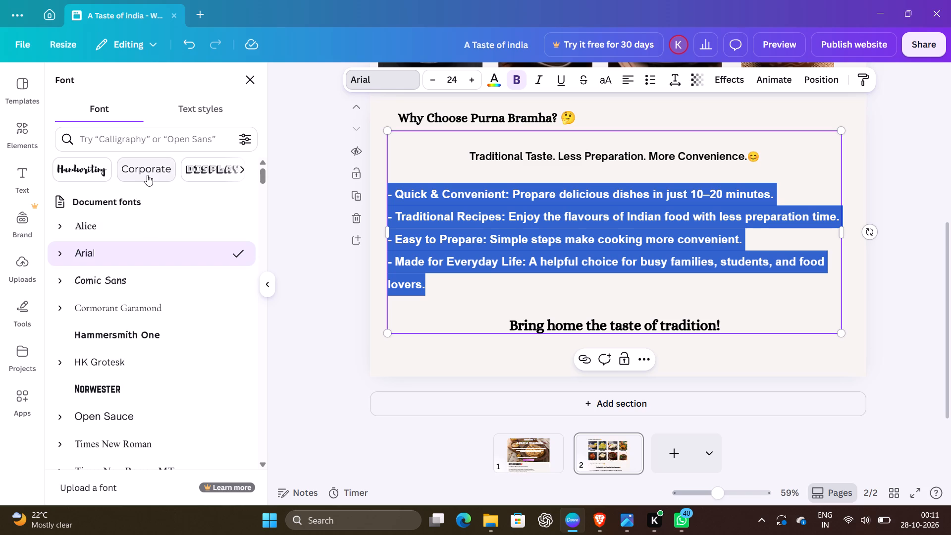
pyautogui.click(147, 175)
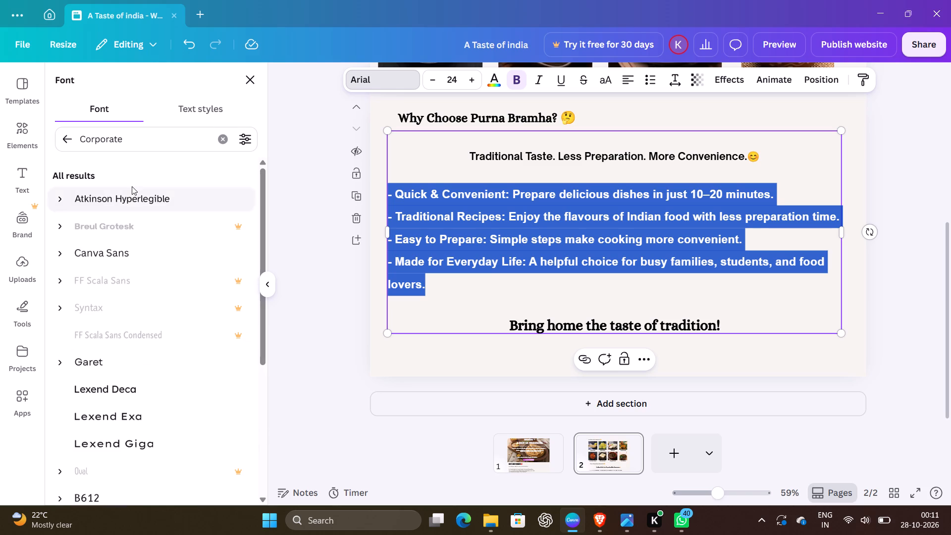
pyautogui.click(131, 197)
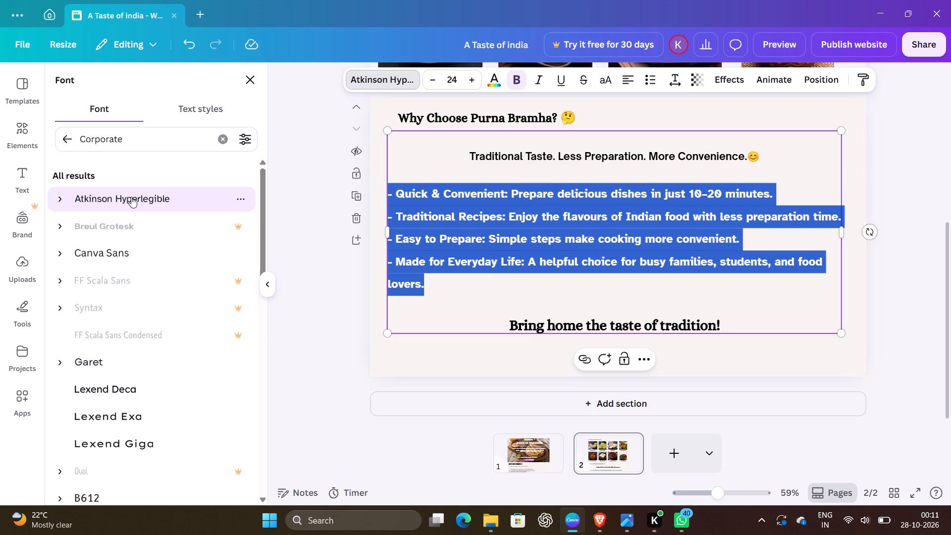
pyautogui.click(118, 363)
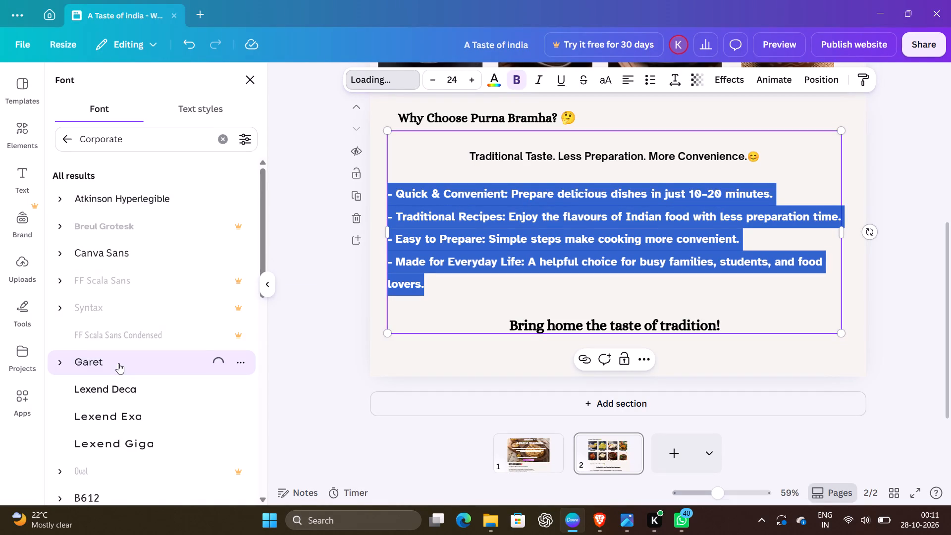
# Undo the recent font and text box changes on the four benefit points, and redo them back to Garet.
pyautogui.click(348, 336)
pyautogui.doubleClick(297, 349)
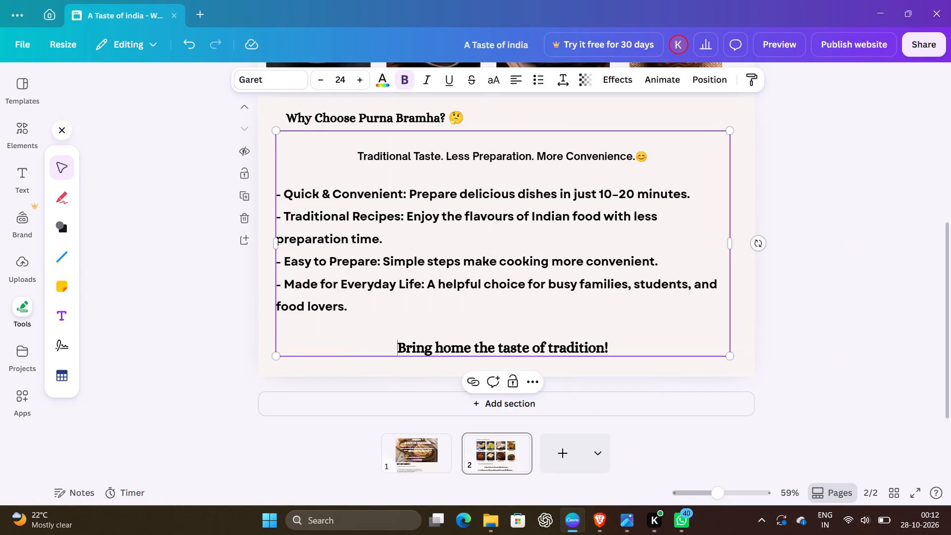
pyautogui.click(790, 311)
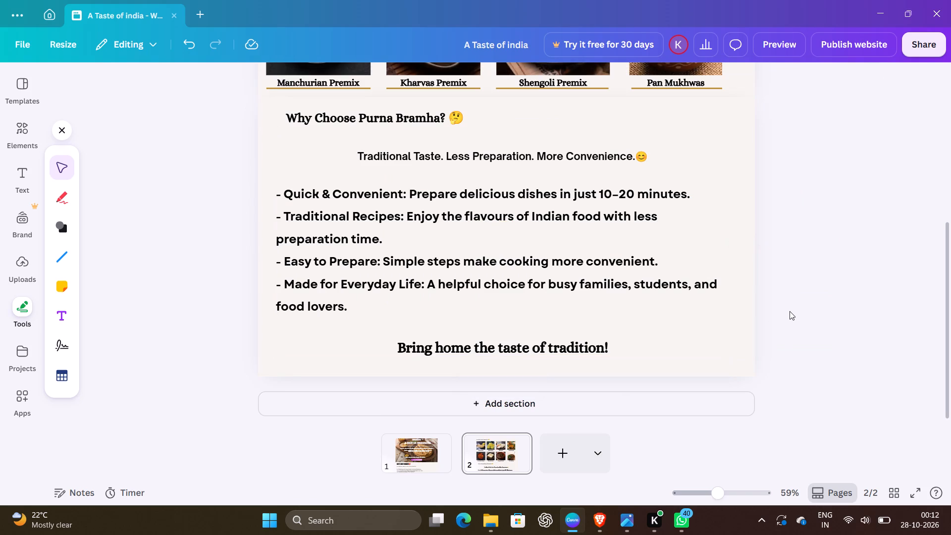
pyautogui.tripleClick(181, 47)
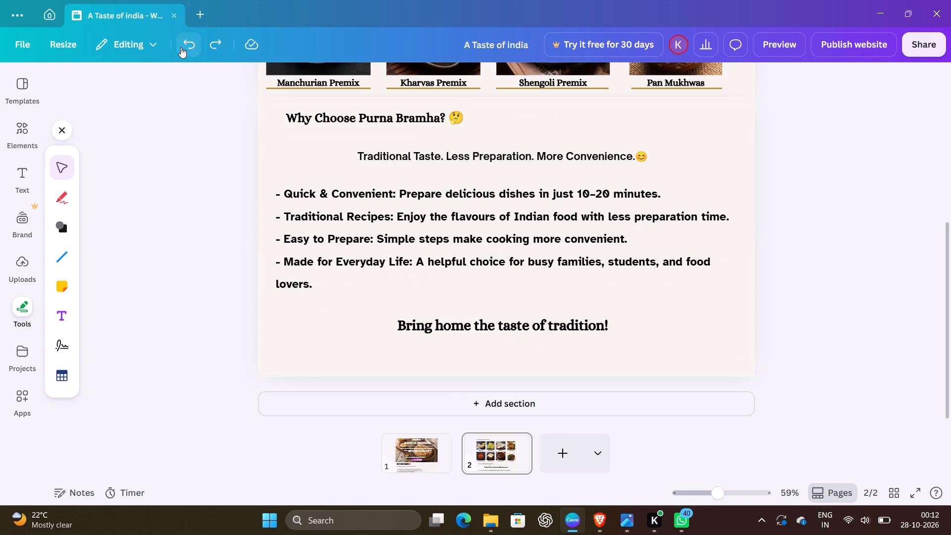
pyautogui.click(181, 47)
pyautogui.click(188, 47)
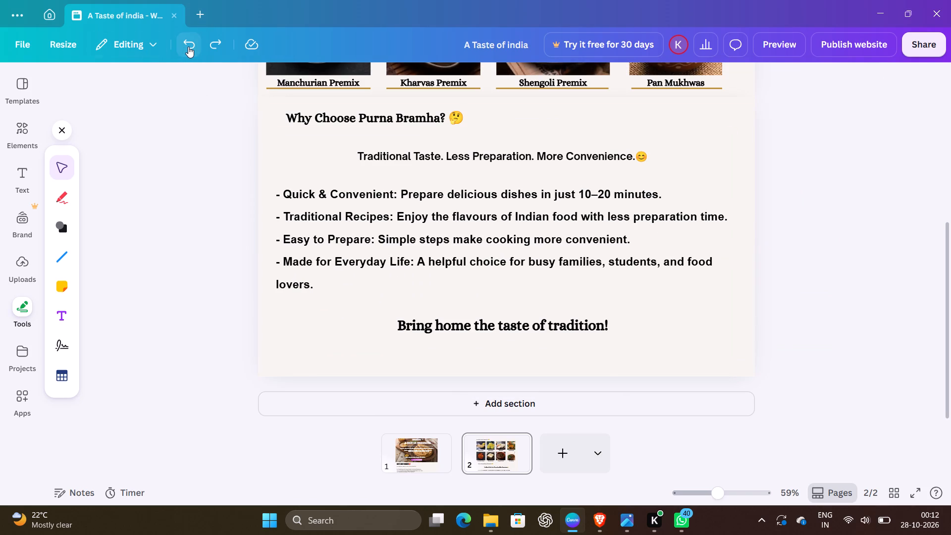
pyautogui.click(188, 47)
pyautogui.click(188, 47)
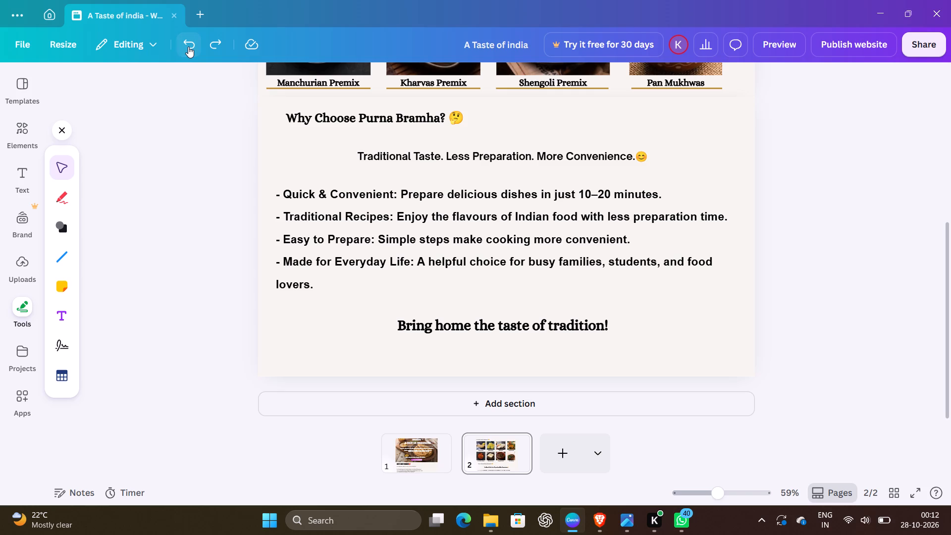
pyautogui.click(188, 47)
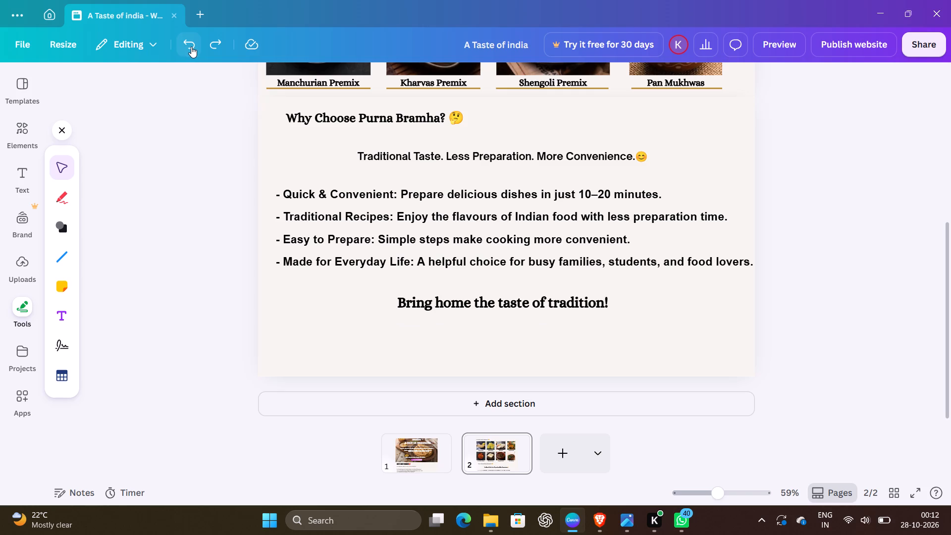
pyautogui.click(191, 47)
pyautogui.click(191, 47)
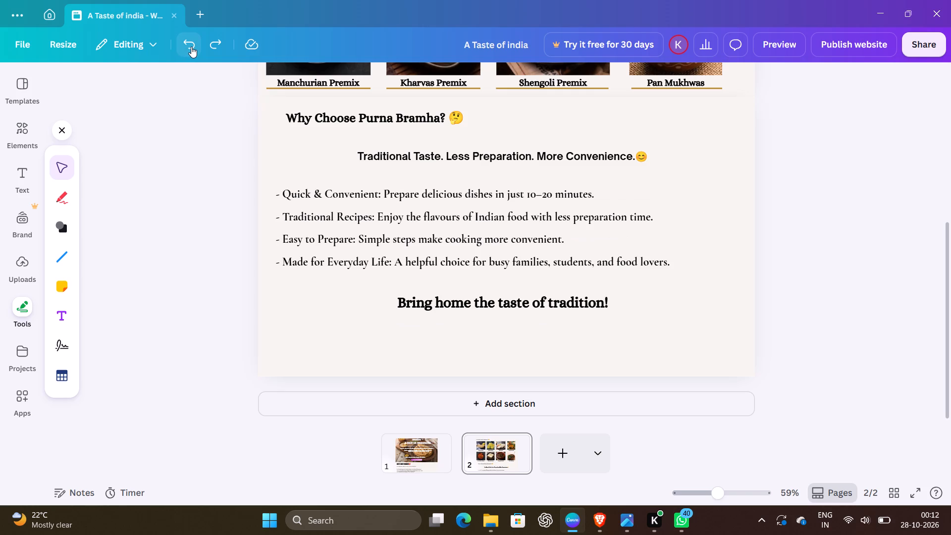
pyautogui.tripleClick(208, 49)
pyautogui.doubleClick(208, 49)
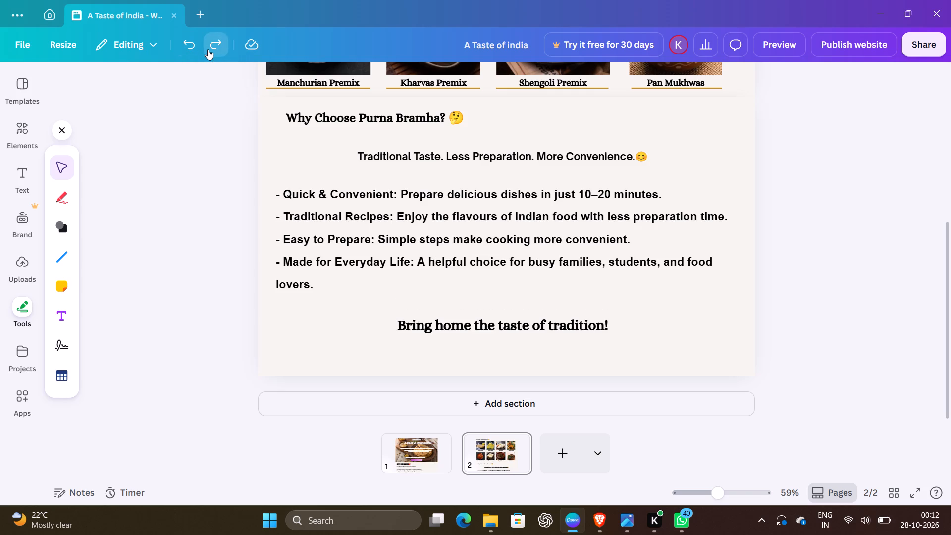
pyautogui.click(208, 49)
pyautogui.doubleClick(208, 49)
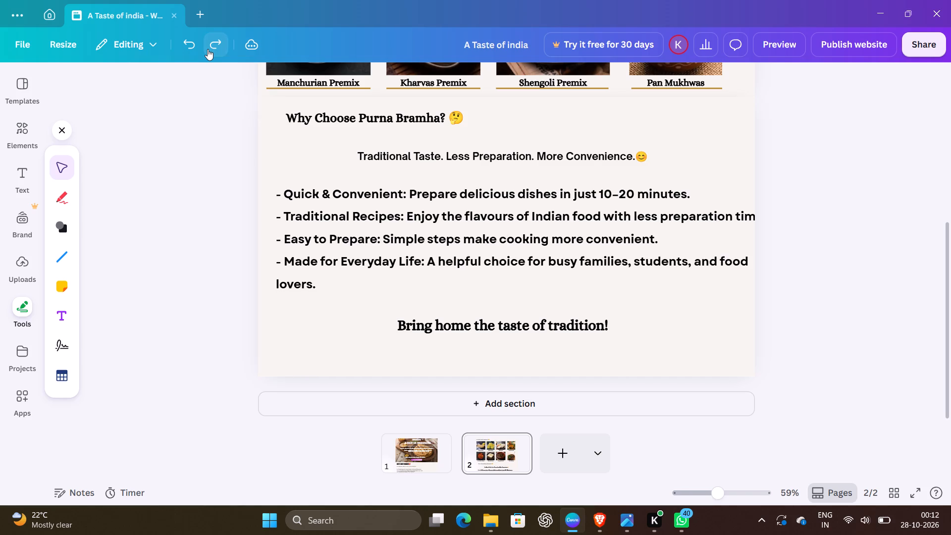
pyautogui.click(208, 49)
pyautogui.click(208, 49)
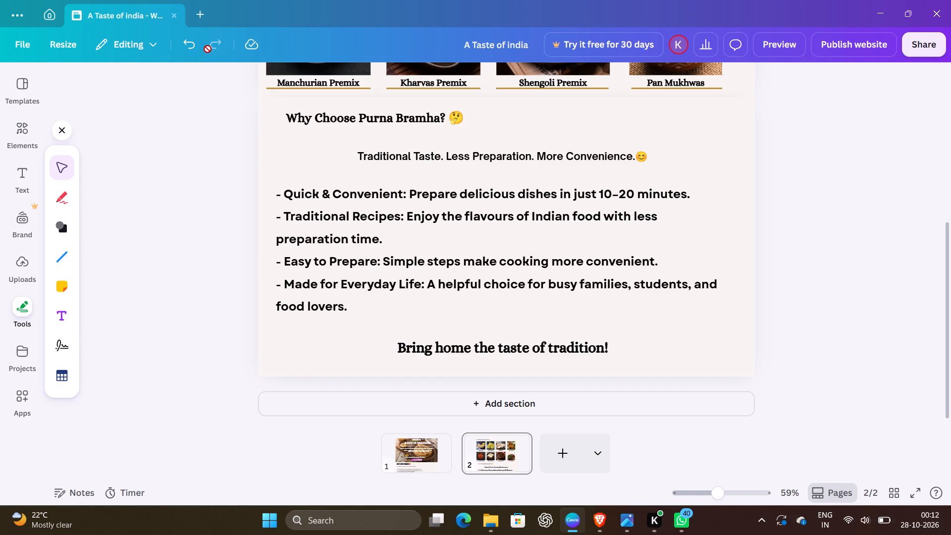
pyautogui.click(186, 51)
# Try Canva Sans on the four dashed benefit points, and set them in Arial from the document fonts.
pyautogui.tripleClick(287, 191)
pyautogui.tripleClick(287, 191)
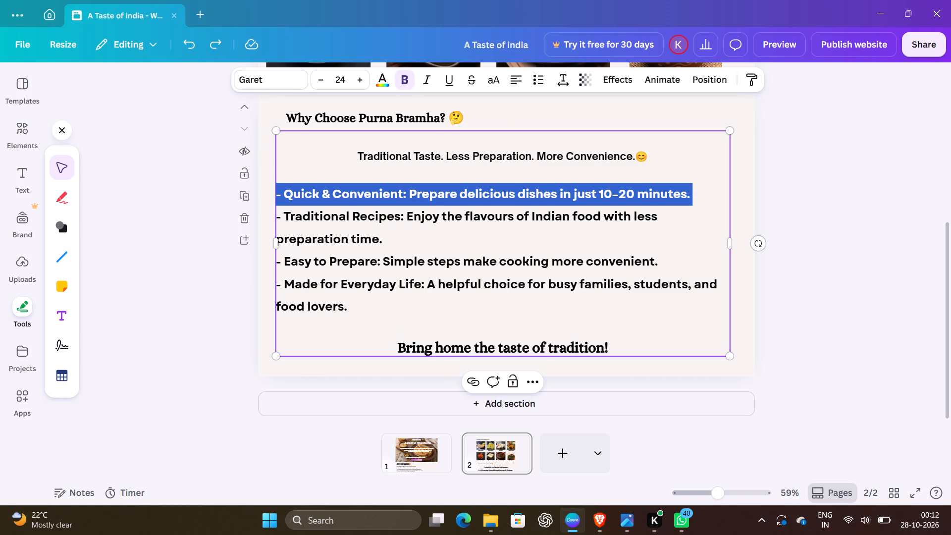
pyautogui.doubleClick(287, 191)
pyautogui.moveTo(287, 191); pyautogui.dragTo(352, 319)
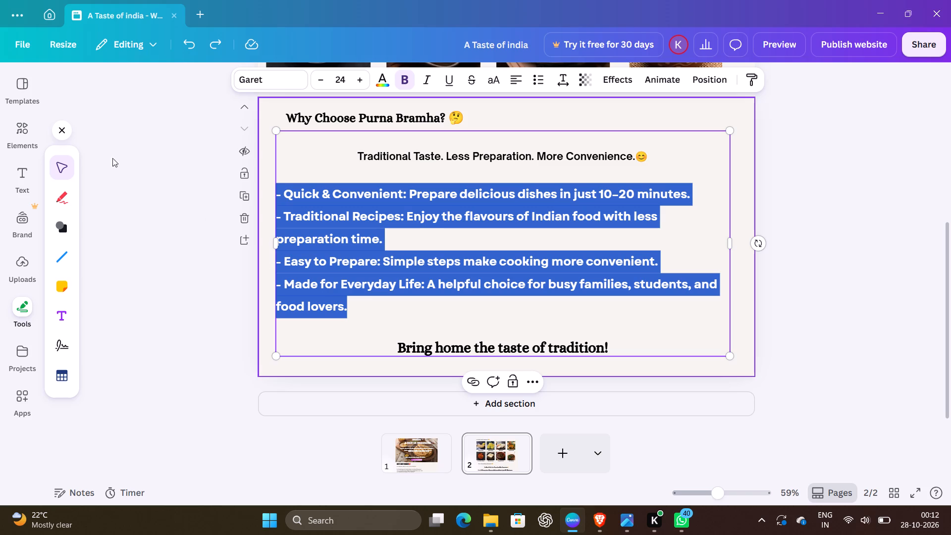
pyautogui.click(264, 81)
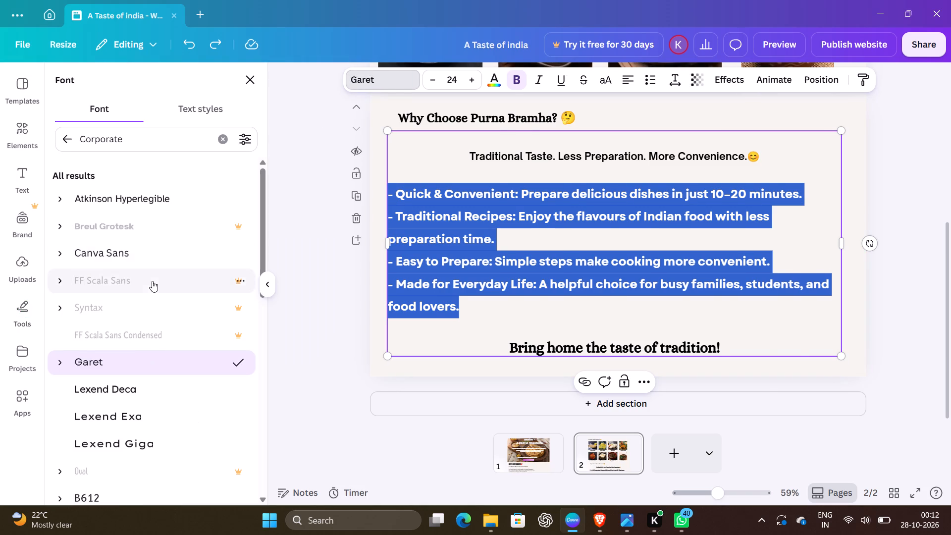
pyautogui.click(110, 260)
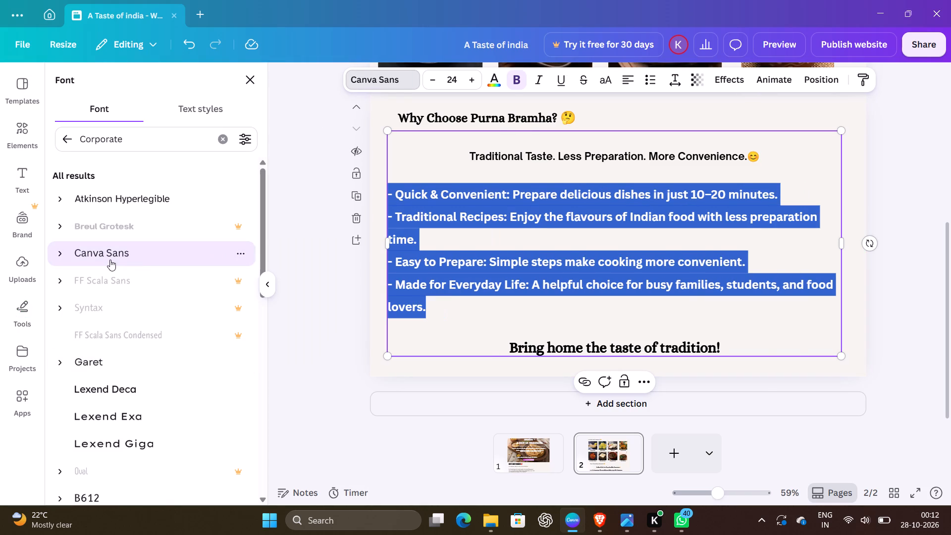
pyautogui.scroll(-4, 110, 260)
pyautogui.scroll(1, 110, 260)
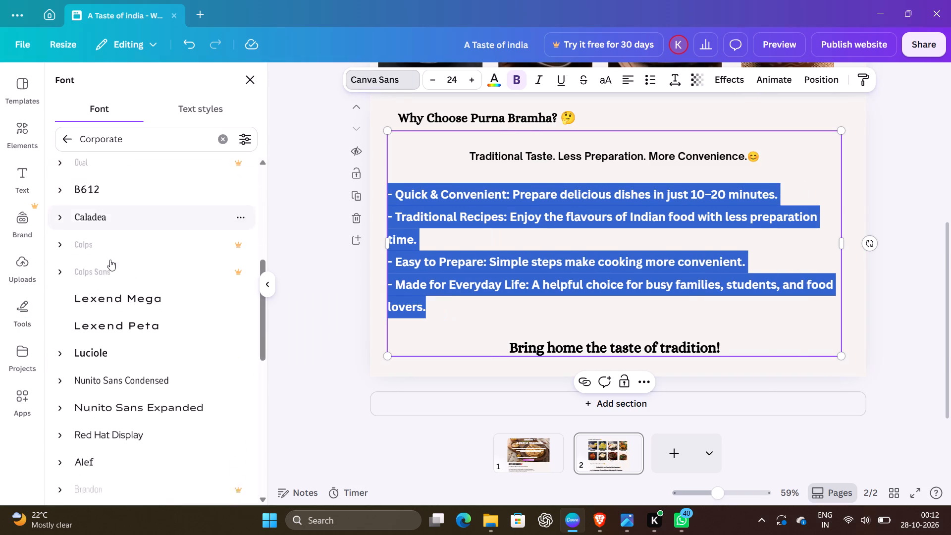
pyautogui.scroll(1, 110, 260)
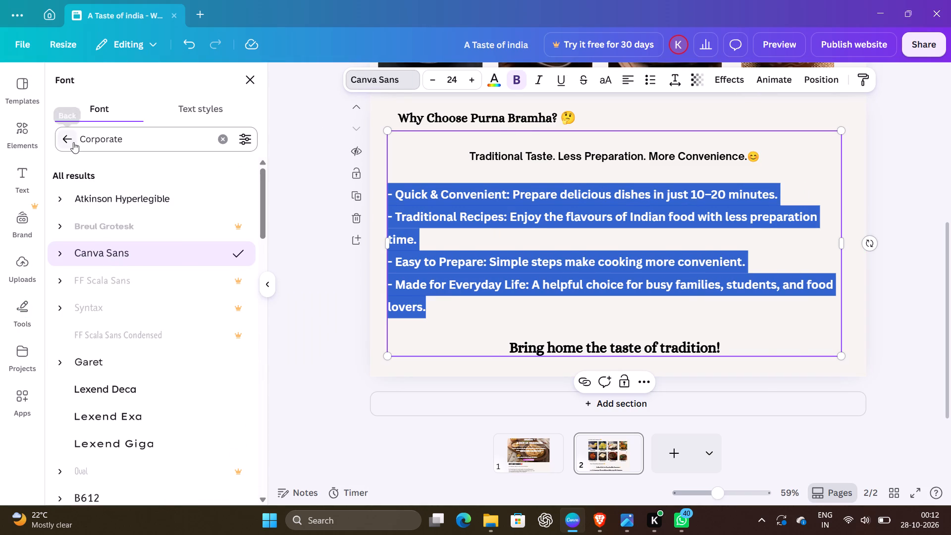
pyautogui.click(73, 142)
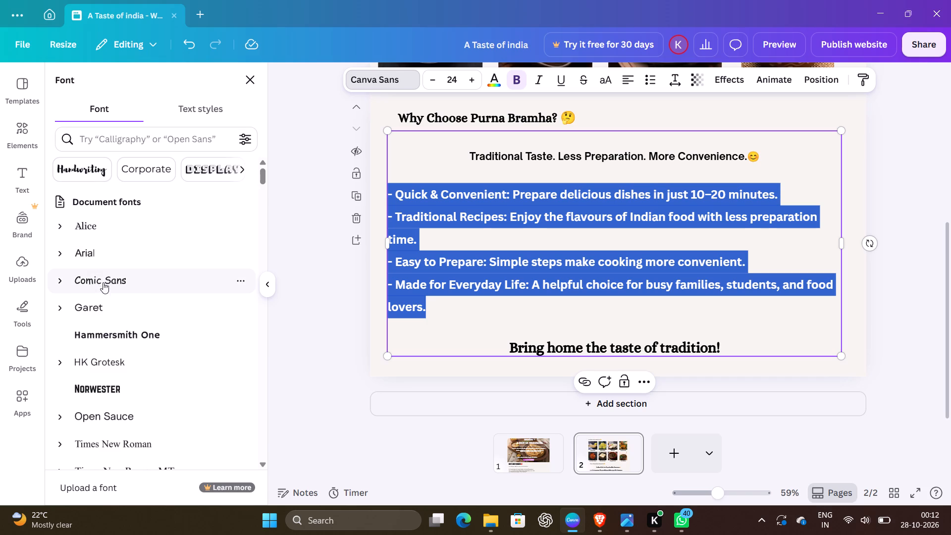
pyautogui.click(98, 260)
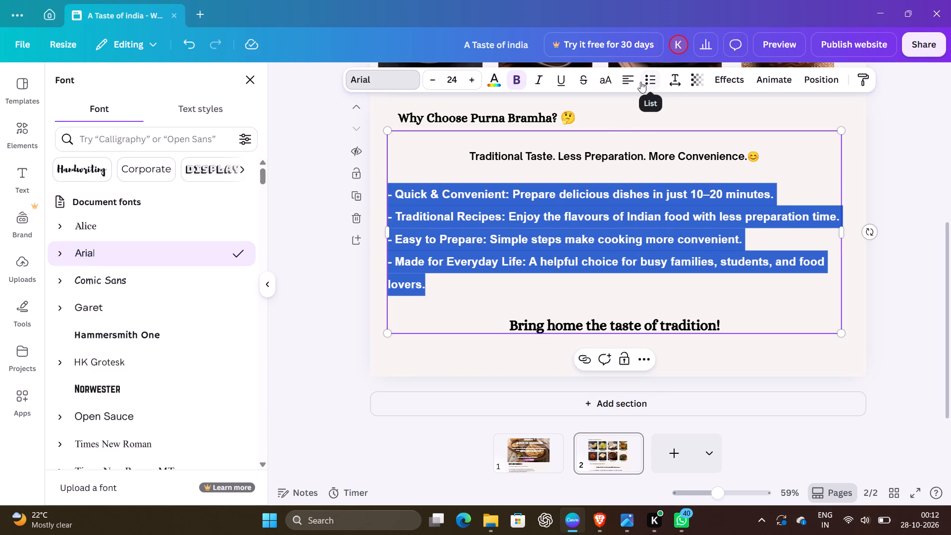
# Increase the line spacing of the four dashed benefit points to 2.5.
pyautogui.click(674, 82)
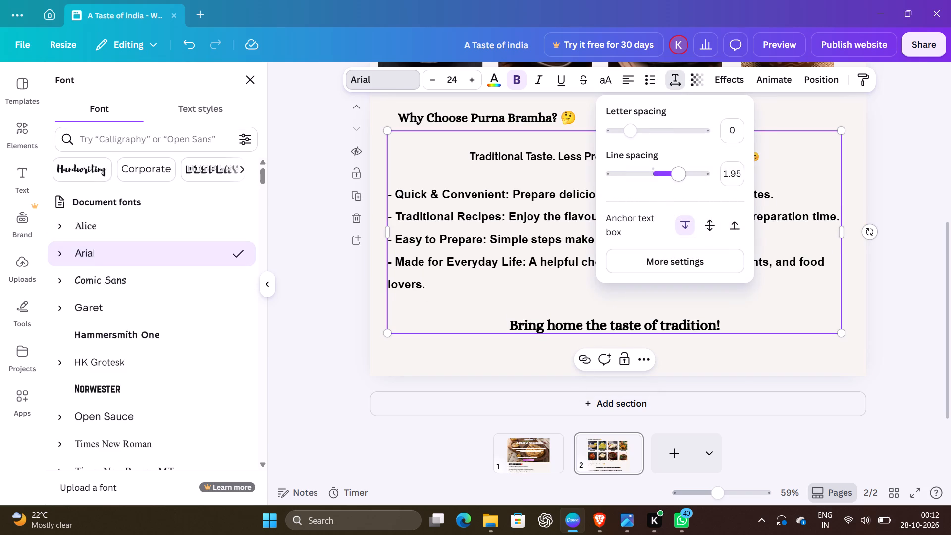
pyautogui.moveTo(674, 172); pyautogui.dragTo(660, 176)
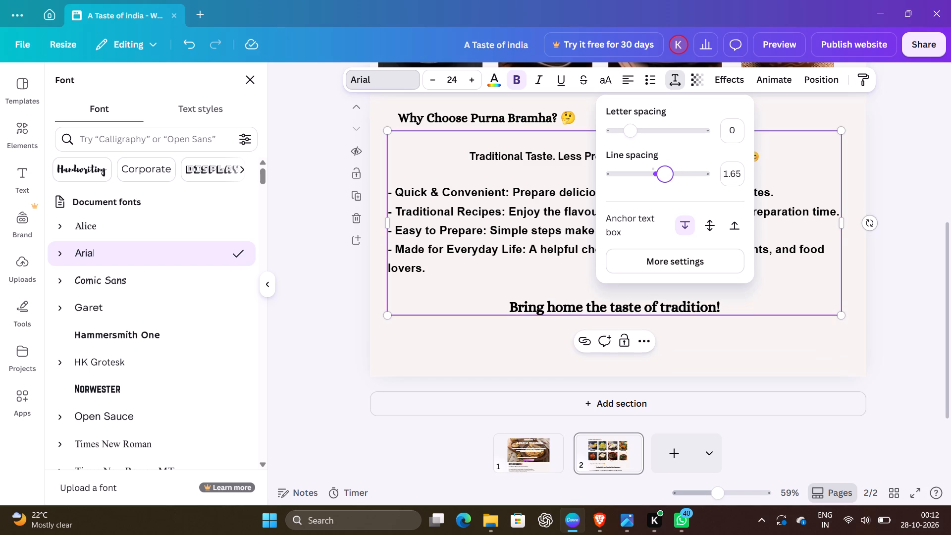
pyautogui.moveTo(660, 176); pyautogui.dragTo(704, 195)
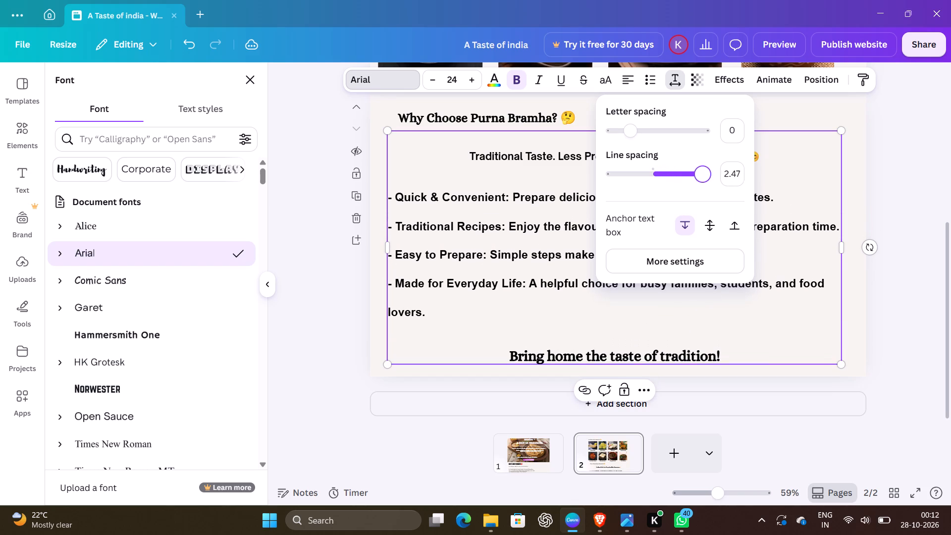
pyautogui.moveTo(704, 195); pyautogui.dragTo(710, 205)
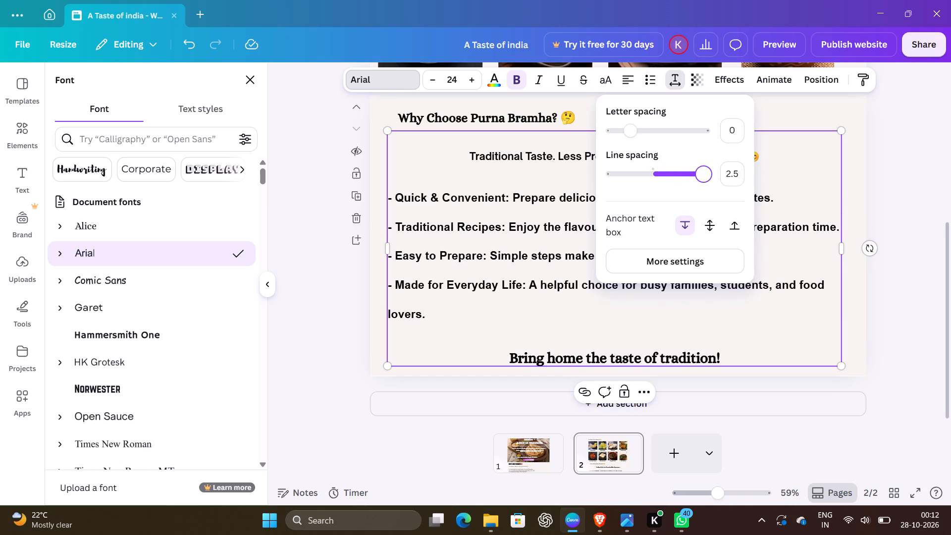
pyautogui.moveTo(710, 205); pyautogui.dragTo(715, 207)
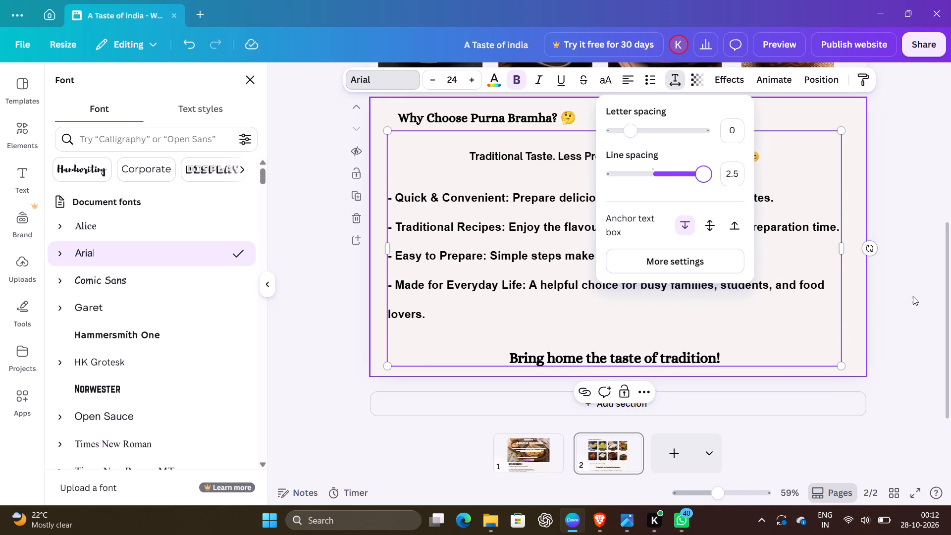
pyautogui.click(913, 296)
pyautogui.click(913, 296)
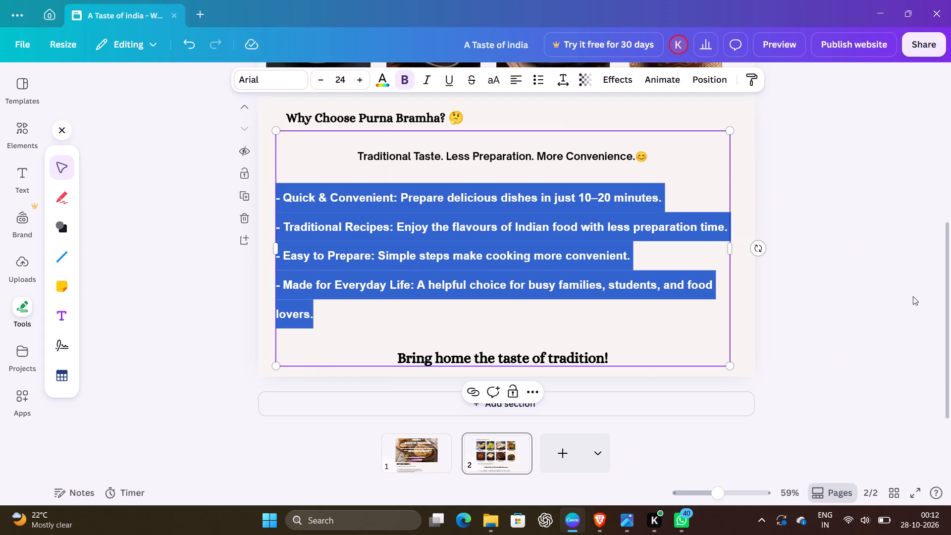
pyautogui.click(816, 302)
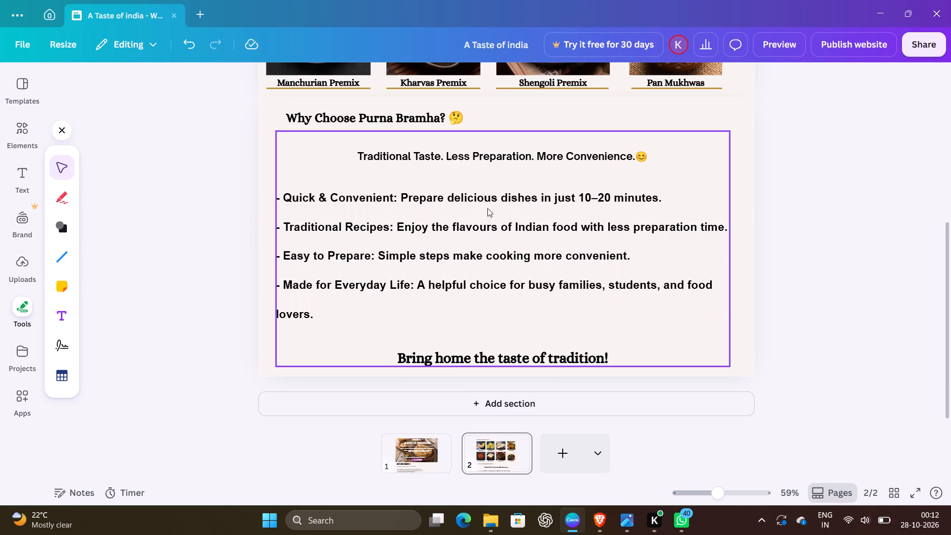
# Tighten the letter spacing of the four dashed benefit points to -22.
pyautogui.tripleClick(448, 208)
pyautogui.tripleClick(448, 208)
pyautogui.moveTo(448, 208); pyautogui.dragTo(475, 252)
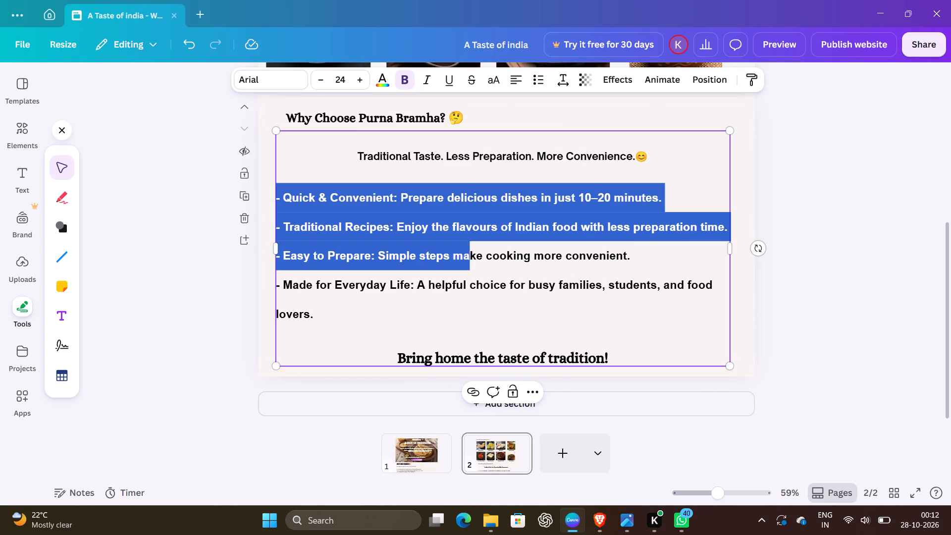
pyautogui.moveTo(475, 252); pyautogui.dragTo(562, 317)
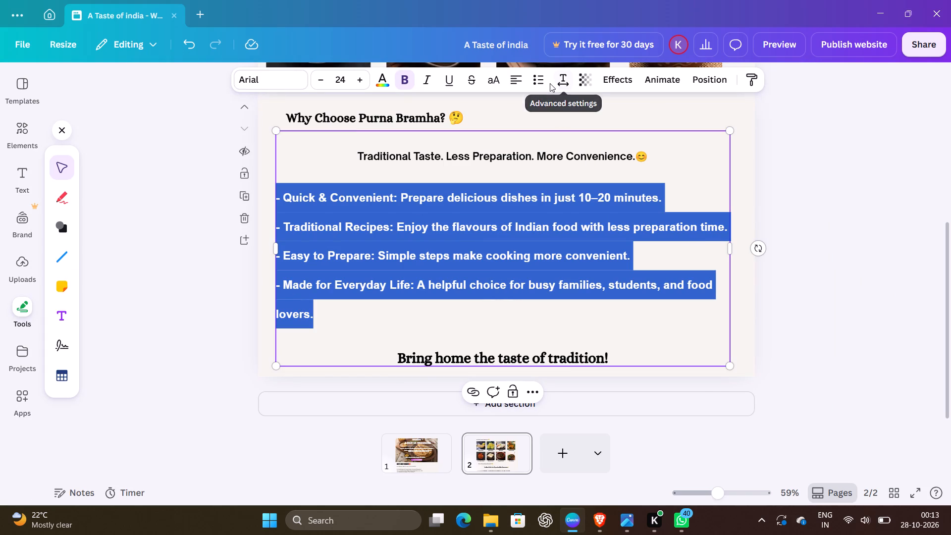
pyautogui.click(560, 80)
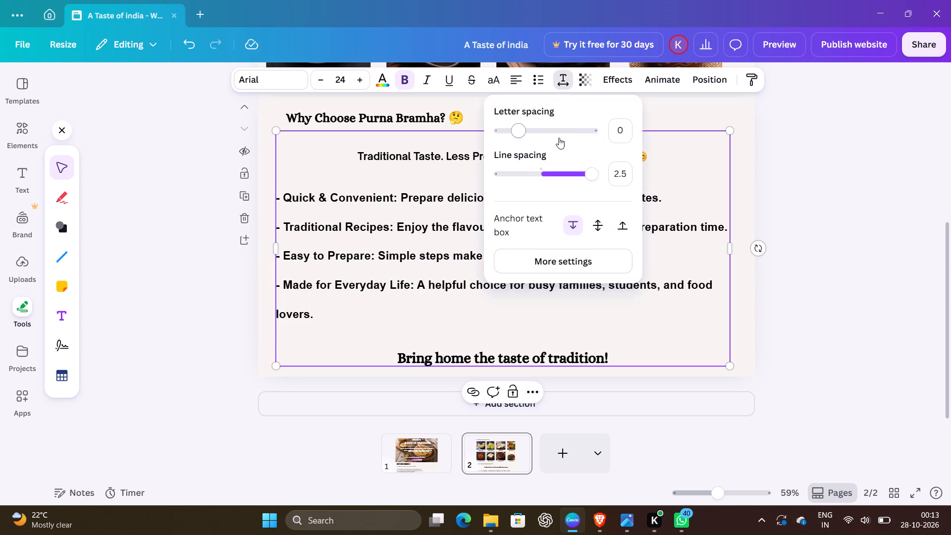
pyautogui.click(516, 131)
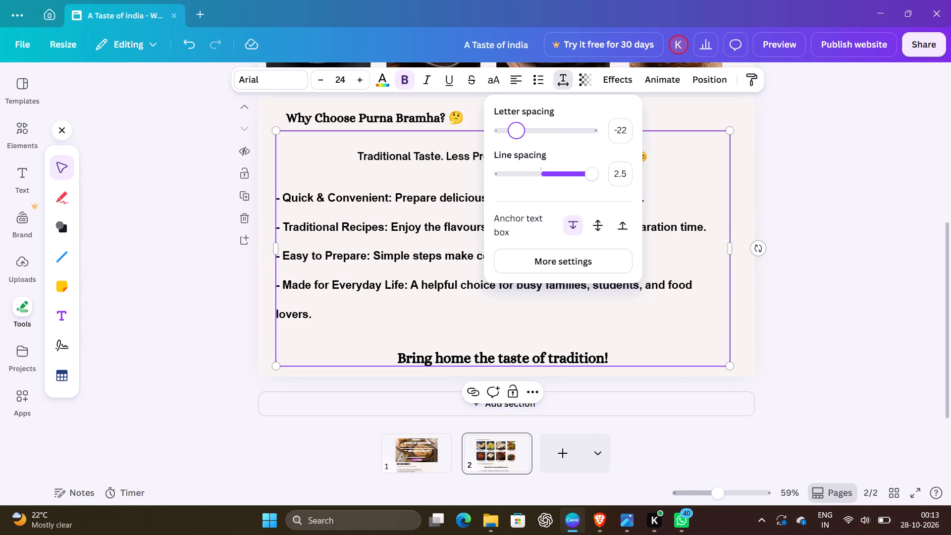
pyautogui.click(866, 295)
pyautogui.click(866, 295)
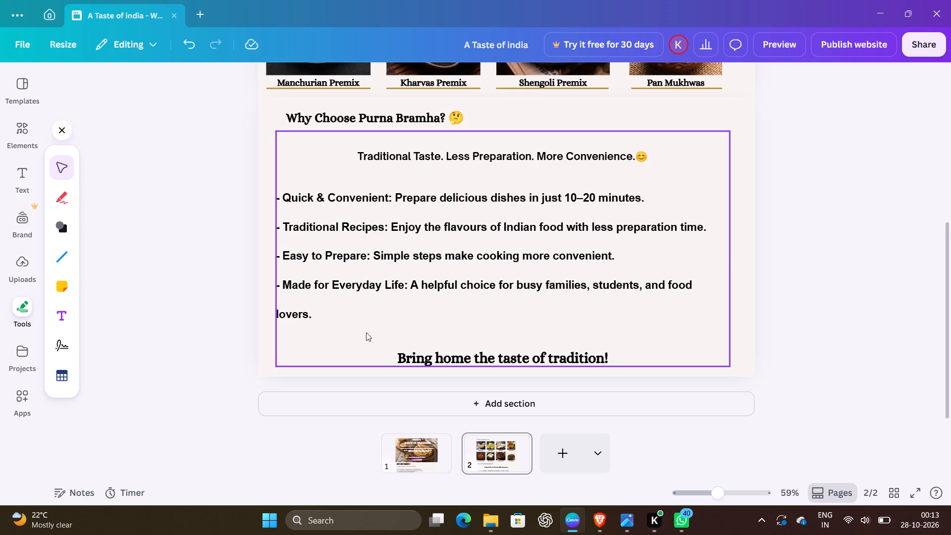
# Colour the closing line "Bring home the taste of tradition!" in the greybrown photo colour #895f3c.
pyautogui.click(366, 332)
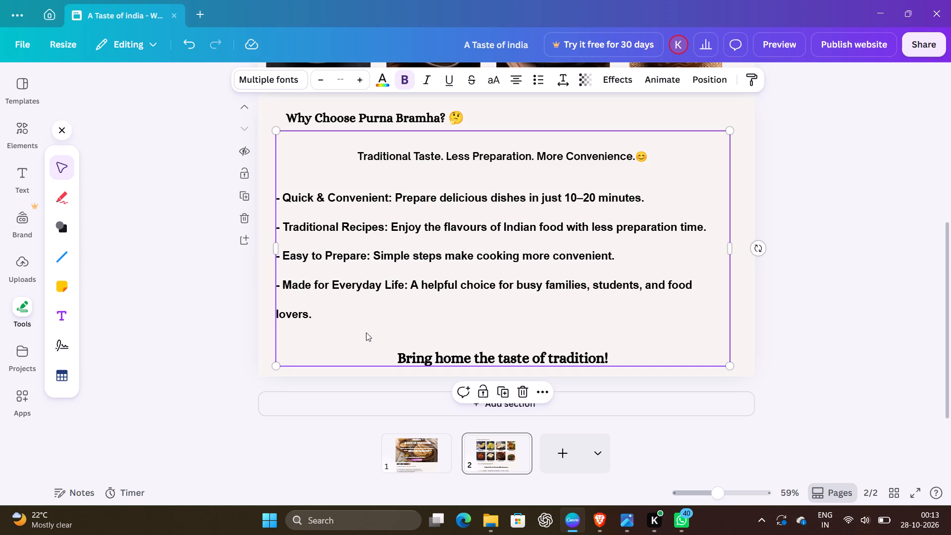
pyautogui.doubleClick(400, 355)
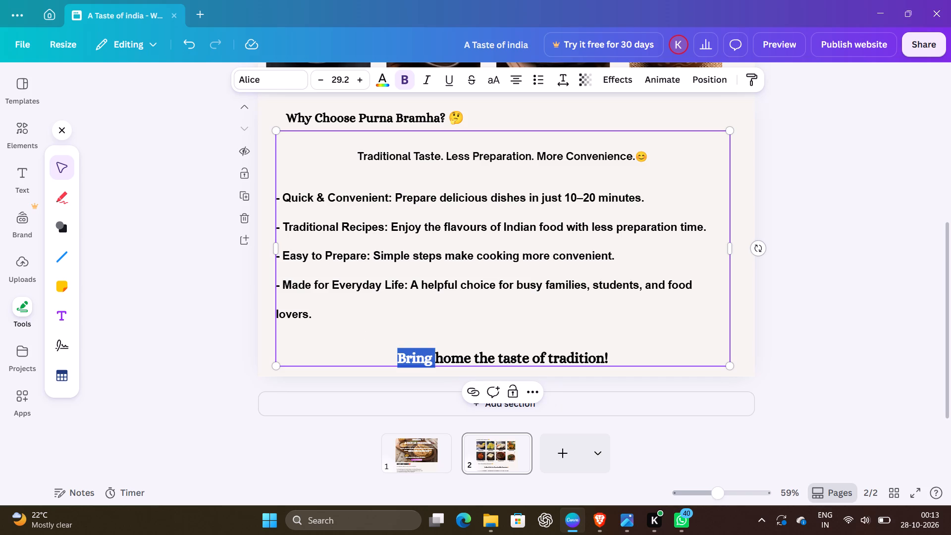
pyautogui.click(614, 363)
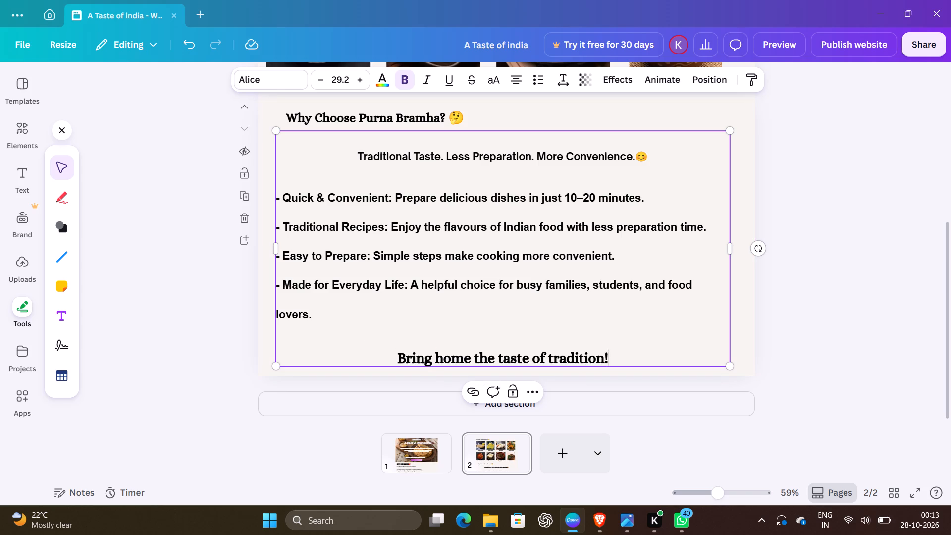
pyautogui.moveTo(614, 363); pyautogui.dragTo(406, 346)
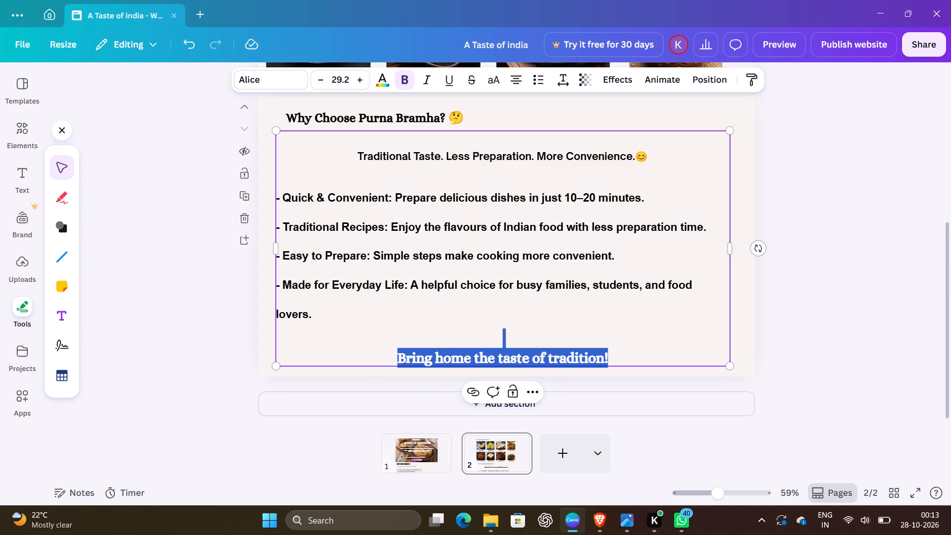
pyautogui.click(381, 73)
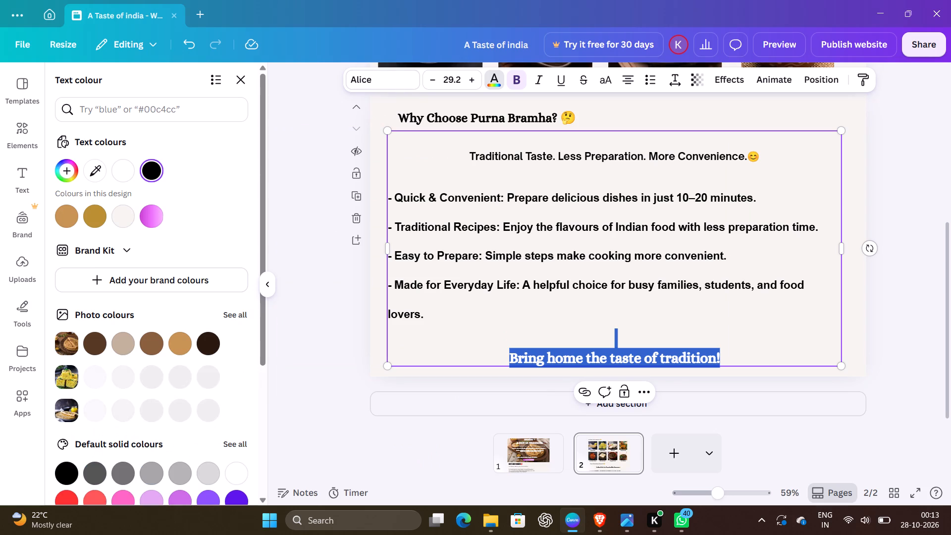
pyautogui.click(150, 346)
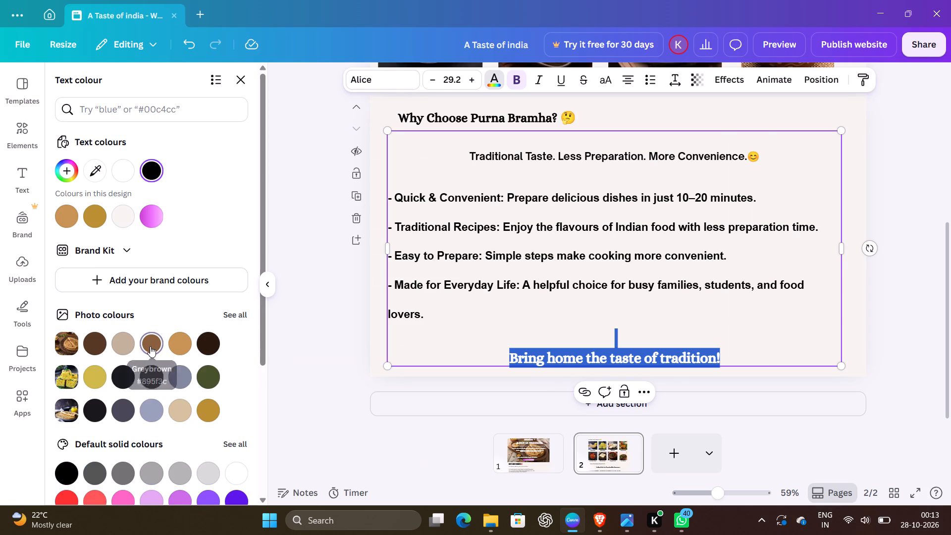
pyautogui.click(313, 388)
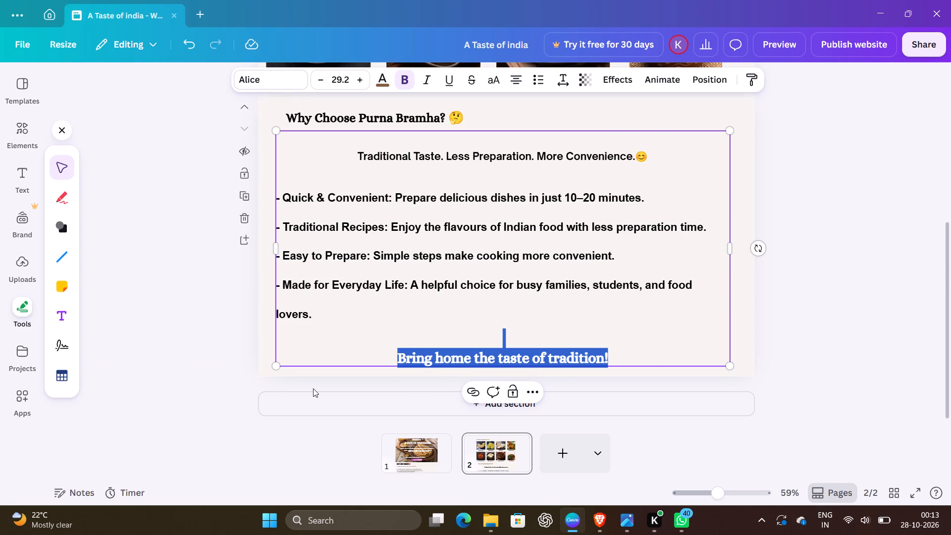
pyautogui.click(313, 388)
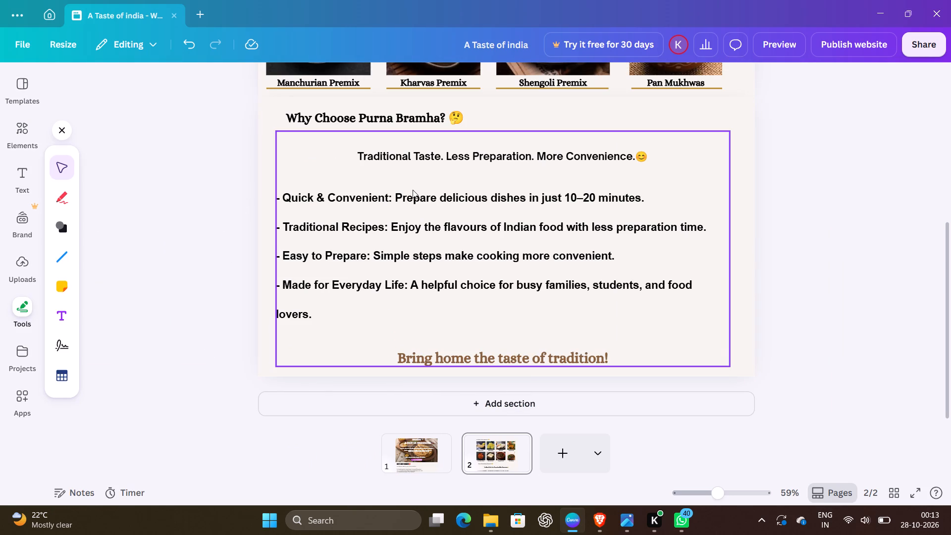
# Colour the "Why Choose Purna Bramha?" heading in the dark brown photo colour, keeping it bold.
pyautogui.click(304, 108)
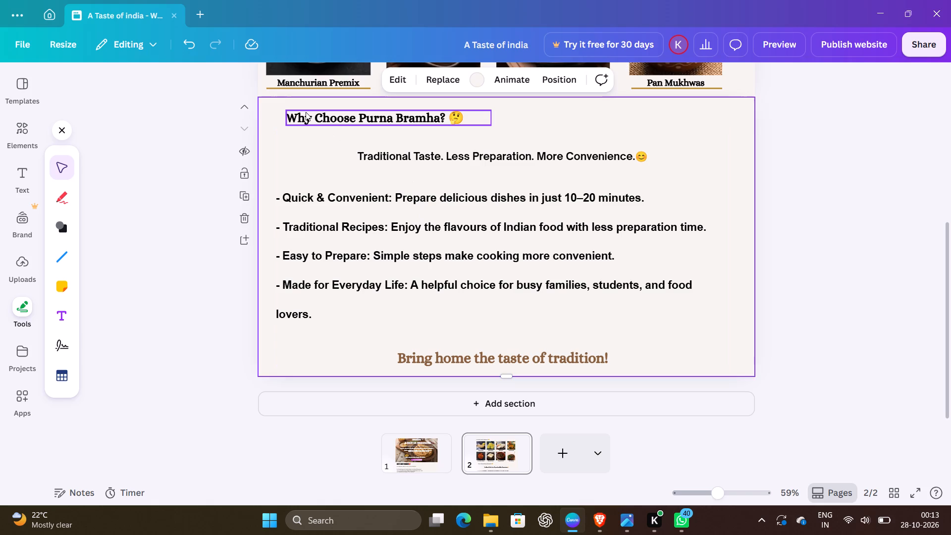
pyautogui.tripleClick(306, 112)
pyautogui.doubleClick(306, 112)
pyautogui.click(397, 73)
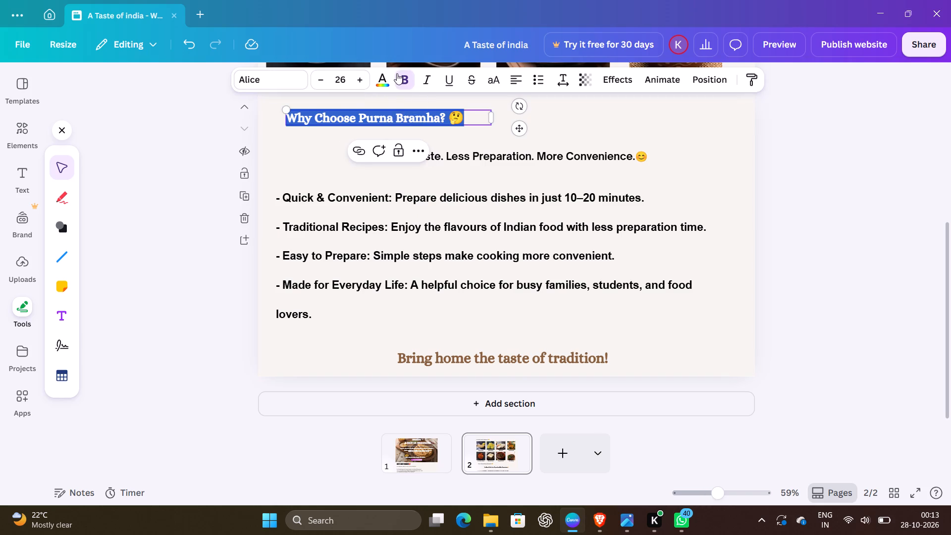
pyautogui.click(383, 75)
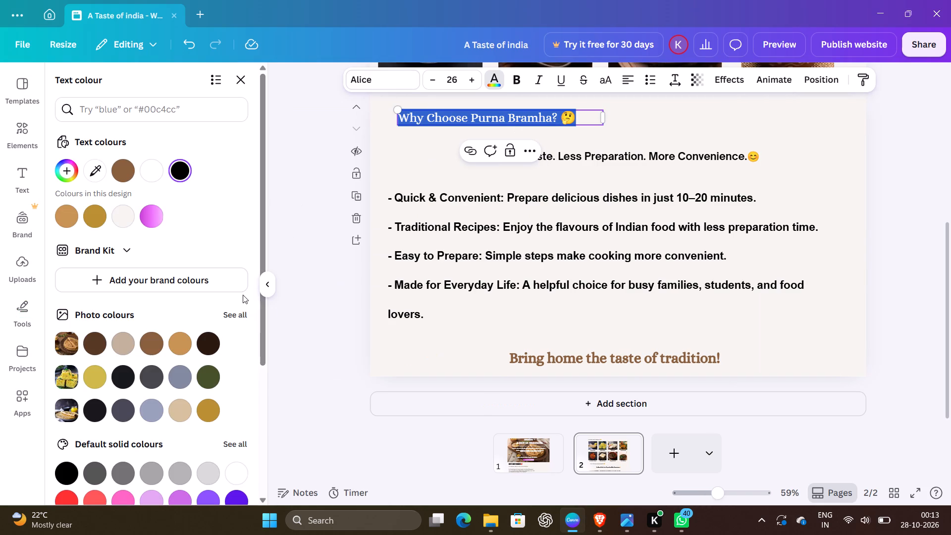
pyautogui.click(512, 80)
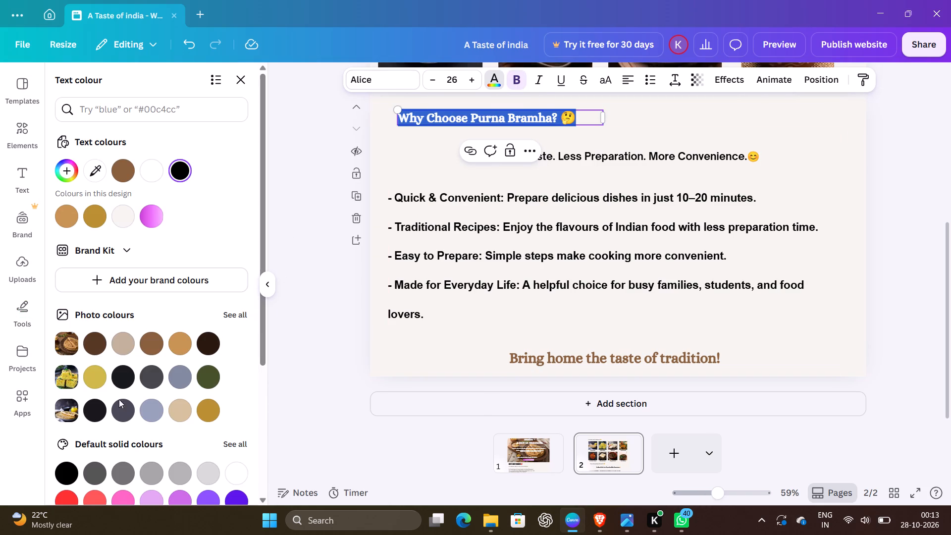
pyautogui.scroll(-1, 153, 456)
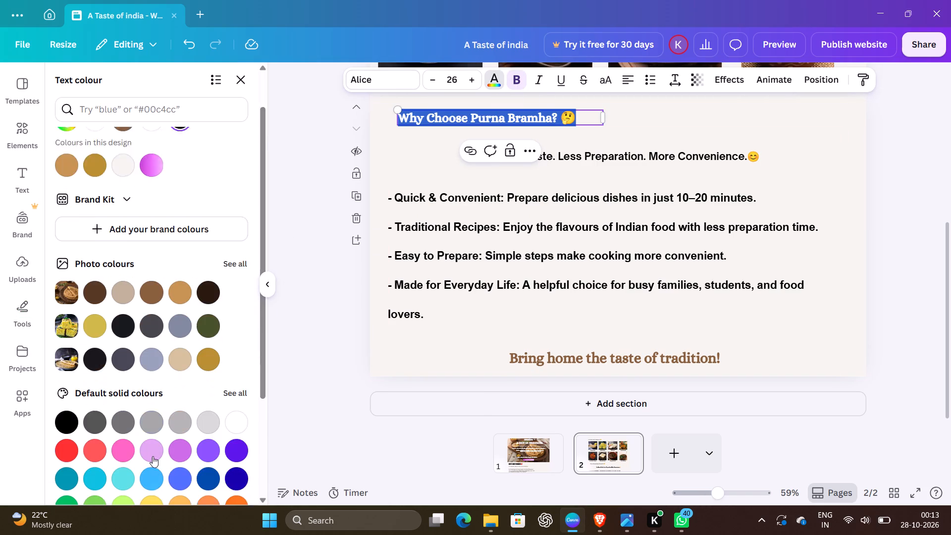
pyautogui.scroll(-1, 153, 456)
pyautogui.scroll(1, 153, 456)
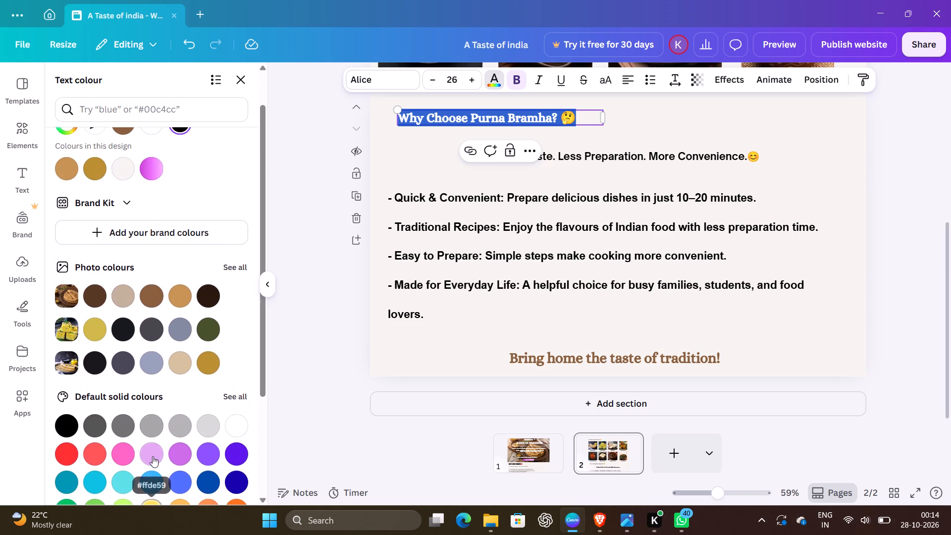
pyautogui.scroll(2, 153, 456)
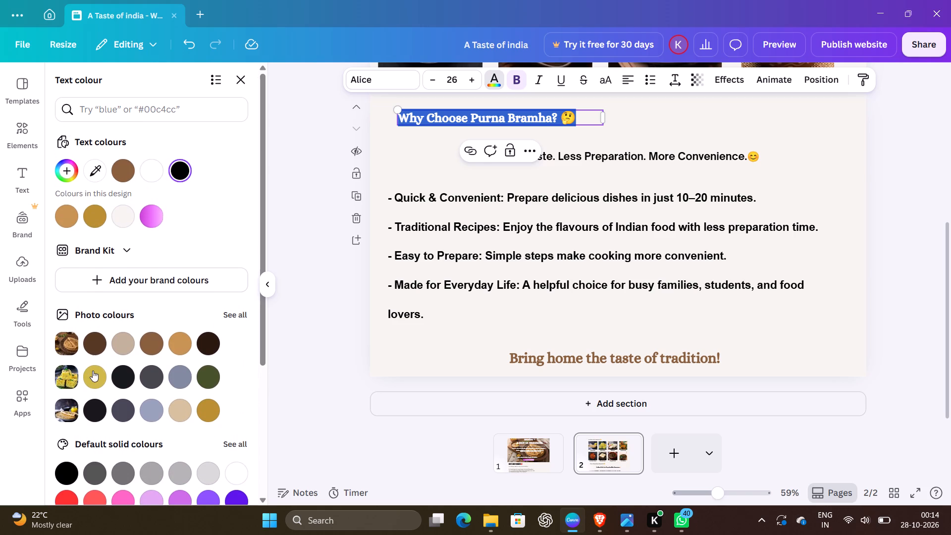
pyautogui.click(98, 350)
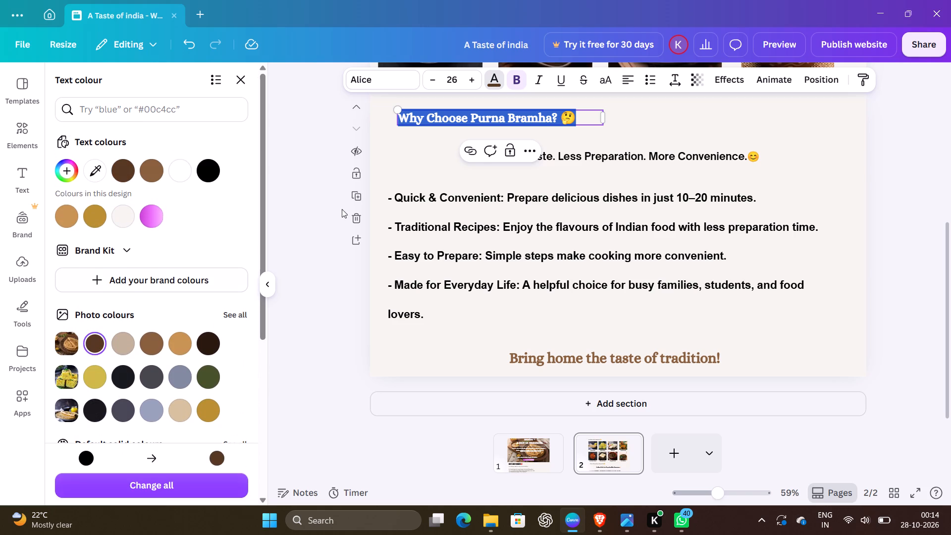
pyautogui.click(304, 236)
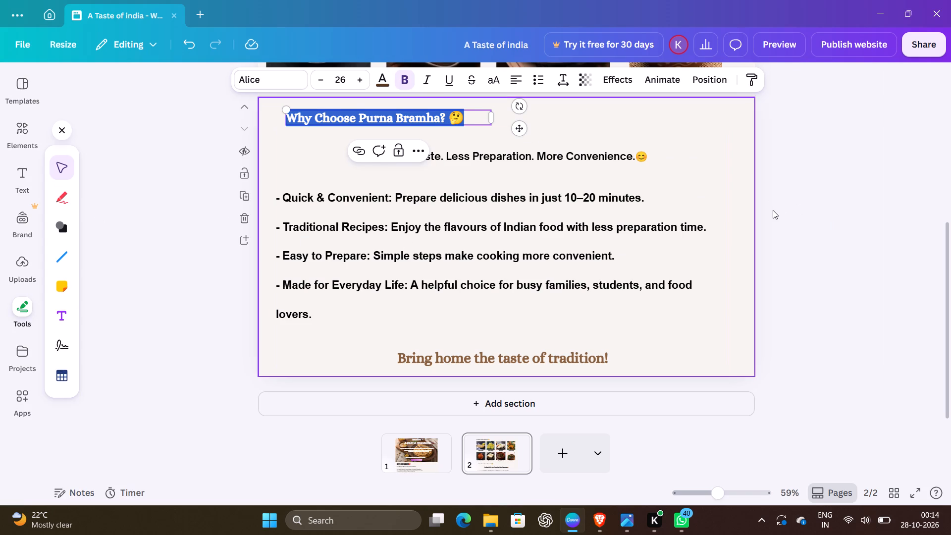
pyautogui.doubleClick(773, 210)
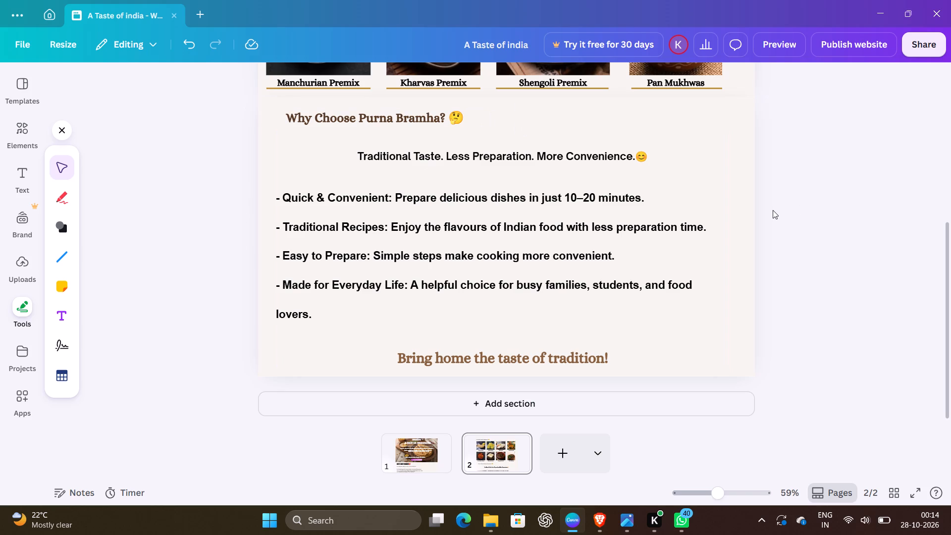
# Remove the blank line above "Traditional Taste. Less Preparation. More Convenience." in the benefits text box.
pyautogui.tripleClick(366, 158)
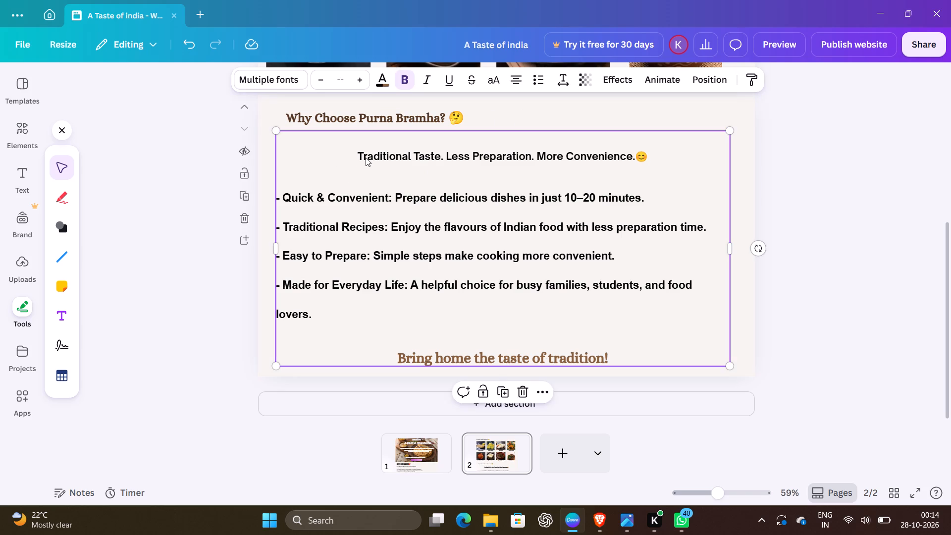
pyautogui.doubleClick(366, 158)
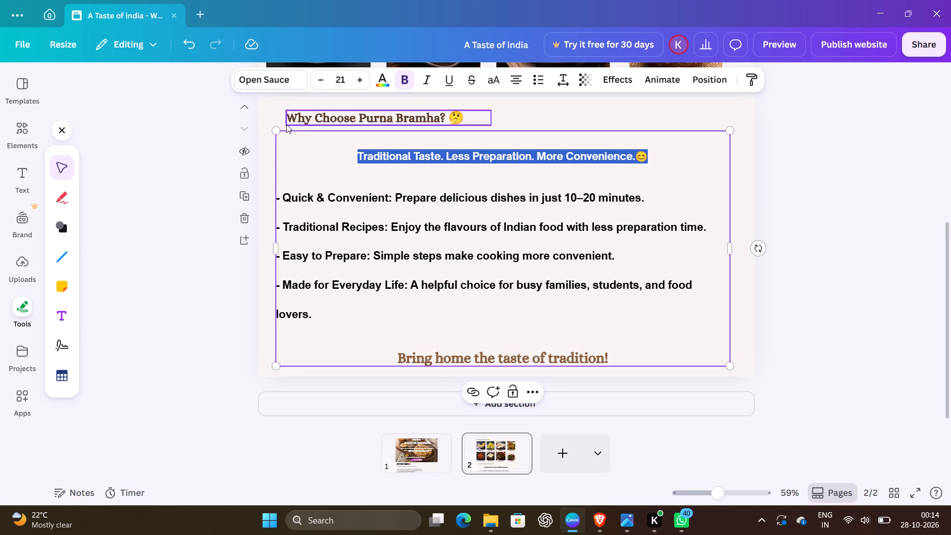
pyautogui.click(209, 172)
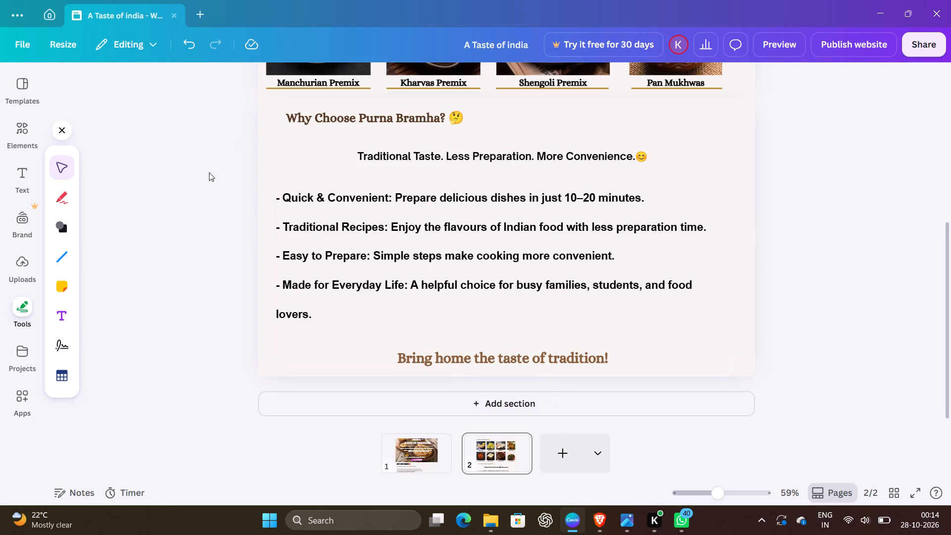
pyautogui.doubleClick(470, 152)
pyautogui.click(354, 154)
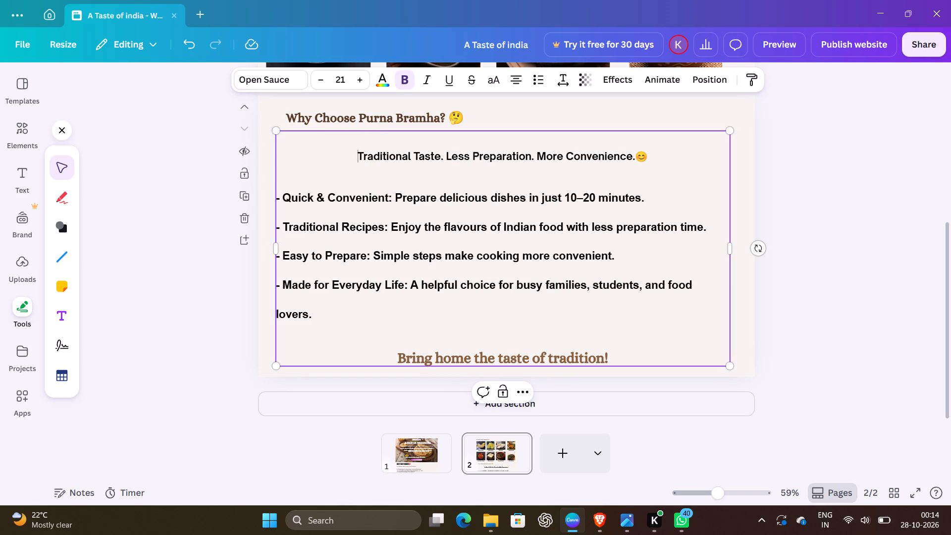
pyautogui.press('BackSpace')
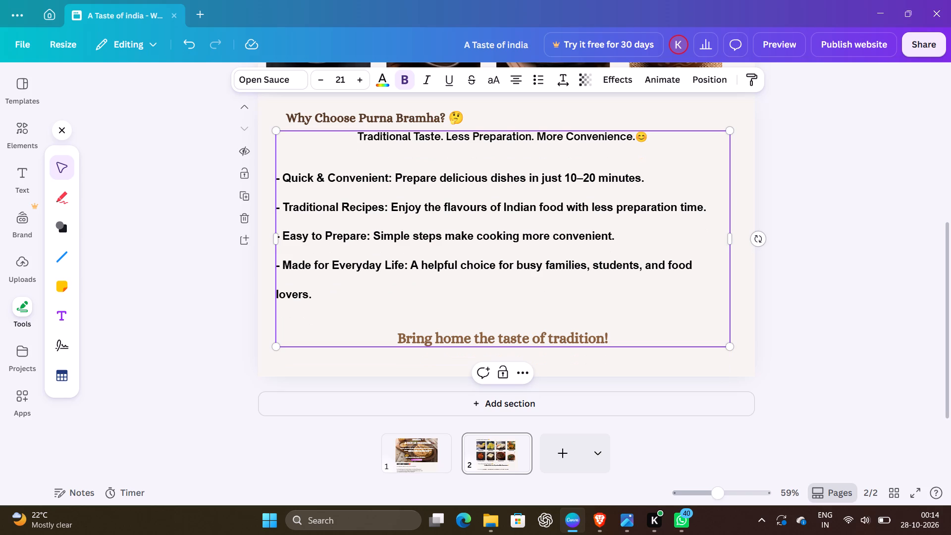
pyautogui.click(860, 127)
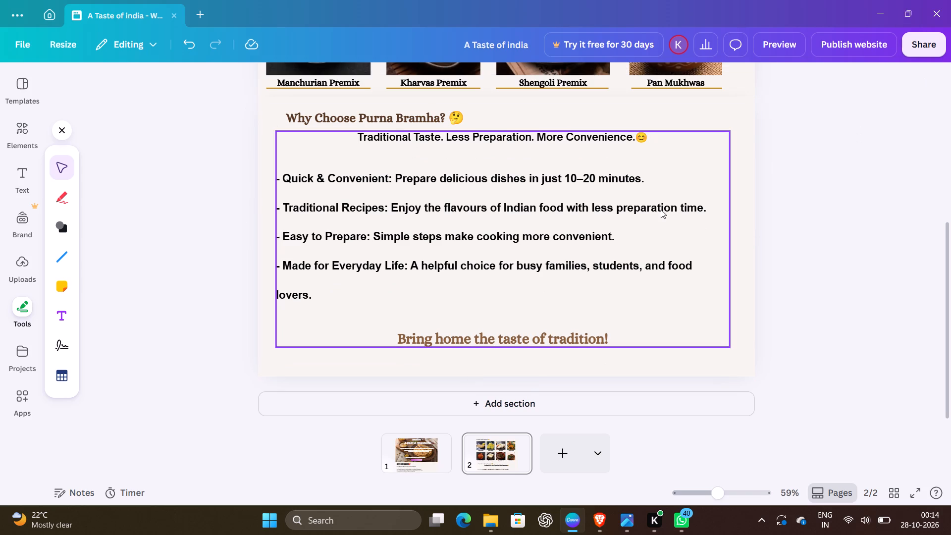
# Delete the leading dash and space from each of the four benefit points.
pyautogui.tripleClick(282, 178)
pyautogui.click(282, 178)
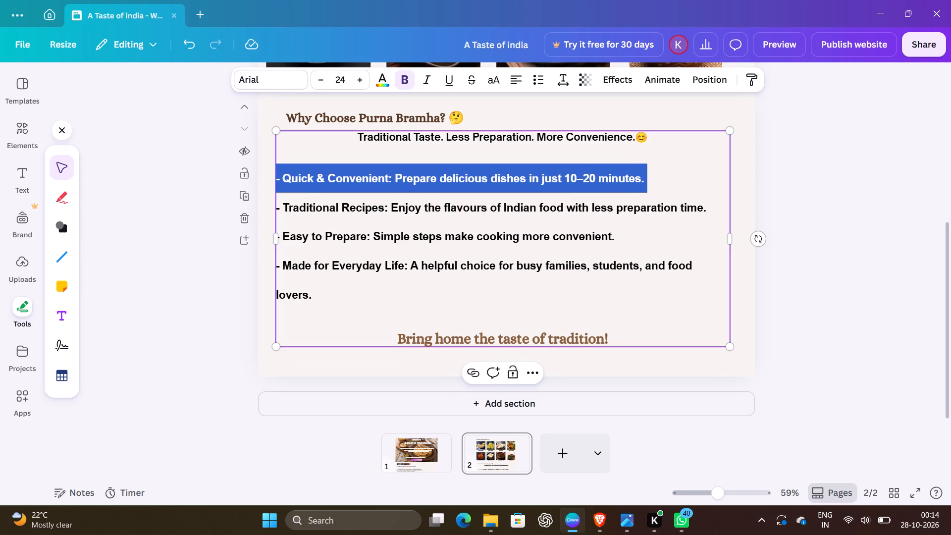
pyautogui.press('BackSpace')
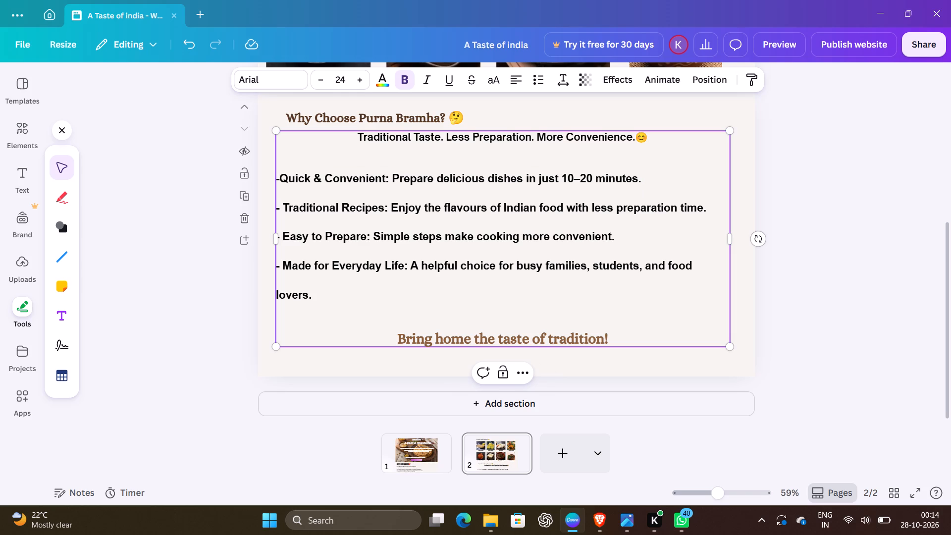
pyautogui.press('BackSpace')
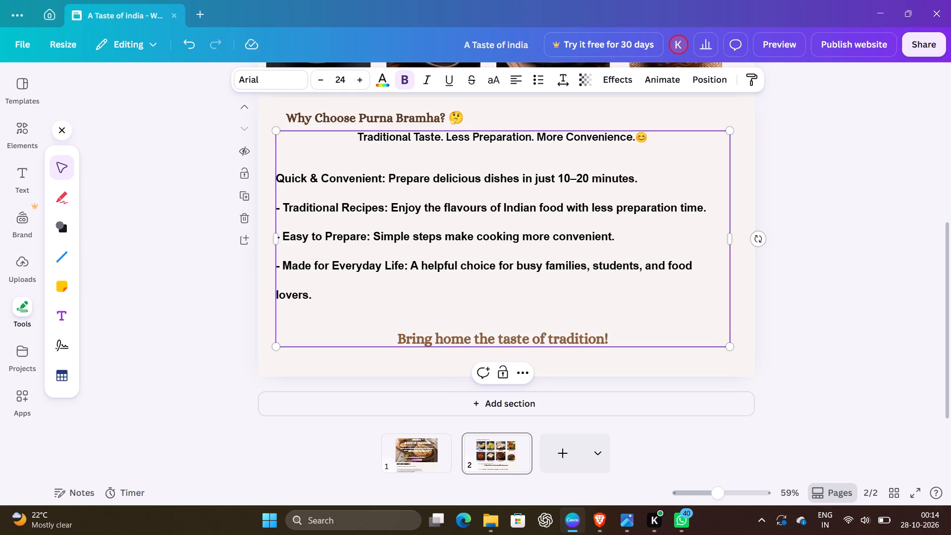
pyautogui.click(284, 209)
pyautogui.press('BackSpace')
pyautogui.press('BackSpace')
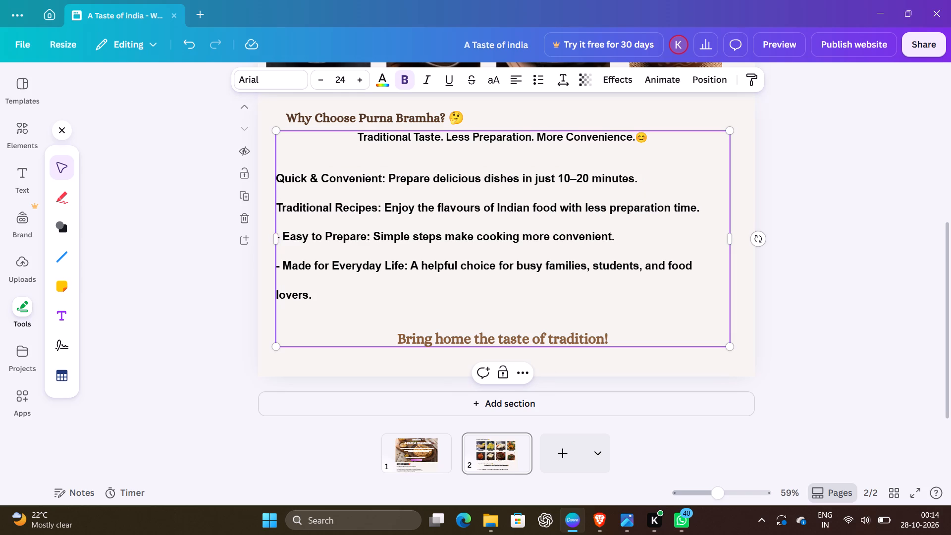
pyautogui.press('Down')
pyautogui.press('Down')
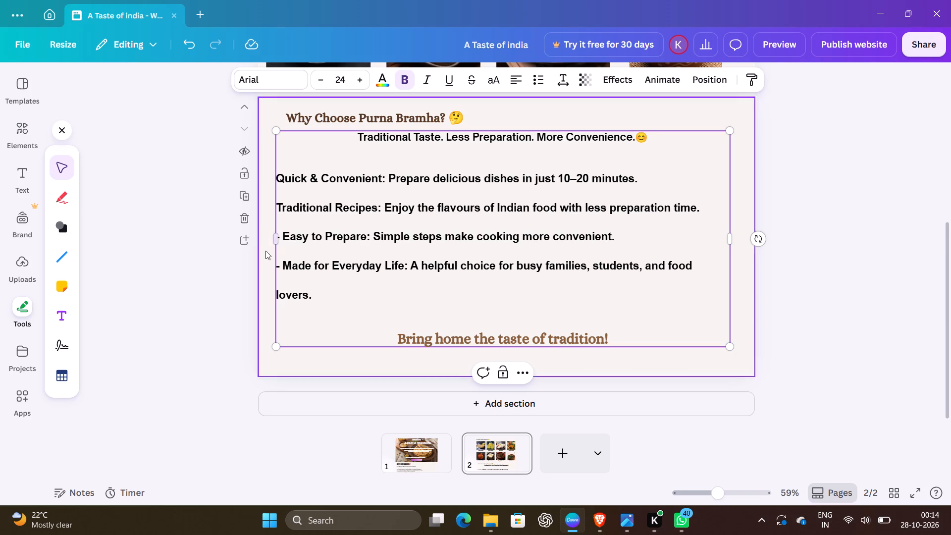
pyautogui.click(284, 237)
pyautogui.press('BackSpace')
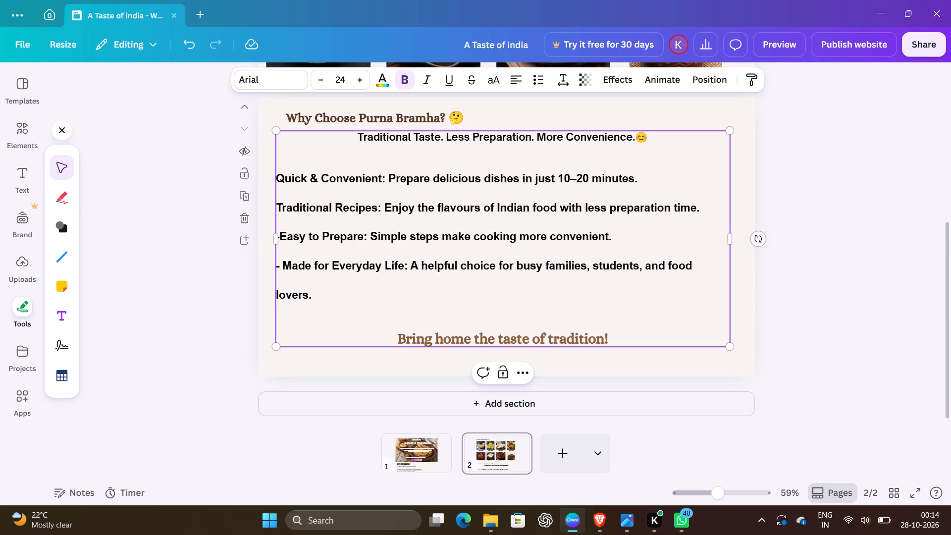
pyautogui.press('BackSpace')
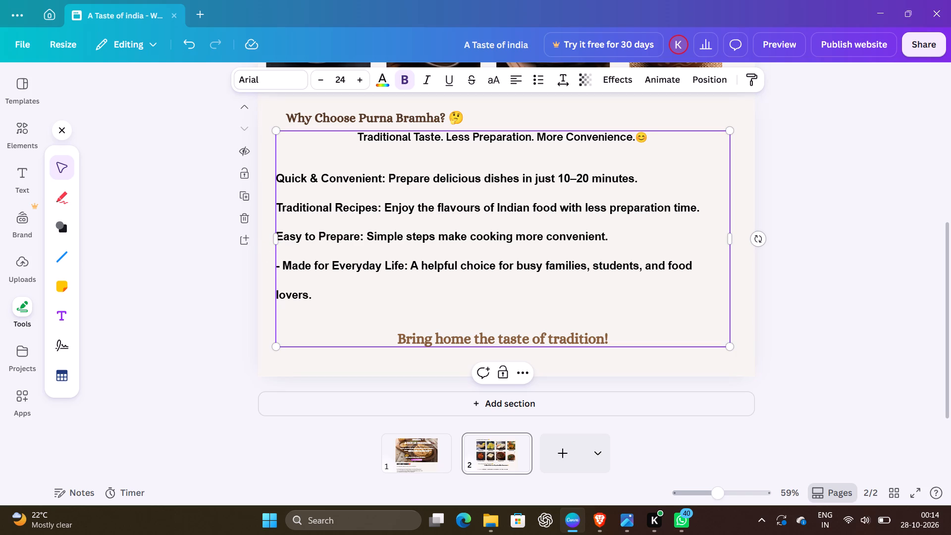
pyautogui.click(282, 270)
pyautogui.press('BackSpace')
pyautogui.press('BackSpace')
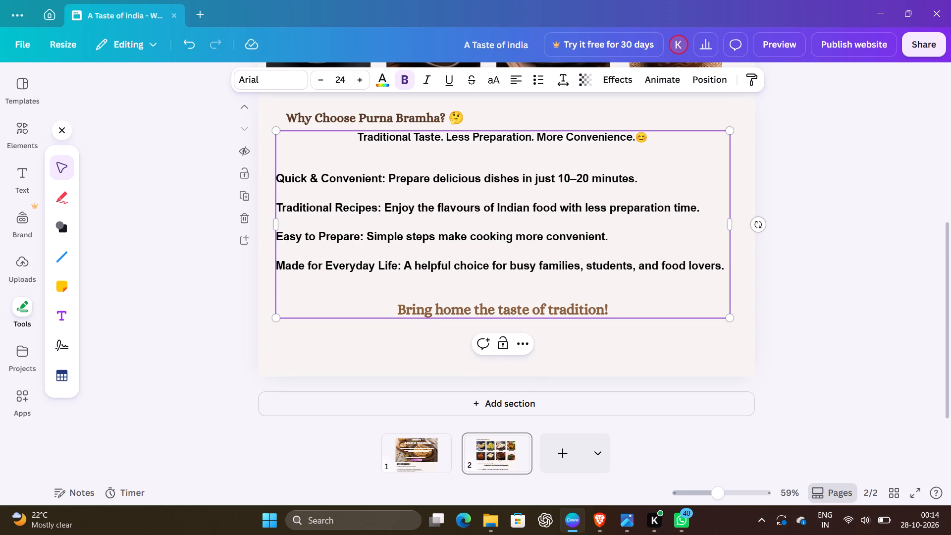
pyautogui.click(820, 287)
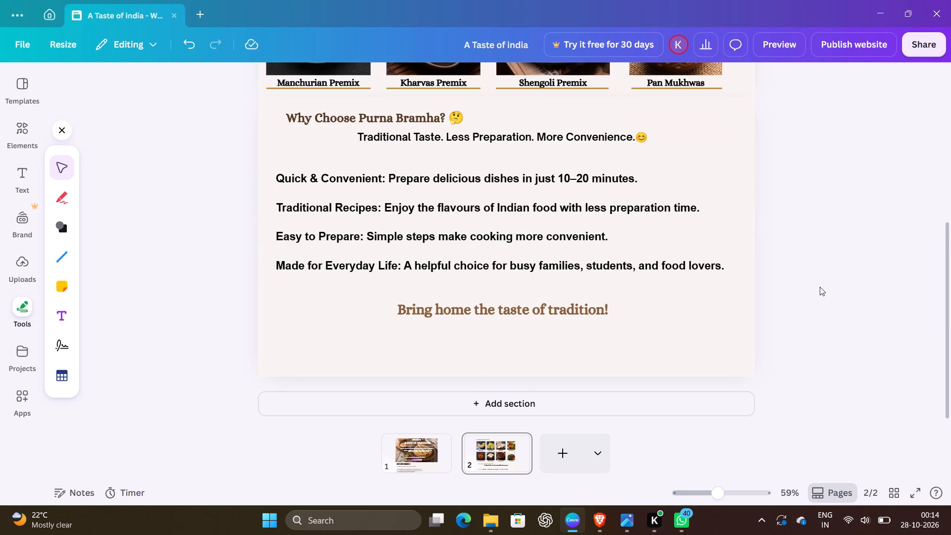
# Move the benefits text box slightly so it is horizontally centred in the section.
pyautogui.click(572, 308)
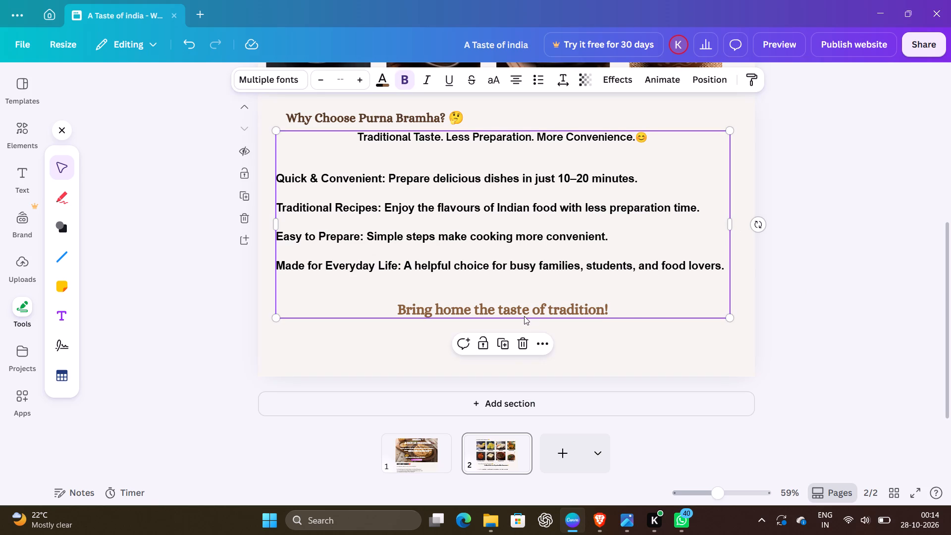
pyautogui.moveTo(524, 316); pyautogui.dragTo(528, 318)
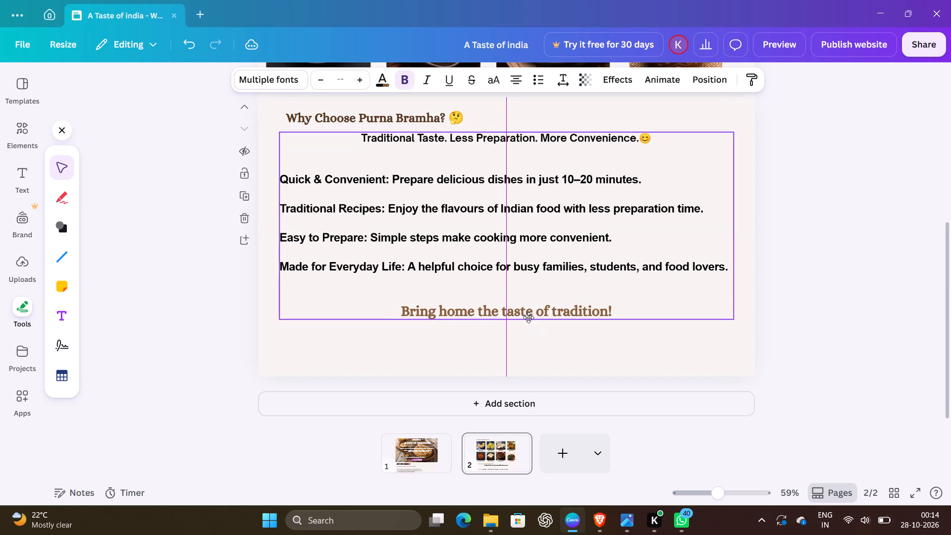
# Move the benefits text box lower in the section, with its left edge aligned to the "Why Choose Purna Bramha?" heading.
pyautogui.moveTo(528, 318); pyautogui.dragTo(531, 357)
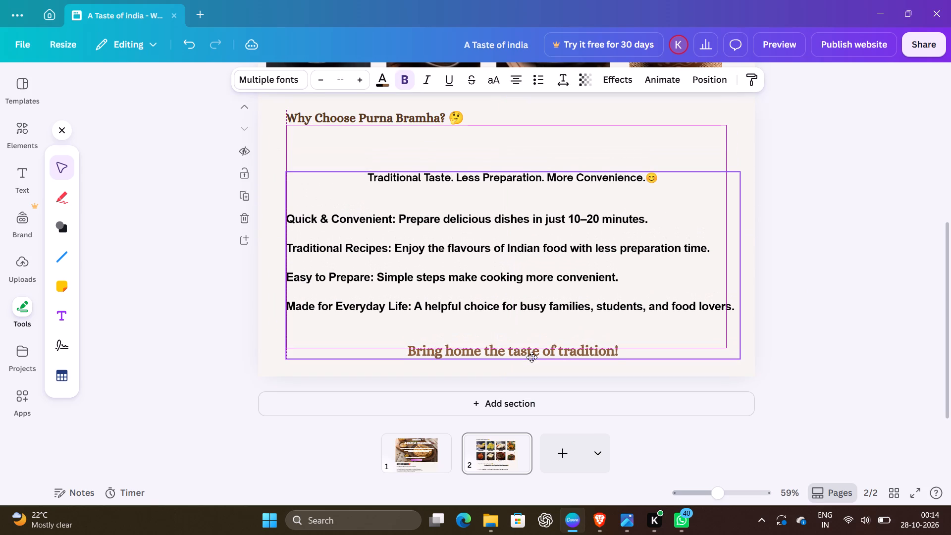
pyautogui.moveTo(531, 357); pyautogui.dragTo(531, 359)
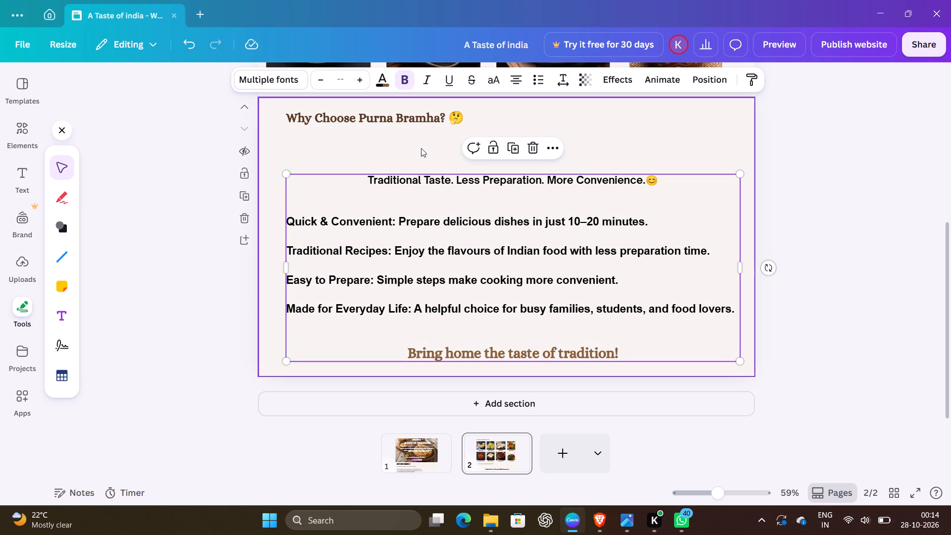
# Move the "Why Choose Purna Bramha?" heading slightly down, keeping it left-aligned with the benefits text box.
pyautogui.moveTo(416, 117); pyautogui.dragTo(416, 127)
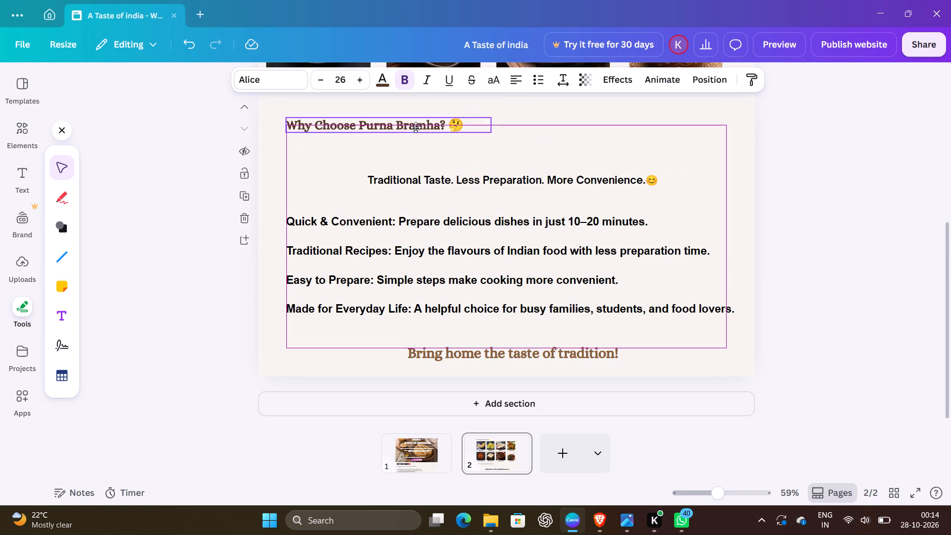
pyautogui.moveTo(416, 127); pyautogui.dragTo(414, 128)
pyautogui.click(859, 231)
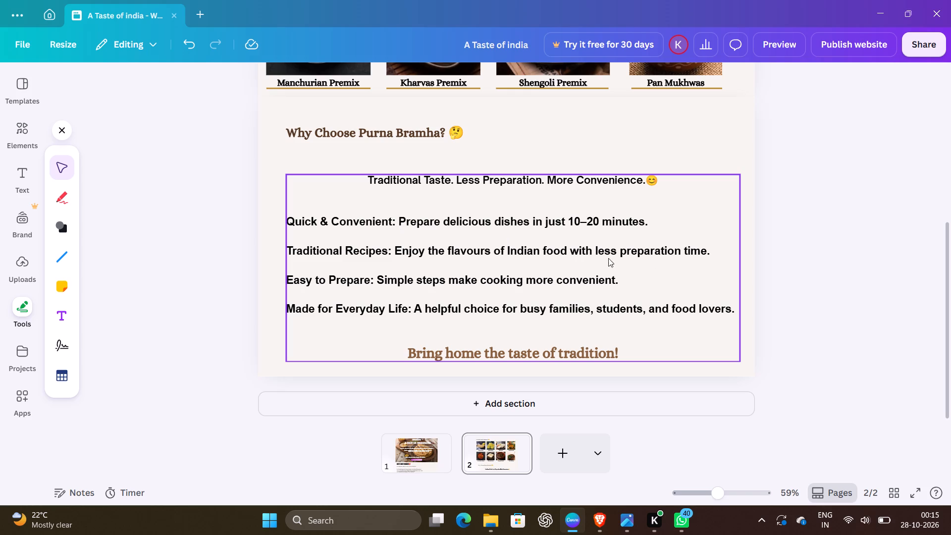
# Copy "less preparation time" from the Traditional Recipes point into the blank line beneath "Traditional Taste. Less Preparation. More Convenience.".
pyautogui.tripleClick(596, 251)
pyautogui.tripleClick(596, 251)
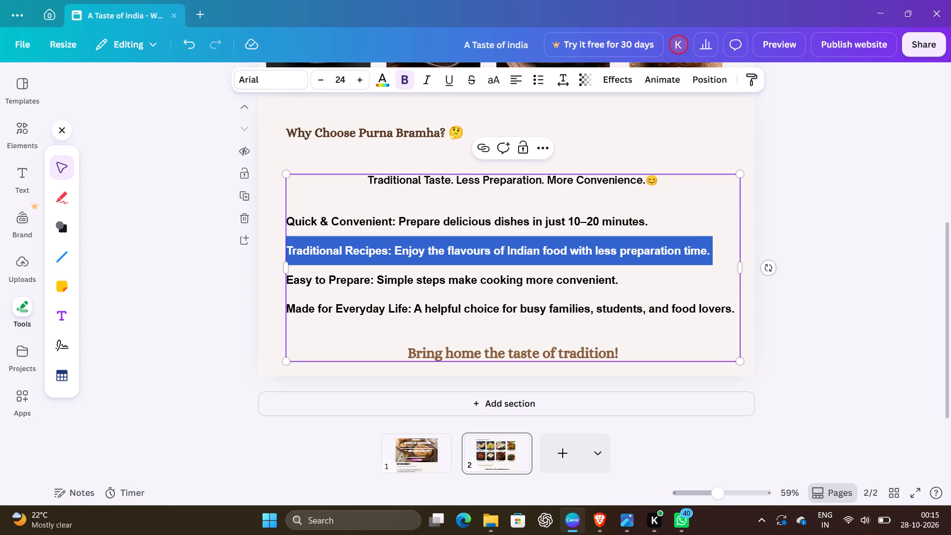
pyautogui.doubleClick(596, 251)
pyautogui.moveTo(596, 251); pyautogui.dragTo(629, 251)
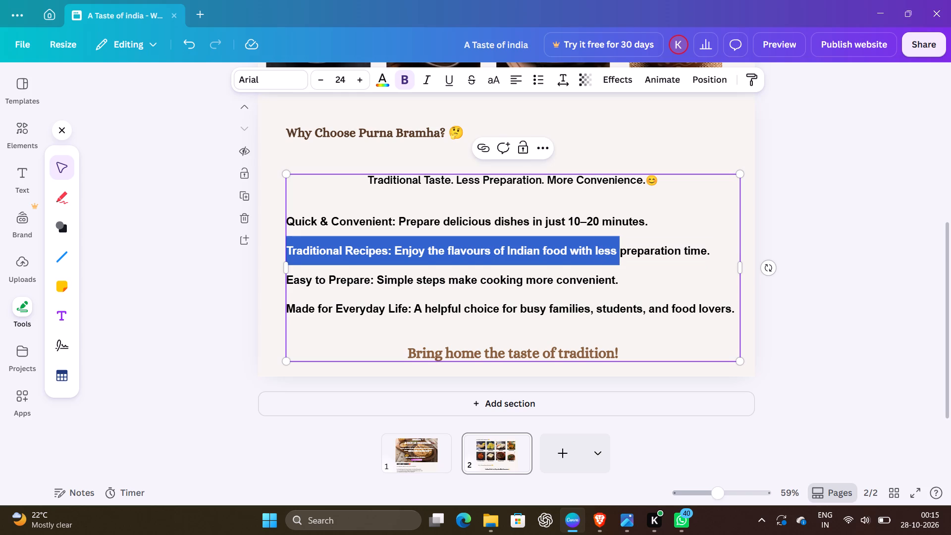
pyautogui.moveTo(664, 293); pyautogui.dragTo(597, 252)
pyautogui.doubleClick(597, 252)
pyautogui.moveTo(597, 252); pyautogui.dragTo(606, 253)
pyautogui.click(640, 300)
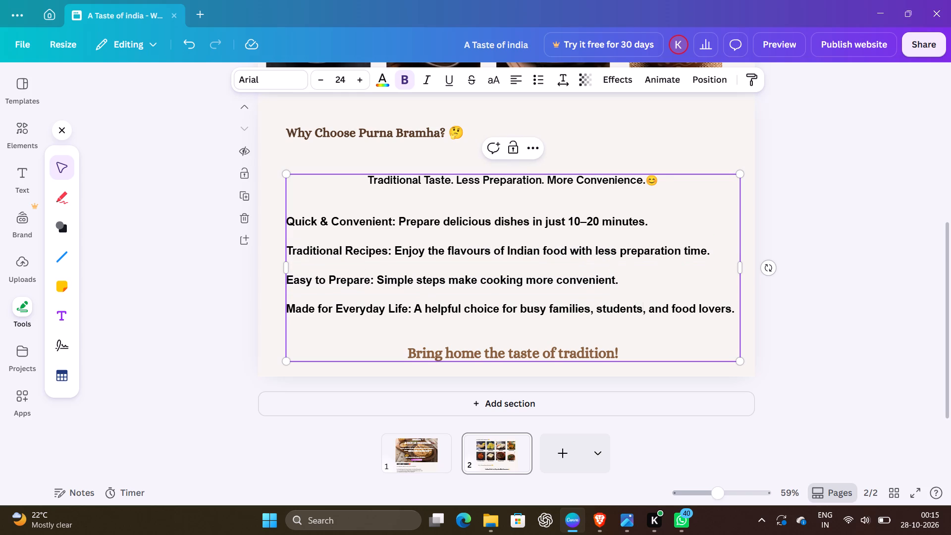
pyautogui.moveTo(594, 252); pyautogui.dragTo(695, 261)
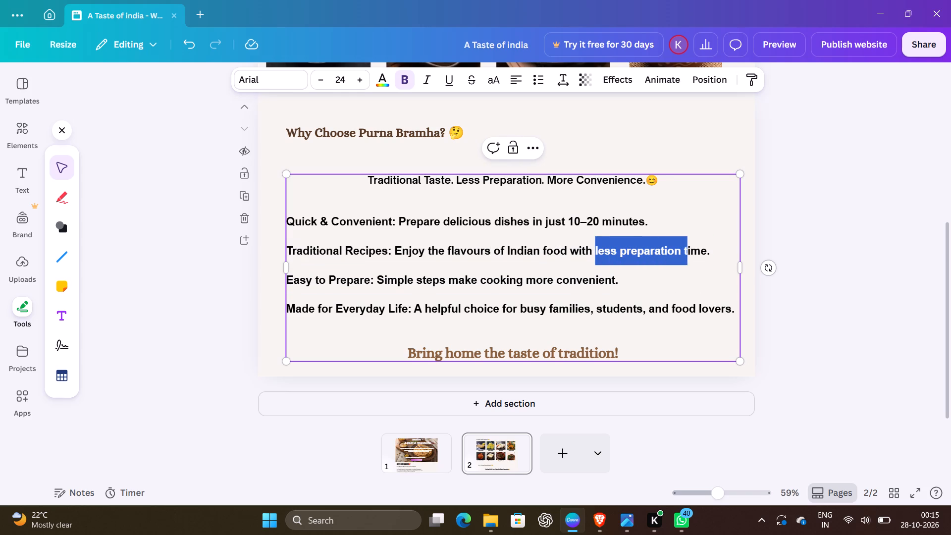
pyautogui.moveTo(695, 261); pyautogui.dragTo(708, 260)
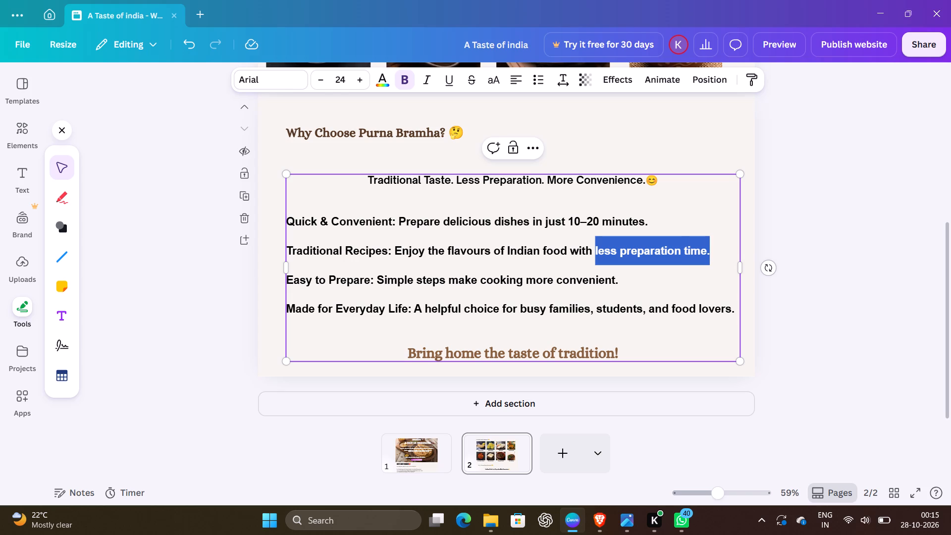
pyautogui.moveTo(708, 260); pyautogui.dragTo(708, 260)
pyautogui.hotkey('ctrl', 'c')
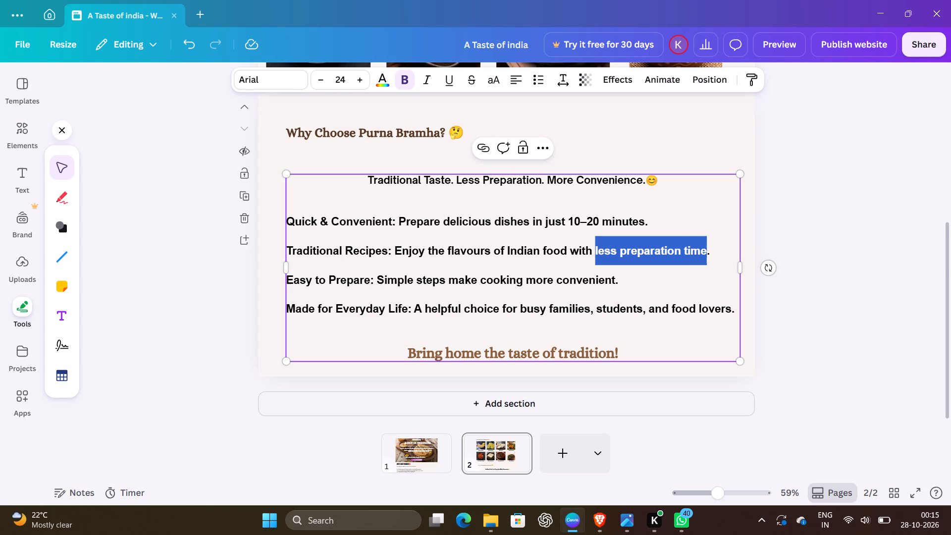
pyautogui.click(295, 206)
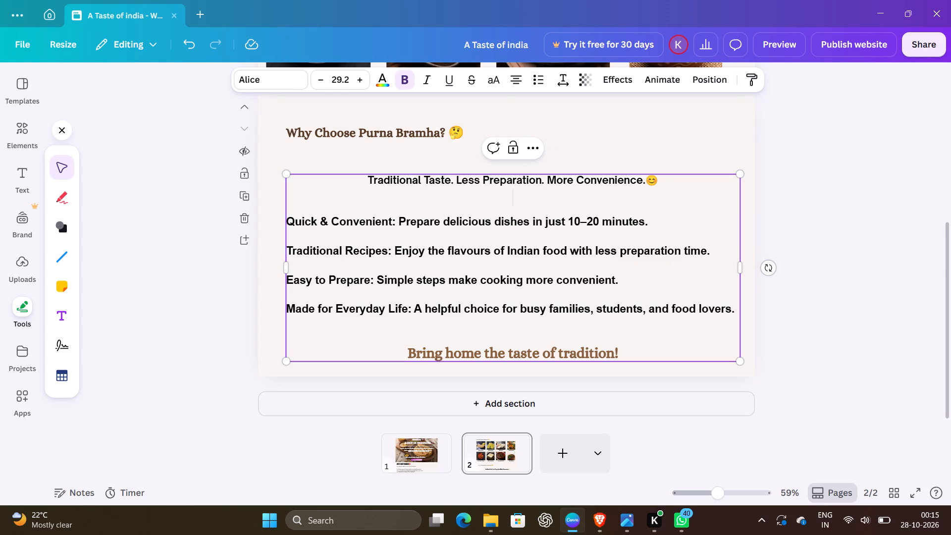
pyautogui.hotkey('ctrl', 'v')
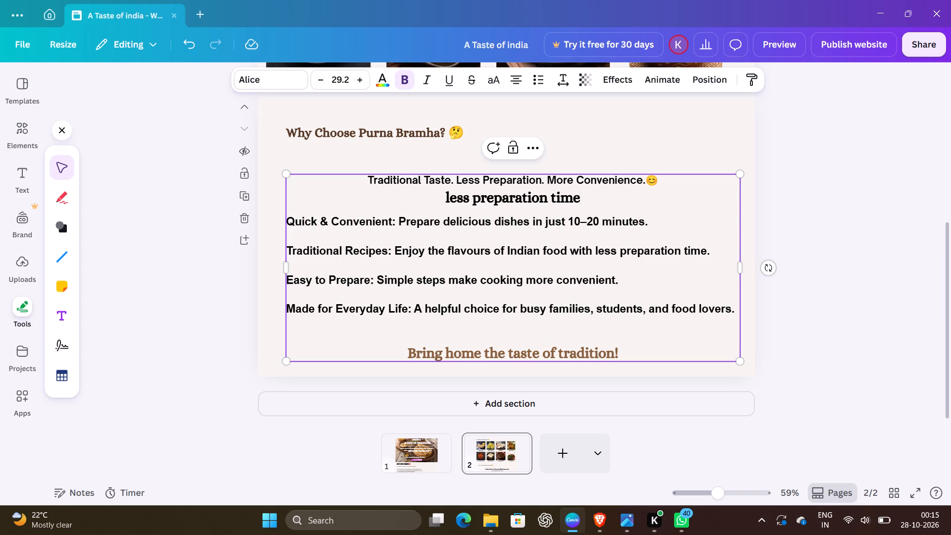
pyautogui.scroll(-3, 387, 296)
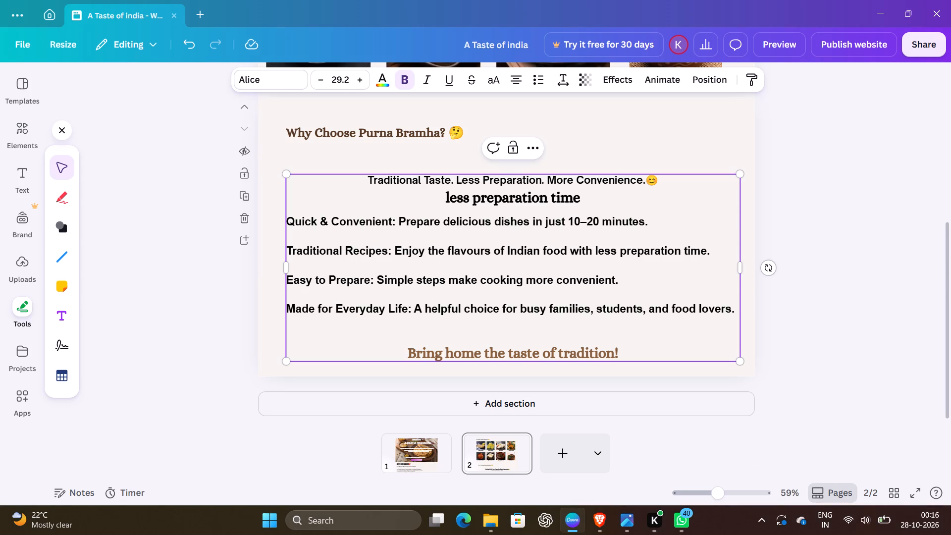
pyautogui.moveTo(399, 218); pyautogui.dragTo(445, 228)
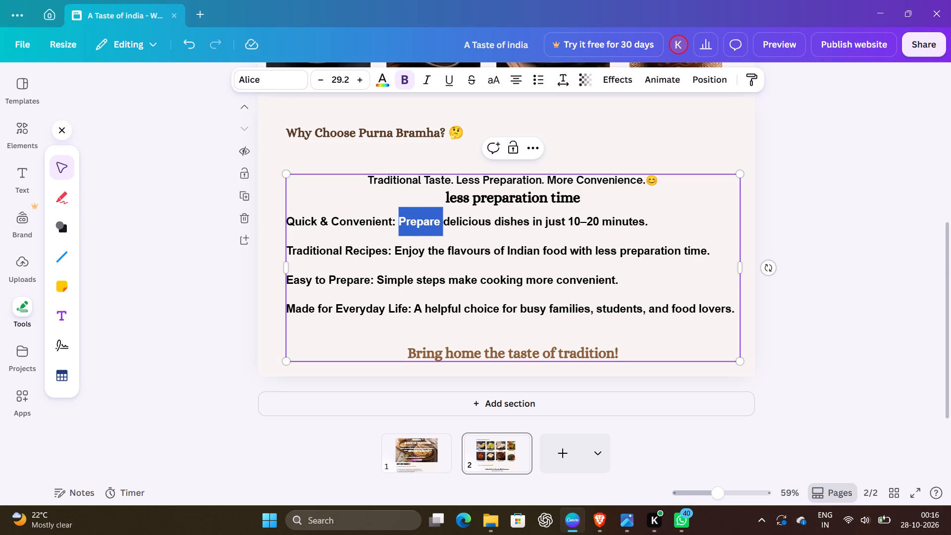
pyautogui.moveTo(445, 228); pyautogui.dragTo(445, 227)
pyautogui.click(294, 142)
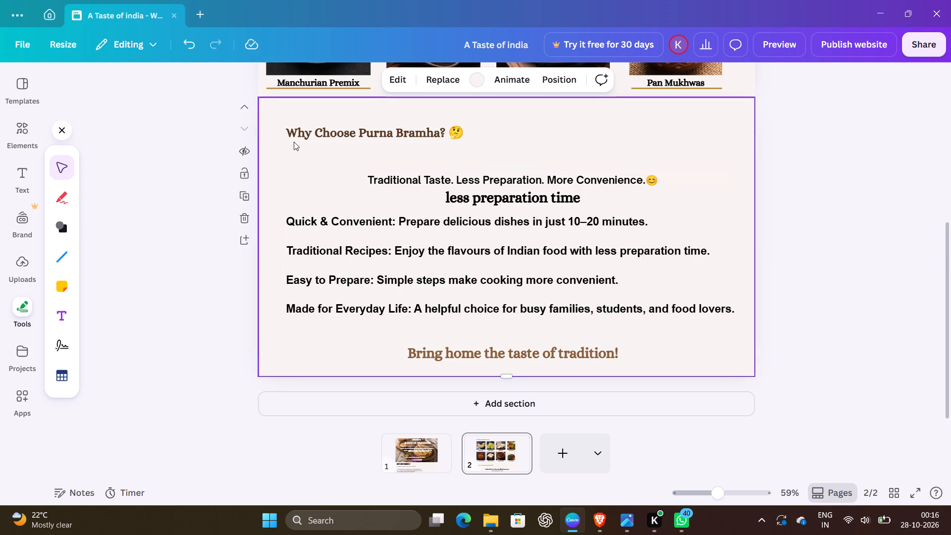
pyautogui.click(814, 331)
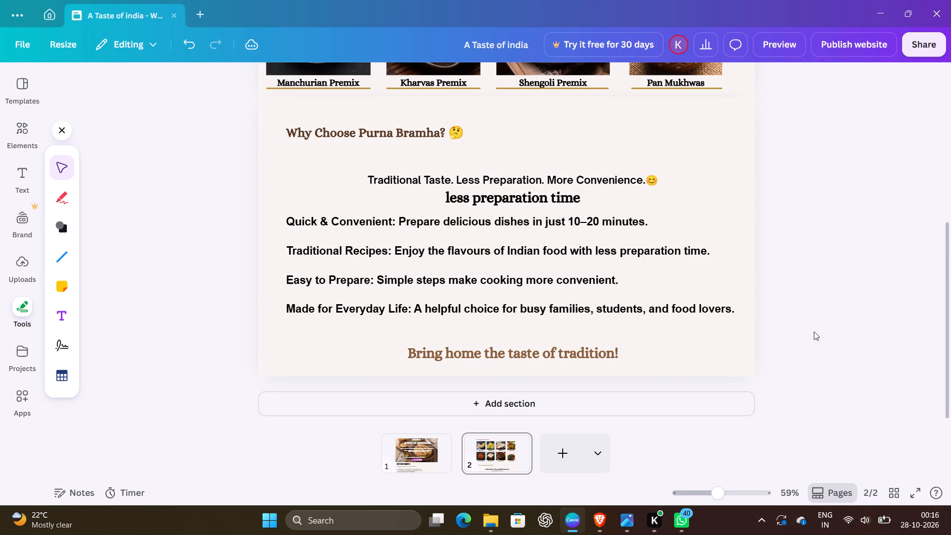
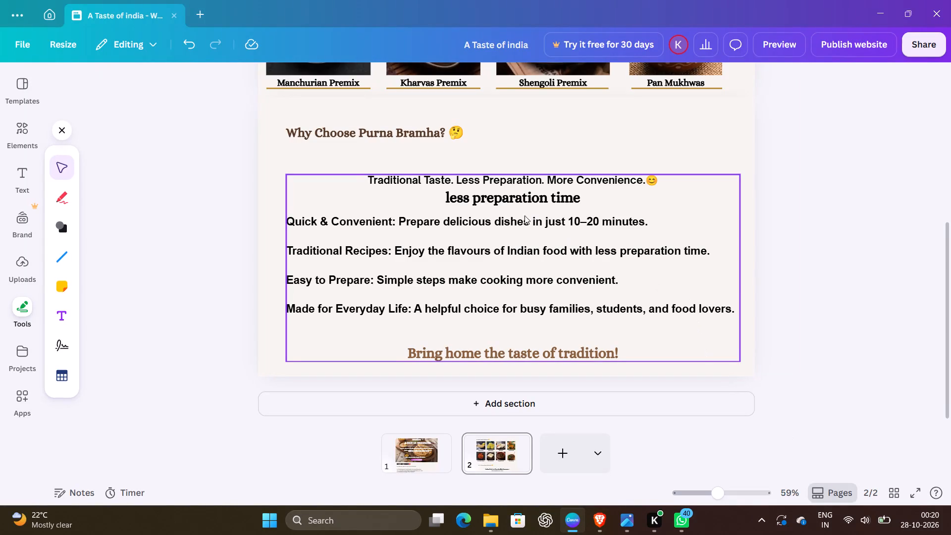
# Move the benefits text box up closer to the "Why Choose Purna Bramha?" heading, horizontally centred in the section.
pyautogui.doubleClick(498, 199)
pyautogui.tripleClick(498, 199)
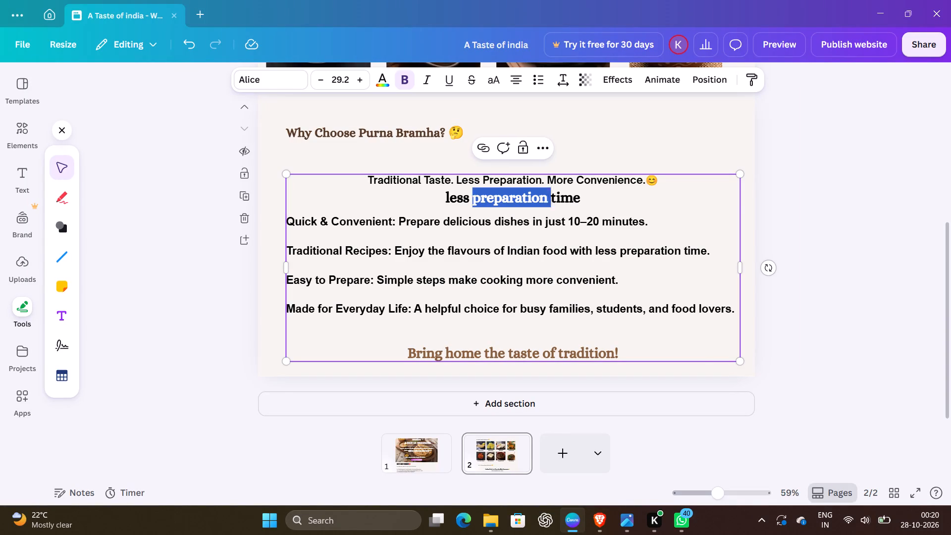
pyautogui.click(498, 199)
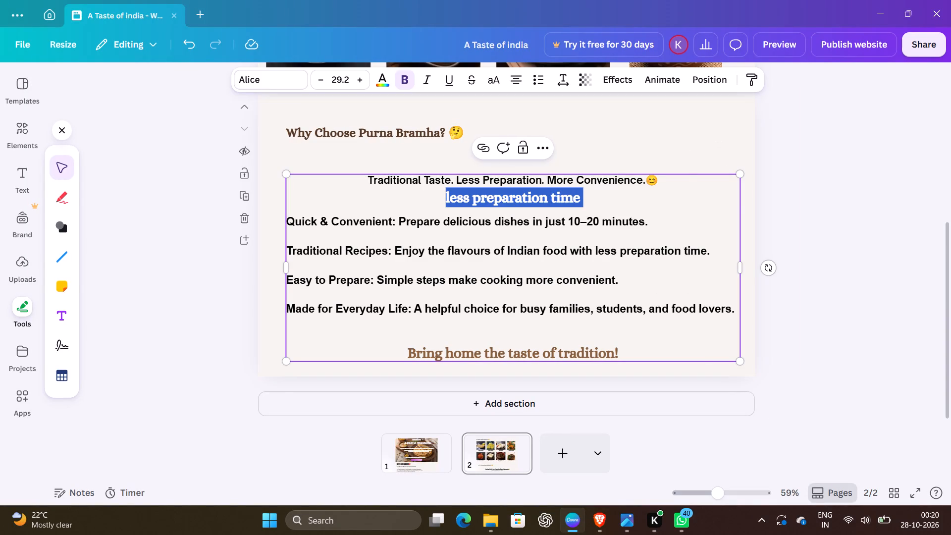
pyautogui.moveTo(680, 173); pyautogui.dragTo(672, 153)
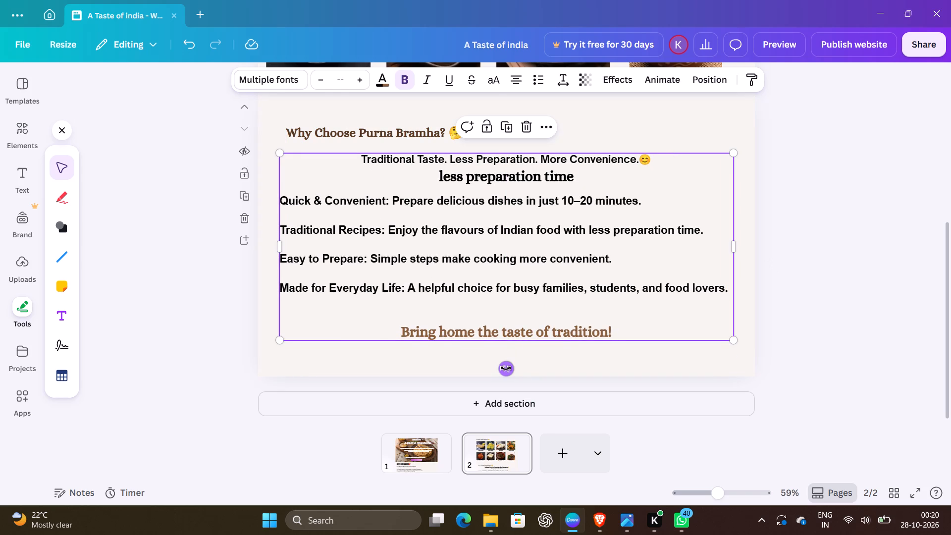
pyautogui.click(506, 368)
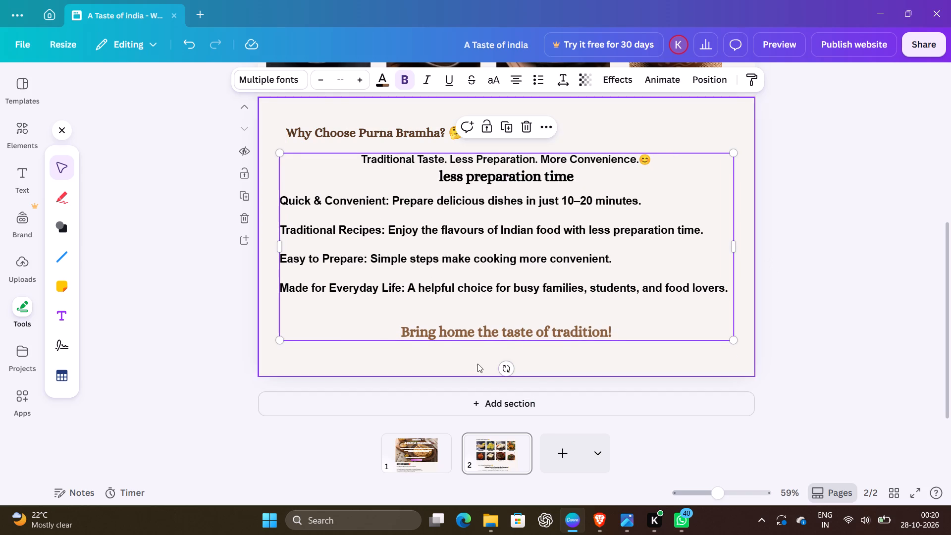
pyautogui.click(505, 367)
pyautogui.click(505, 367)
pyautogui.click(252, 336)
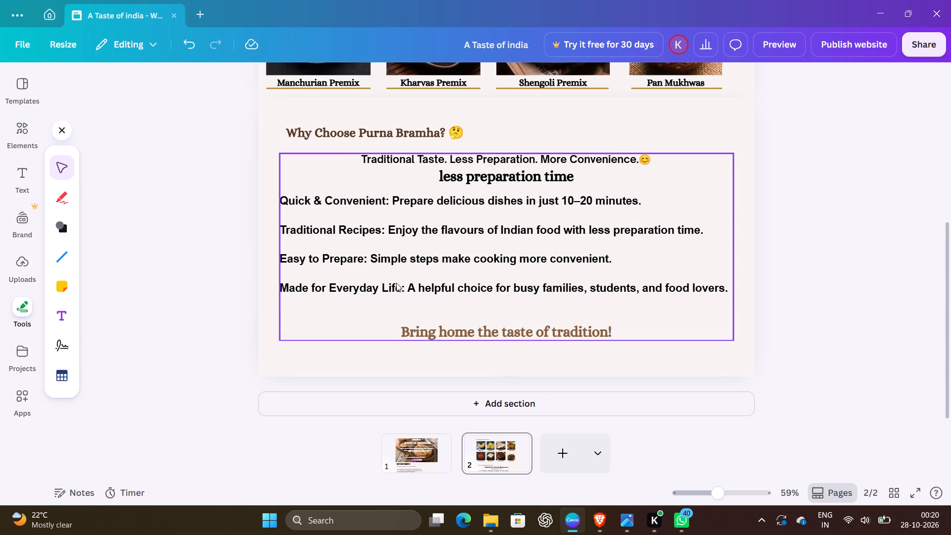
# Shorten the last benefit point to "Made for Everyday Life" by deleting its colon and description.
pyautogui.tripleClick(408, 286)
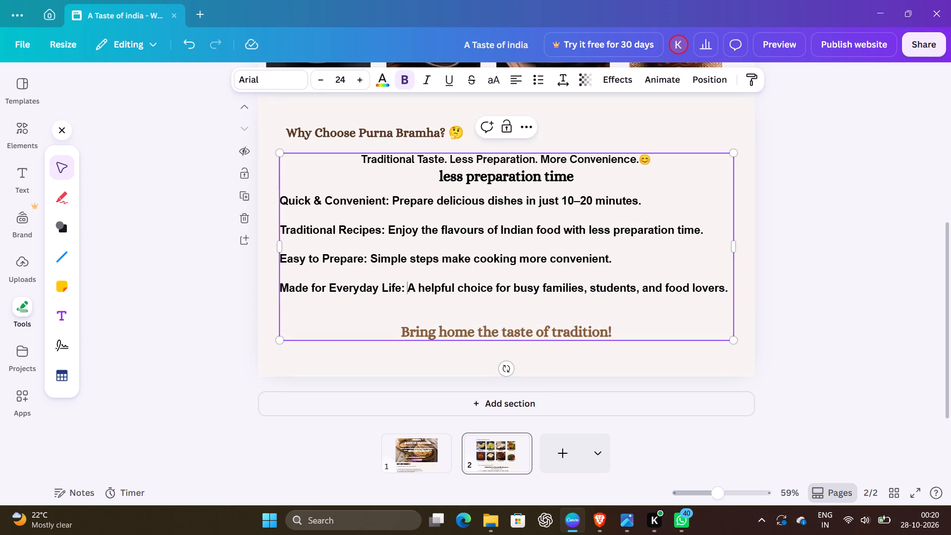
pyautogui.click(408, 286)
pyautogui.click(408, 286)
pyautogui.moveTo(408, 286); pyautogui.dragTo(602, 286)
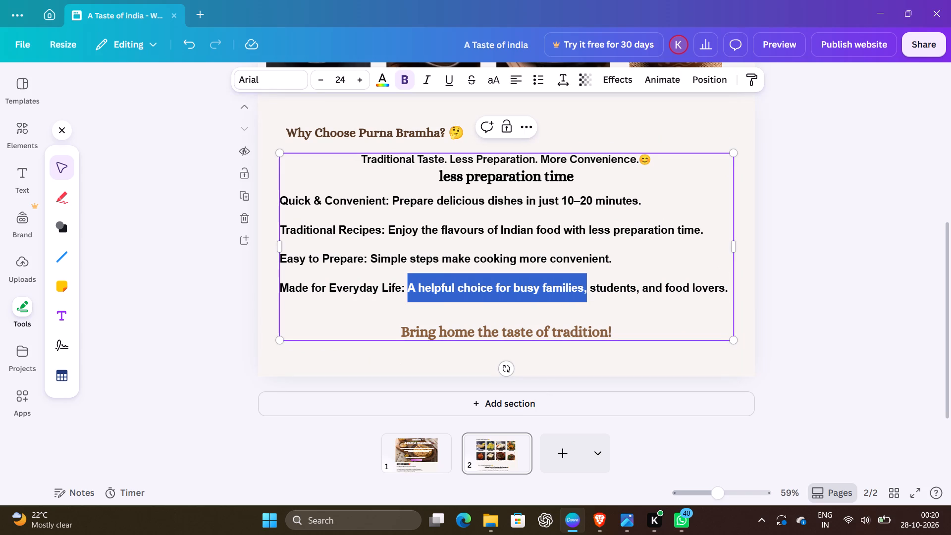
pyautogui.moveTo(602, 286); pyautogui.dragTo(740, 288)
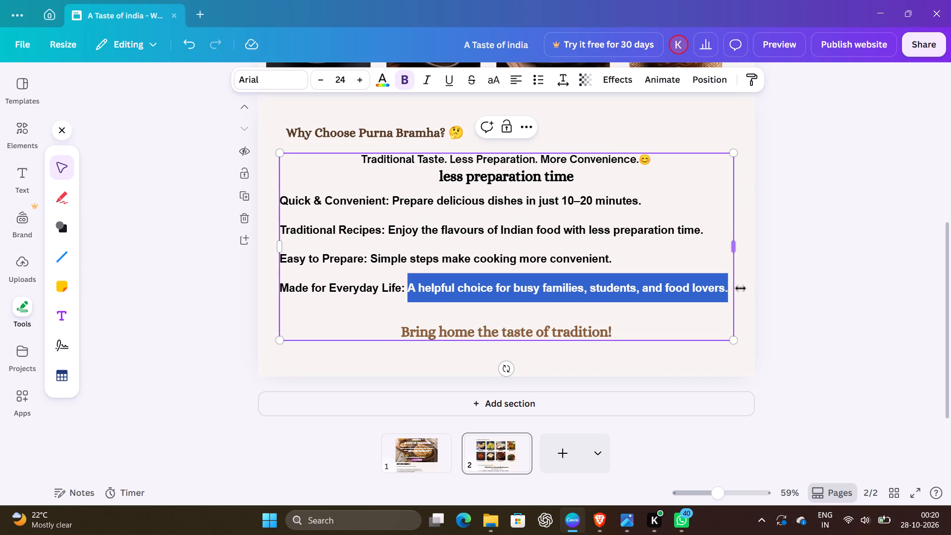
pyautogui.moveTo(740, 288); pyautogui.dragTo(735, 289)
pyautogui.press('BackSpace')
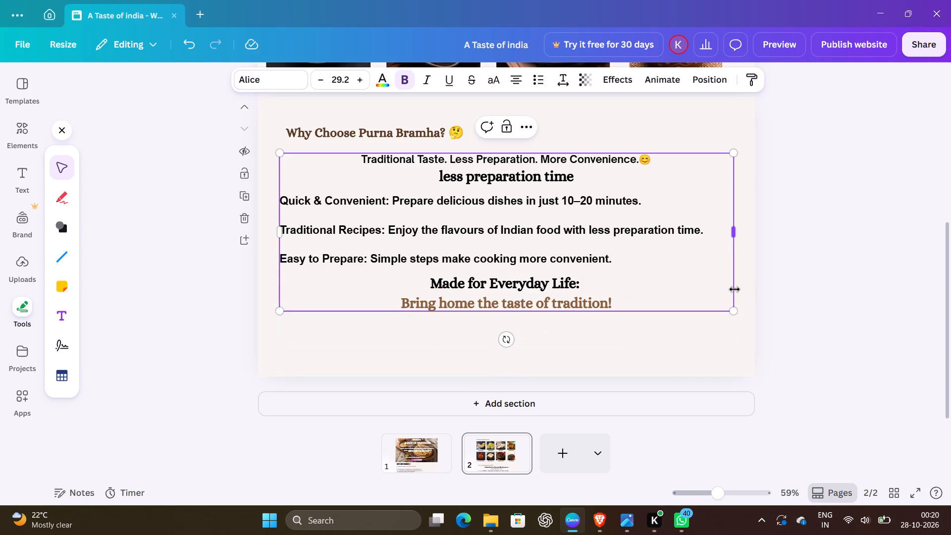
pyautogui.press('BackSpace')
pyautogui.press('BackSpace')
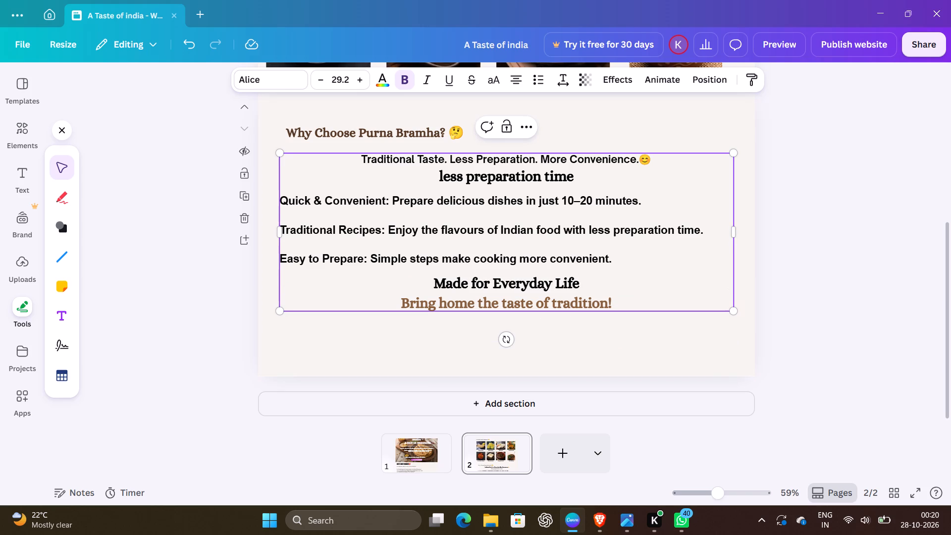
# Delete the colon and description after "Easy to Prepare" and join it with the following point as "Easy to Prepare Made for Everyday Life".
pyautogui.tripleClick(364, 256)
pyautogui.click(364, 256)
pyautogui.moveTo(364, 256); pyautogui.dragTo(365, 256)
pyautogui.moveTo(365, 256); pyautogui.dragTo(653, 261)
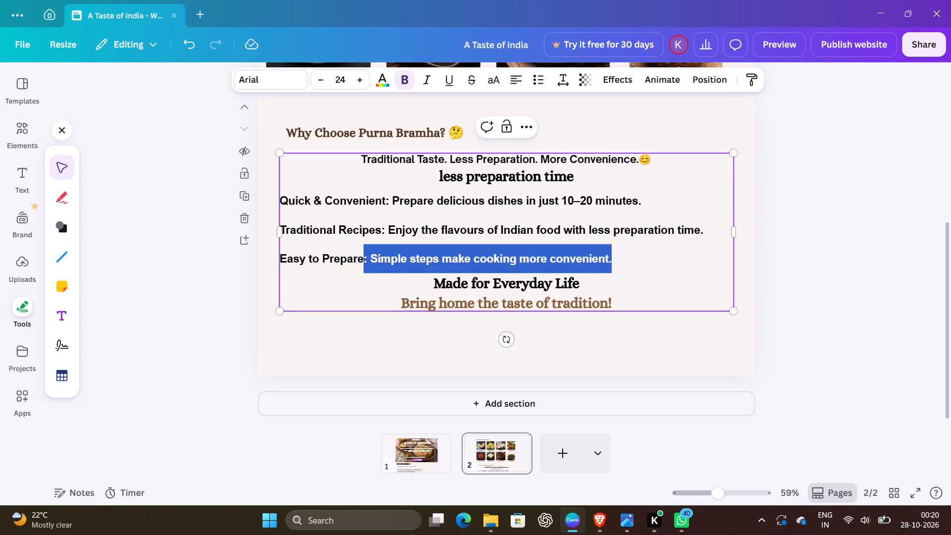
pyautogui.moveTo(653, 261); pyautogui.dragTo(651, 261)
pyautogui.press('BackSpace')
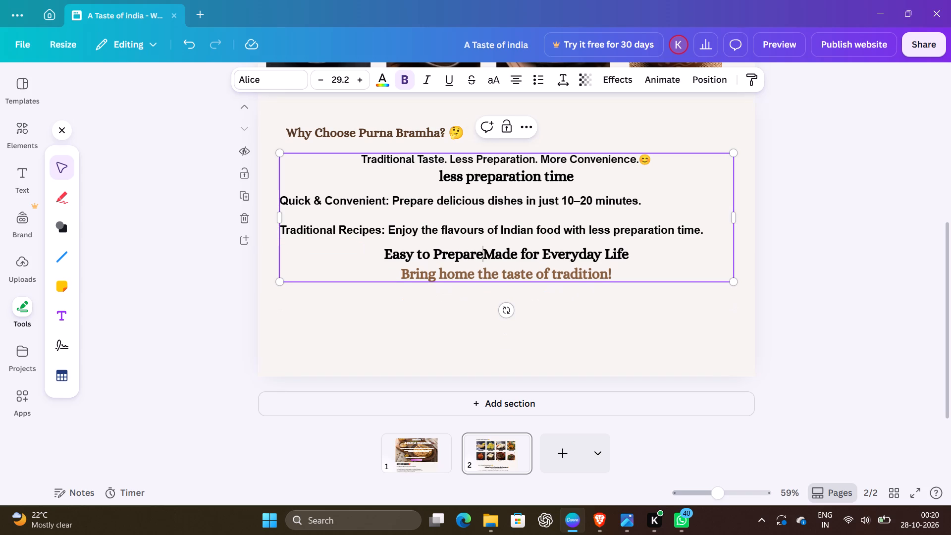
pyautogui.press('space')
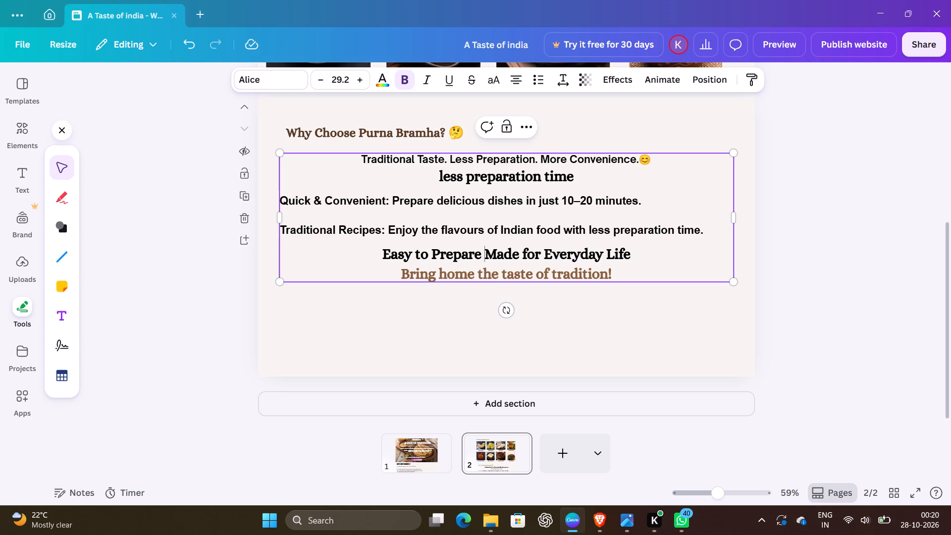
# Copy "Enjoy the flavours of Indian food" from the Traditional Recipes point onto a new line beneath "less preparation time".
pyautogui.moveTo(386, 230); pyautogui.dragTo(581, 234)
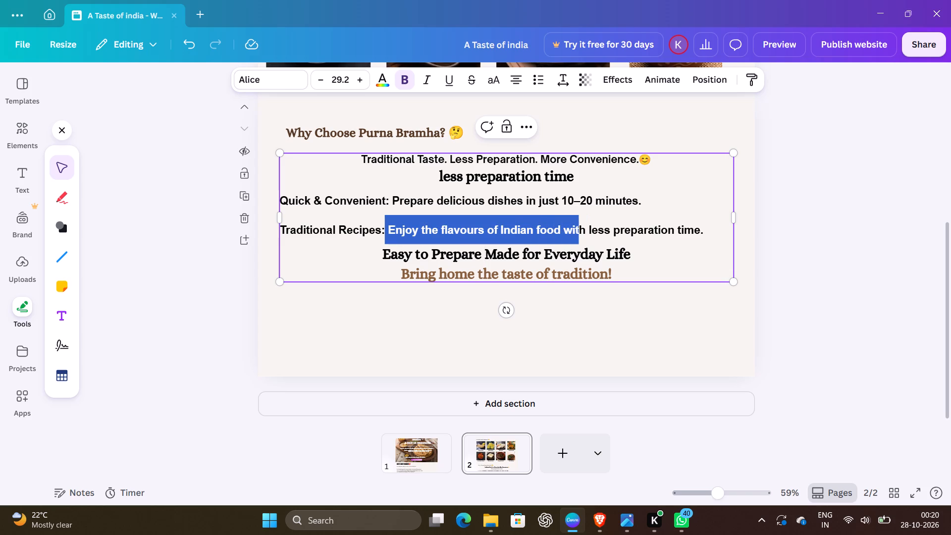
pyautogui.moveTo(581, 234); pyautogui.dragTo(561, 231)
pyautogui.moveTo(561, 231); pyautogui.dragTo(561, 231)
pyautogui.hotkey('ctrl', 'c')
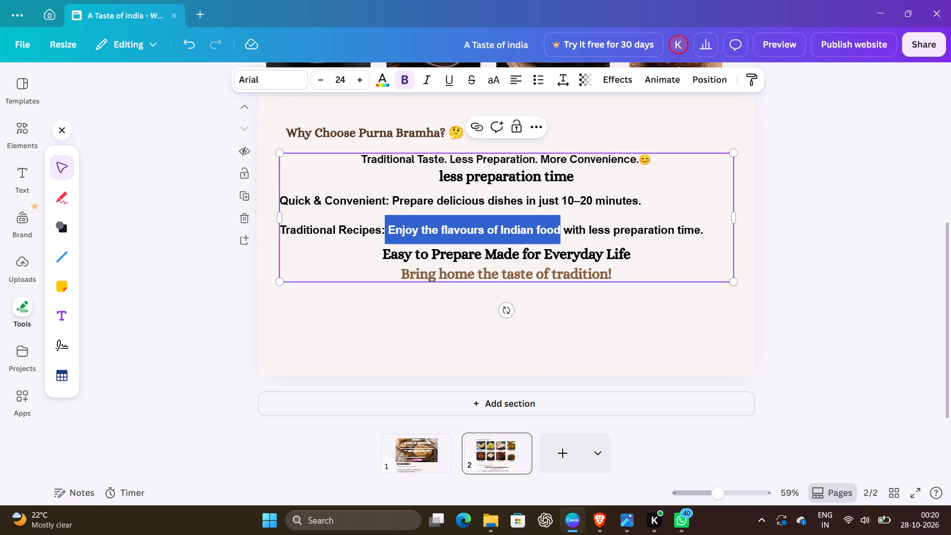
pyautogui.click(574, 178)
pyautogui.press('Return')
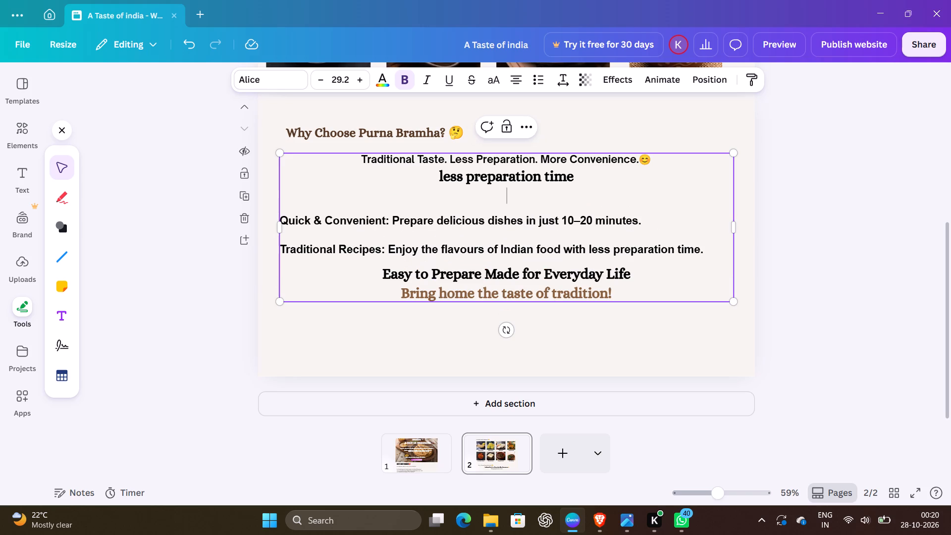
pyautogui.hotkey('ctrl', 'v')
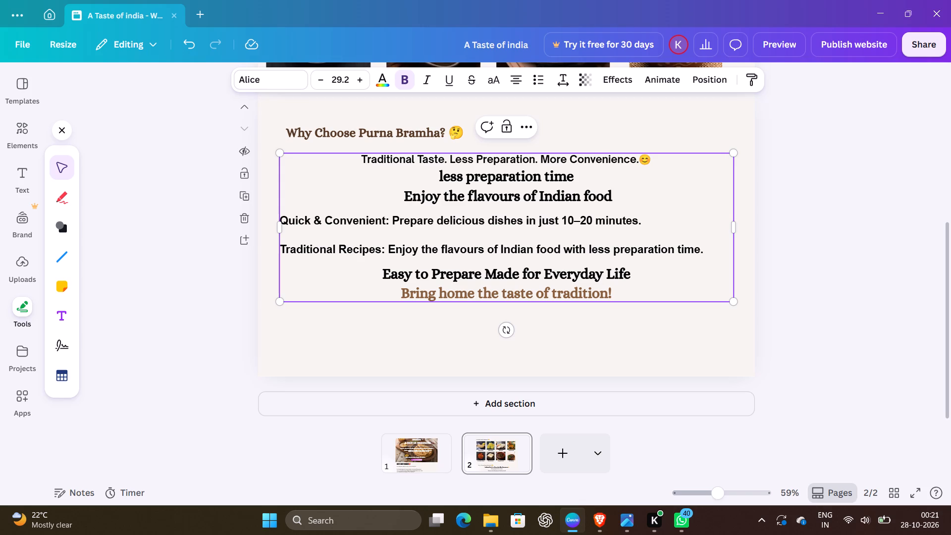
# Shorten the first benefit point to "Quick & Convenient" by deleting its colon and description.
pyautogui.moveTo(387, 222); pyautogui.dragTo(644, 222)
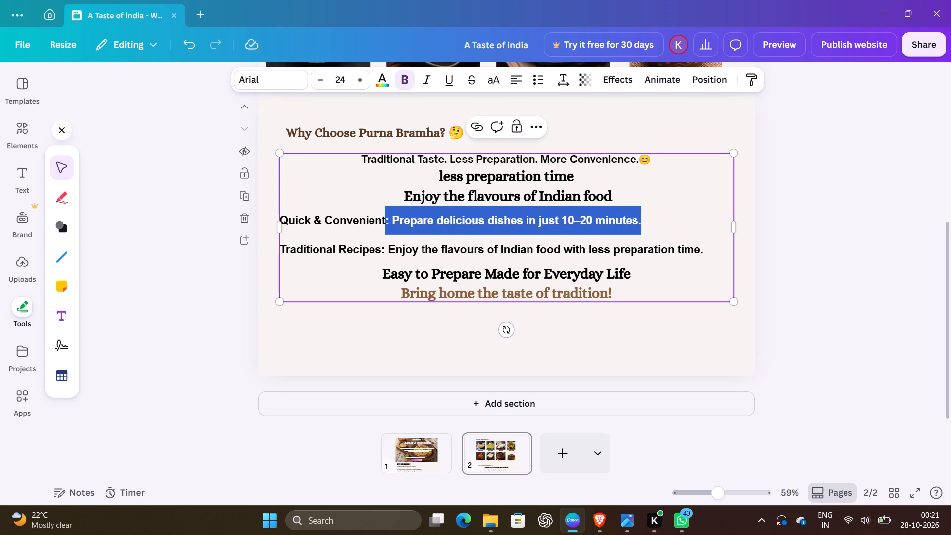
pyautogui.press('BackSpace')
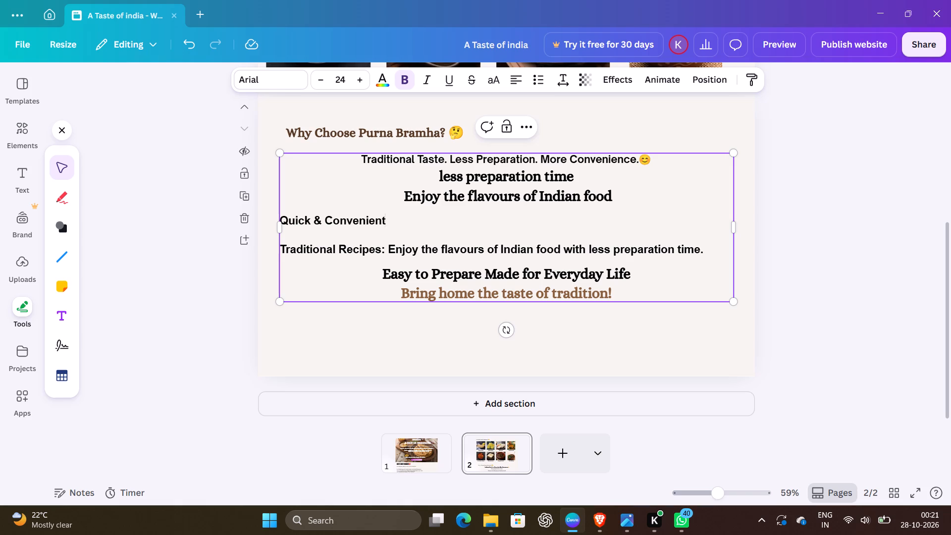
# Delete the description after "Traditional Recipes:", keeping only the label with its colon.
pyautogui.moveTo(385, 250); pyautogui.dragTo(390, 250)
pyautogui.moveTo(390, 250); pyautogui.dragTo(617, 249)
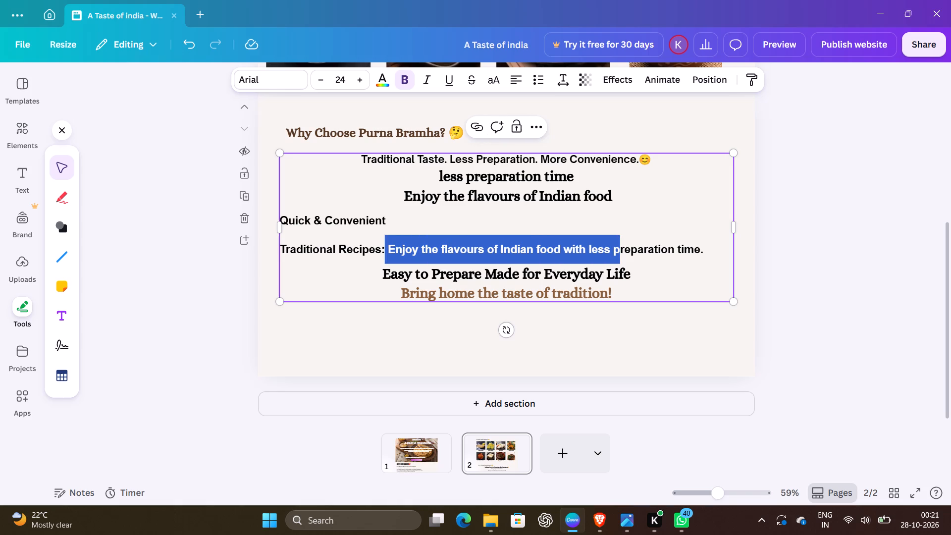
pyautogui.press('BackSpace')
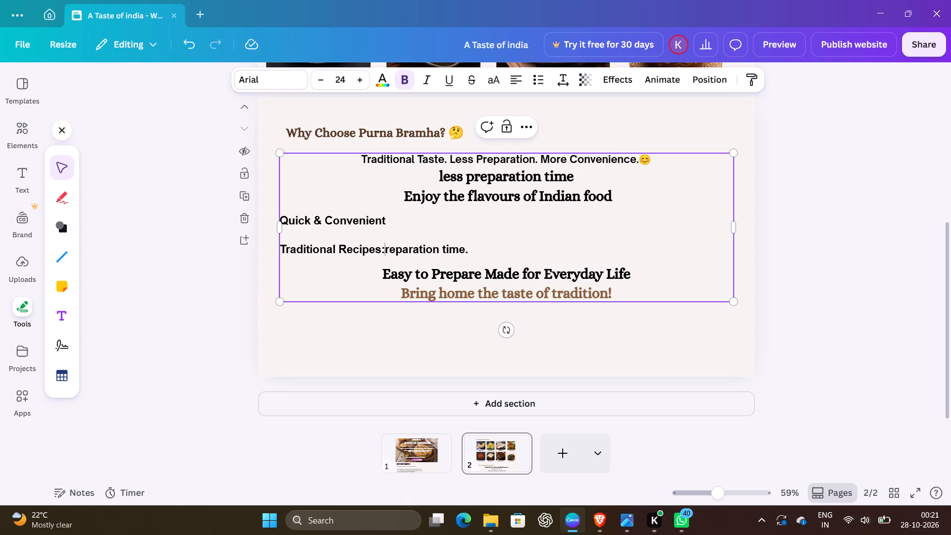
pyautogui.moveTo(383, 248); pyautogui.dragTo(470, 248)
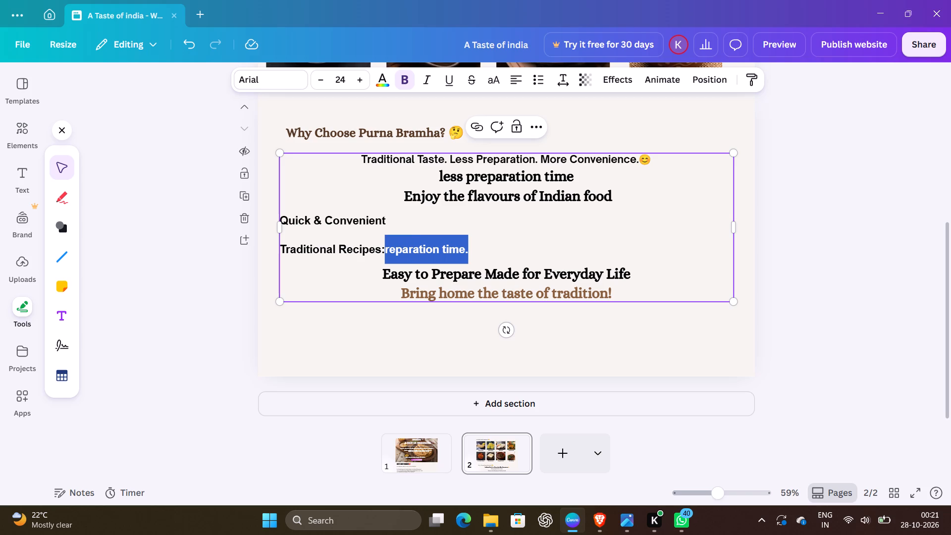
pyautogui.press('BackSpace')
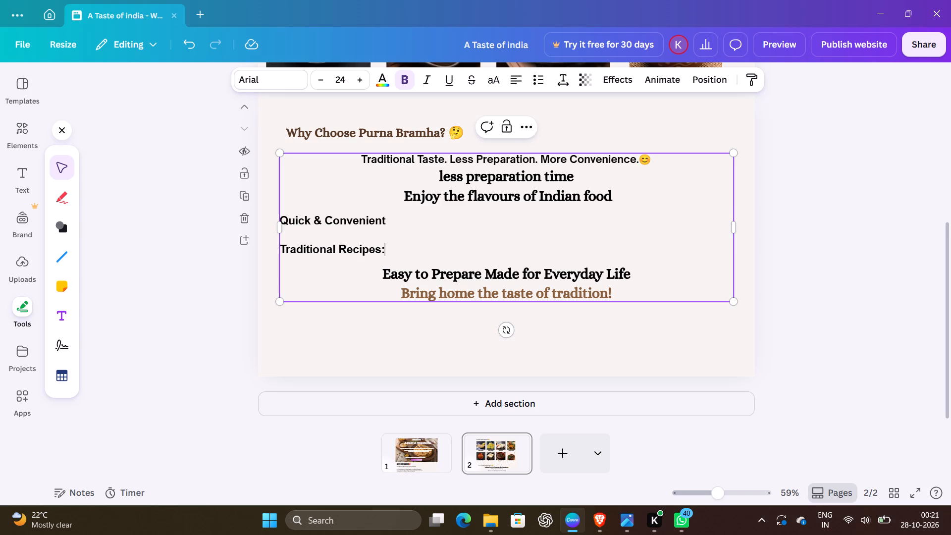
# Set the font to Alice for the lines from "less preparation time" through "Easy to Prepare Made for Everyday Life" and show its style variants.
pyautogui.click(442, 174)
pyautogui.moveTo(433, 174); pyautogui.dragTo(547, 234)
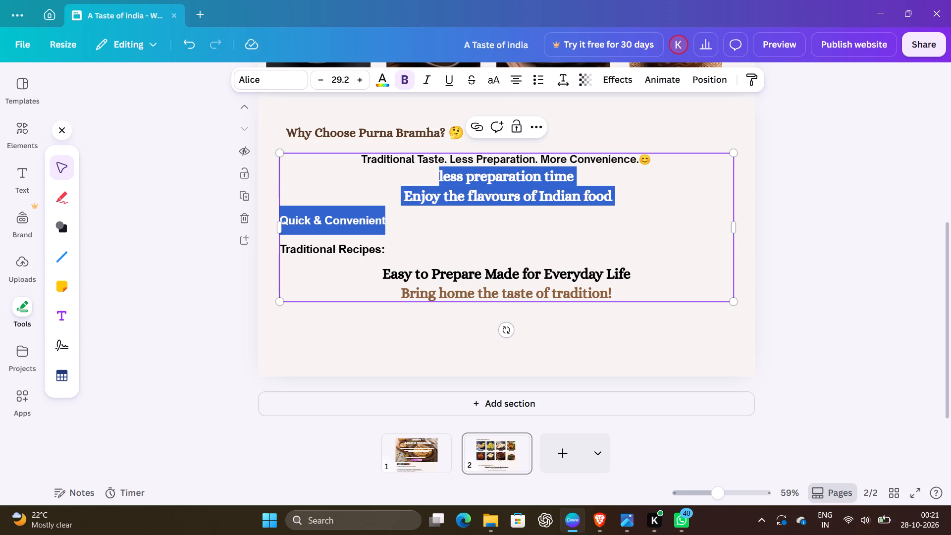
pyautogui.click(434, 178)
pyautogui.click(434, 178)
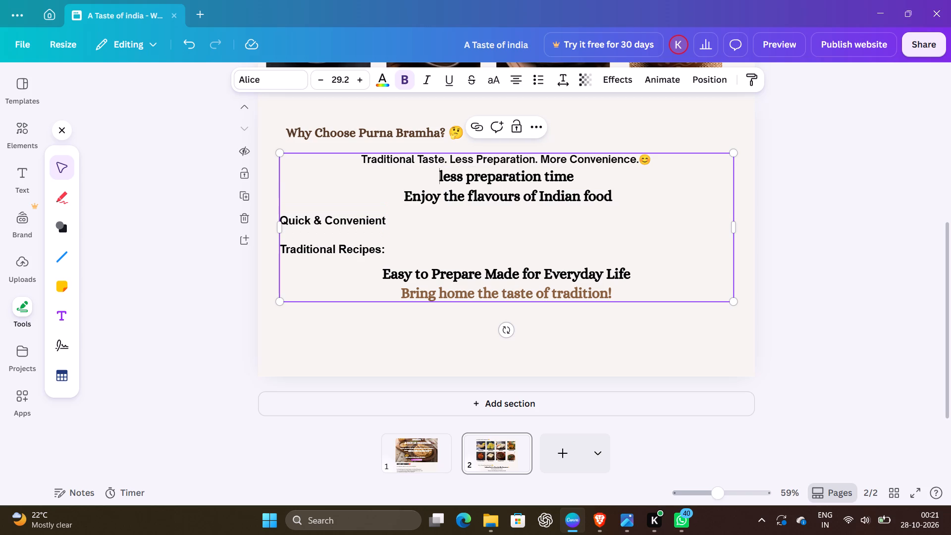
pyautogui.click(434, 178)
pyautogui.moveTo(434, 178); pyautogui.dragTo(590, 276)
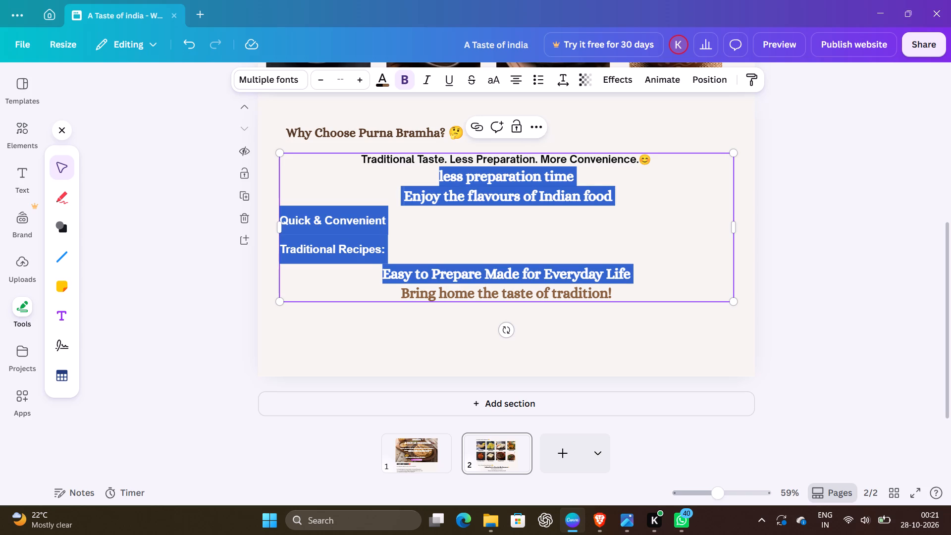
pyautogui.click(278, 76)
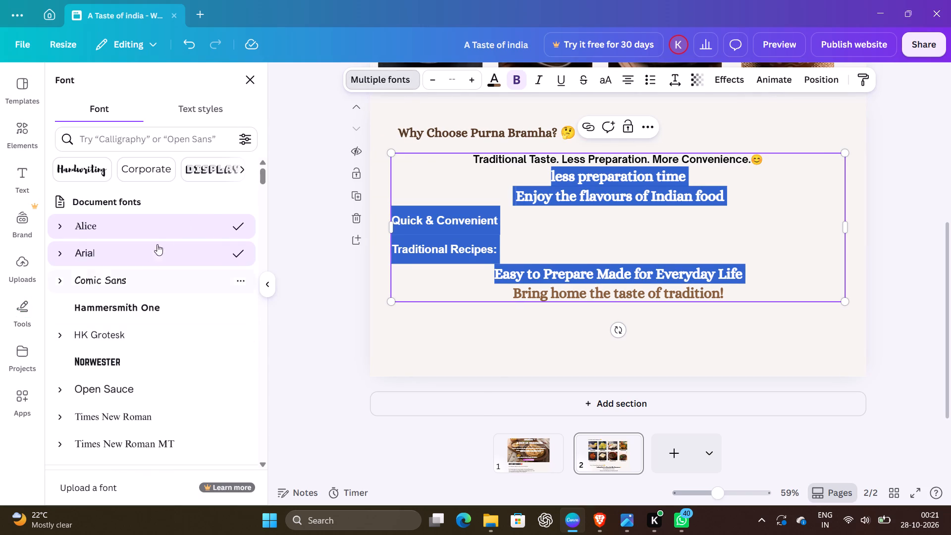
pyautogui.click(219, 224)
pyautogui.click(185, 227)
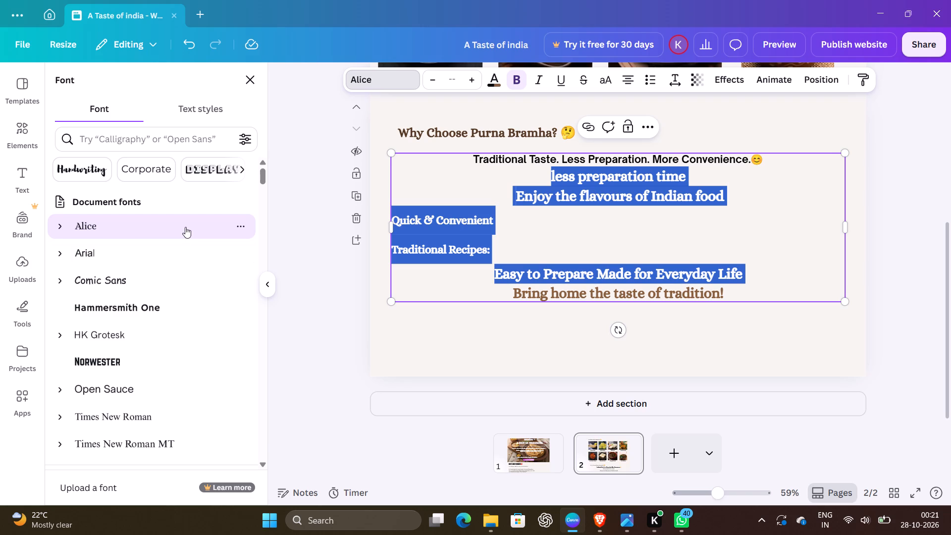
pyautogui.click(124, 233)
pyautogui.click(54, 228)
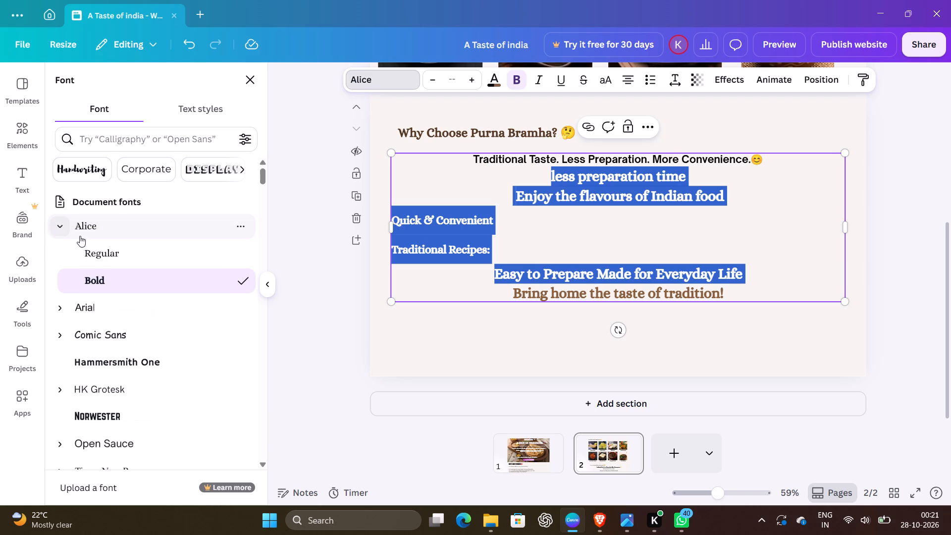
# Set the lines from "less preparation time" through "Easy to Prepare Made for Everyday Life" to Regular weight at font size 23.
pyautogui.click(102, 261)
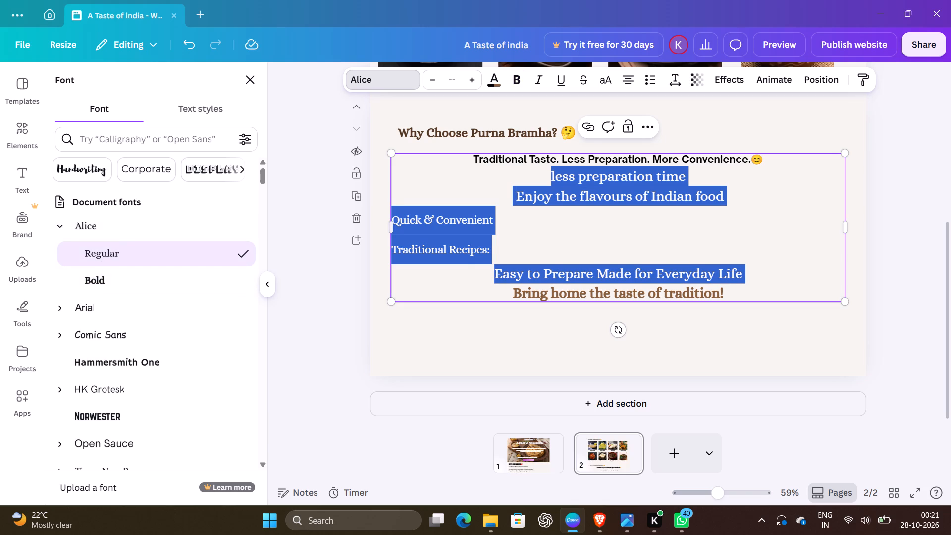
pyautogui.click(433, 82)
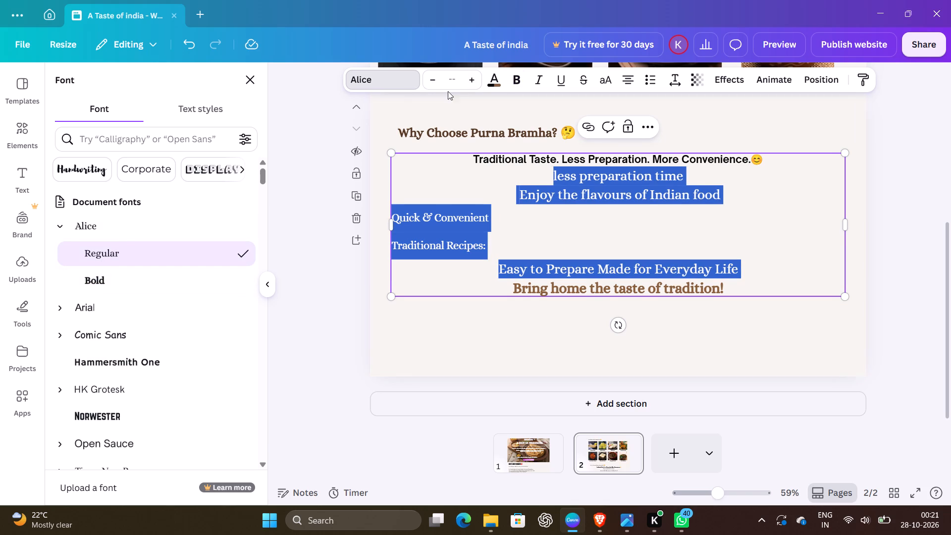
pyautogui.doubleClick(452, 83)
pyautogui.doubleClick(452, 83)
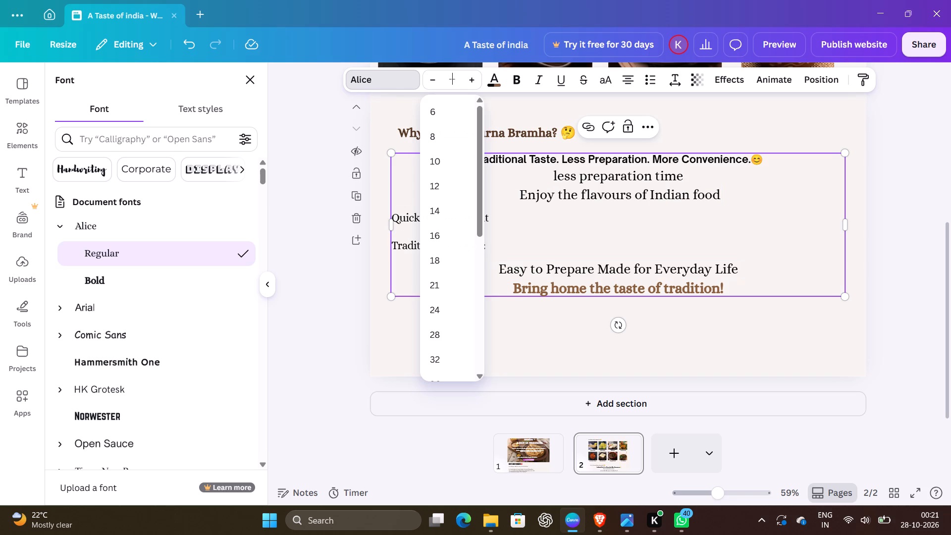
pyautogui.write('20')
pyautogui.press('Return')
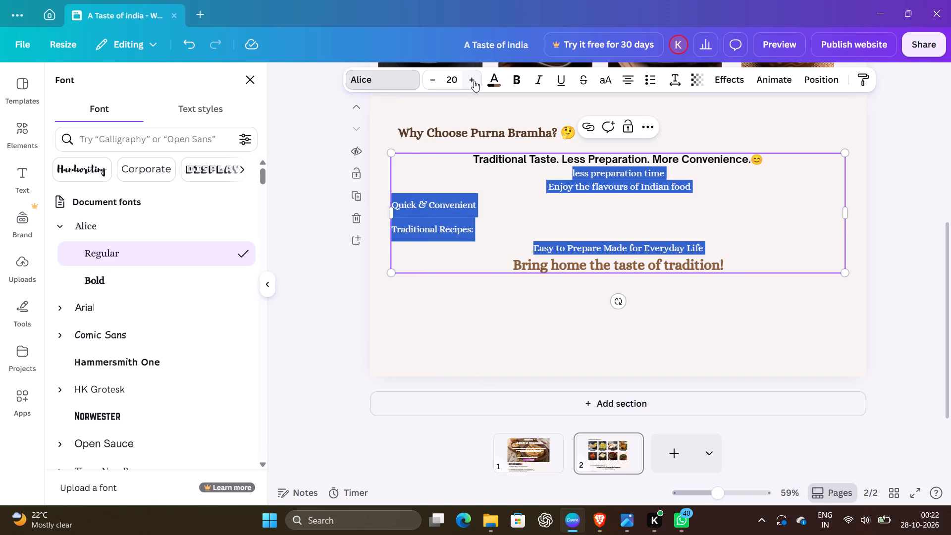
pyautogui.tripleClick(474, 81)
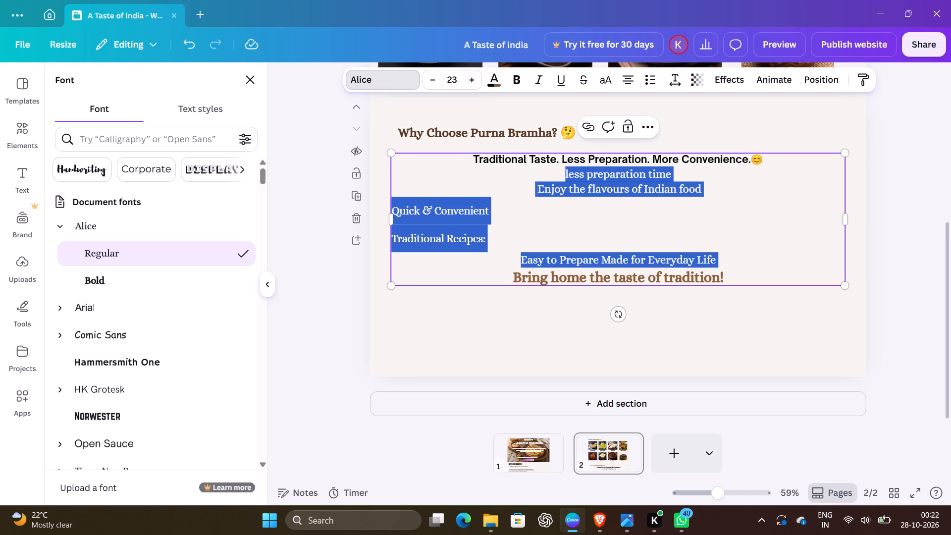
pyautogui.click(344, 267)
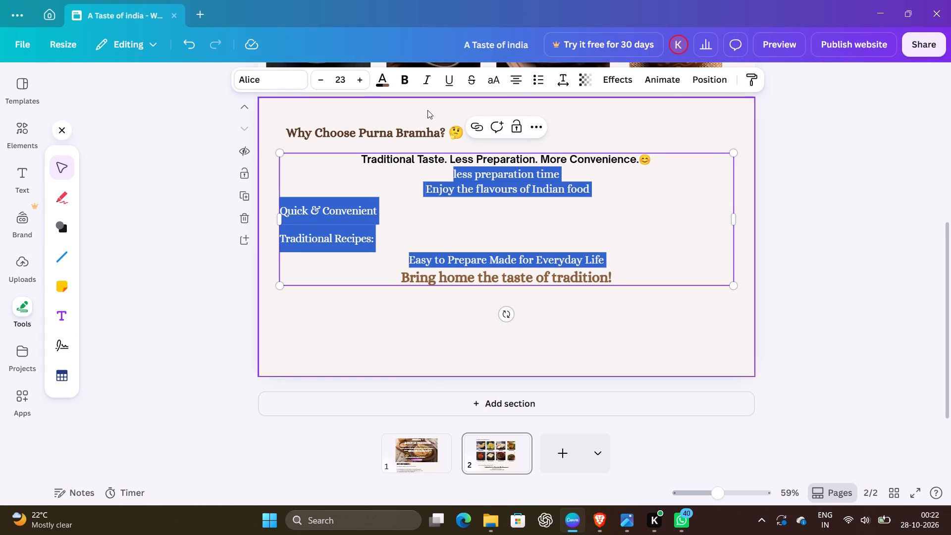
# Justify the lines from "less preparation time" through "Easy to Prepare Made for Everyday Life".
pyautogui.click(522, 87)
pyautogui.click(522, 87)
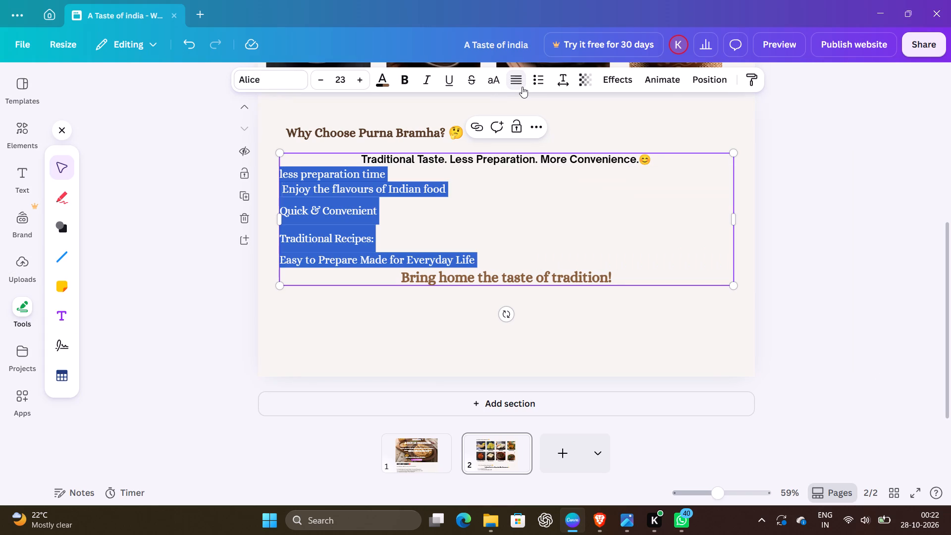
pyautogui.click(223, 294)
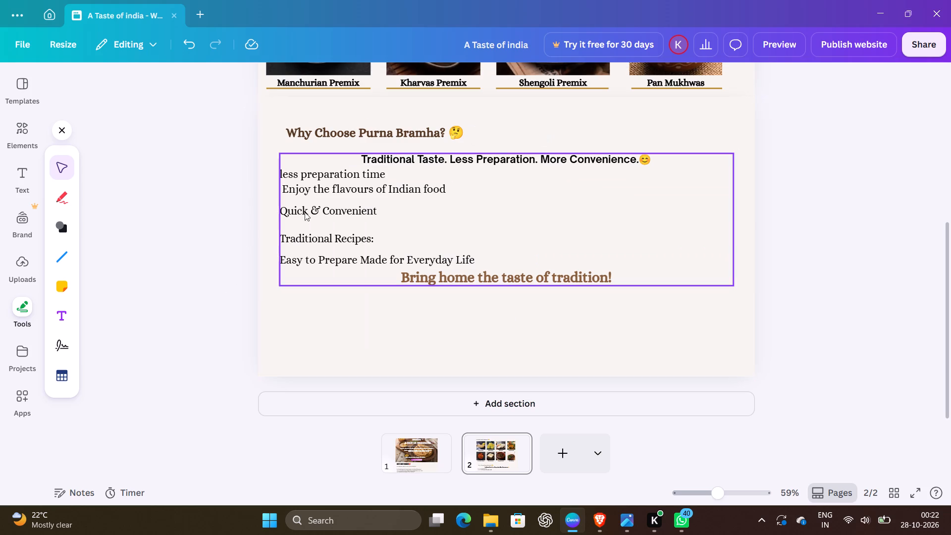
# Change the font of the lines from "less preparation time" through "Easy to Prepare Made for Everyday Life" to Times New Roman.
pyautogui.doubleClick(302, 201)
pyautogui.tripleClick(302, 201)
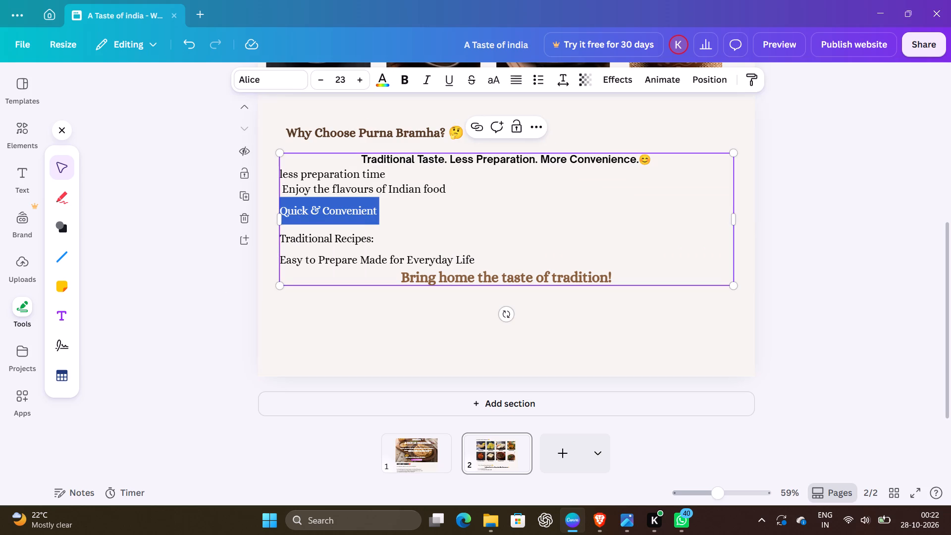
pyautogui.doubleClick(281, 170)
pyautogui.moveTo(281, 170); pyautogui.dragTo(327, 244)
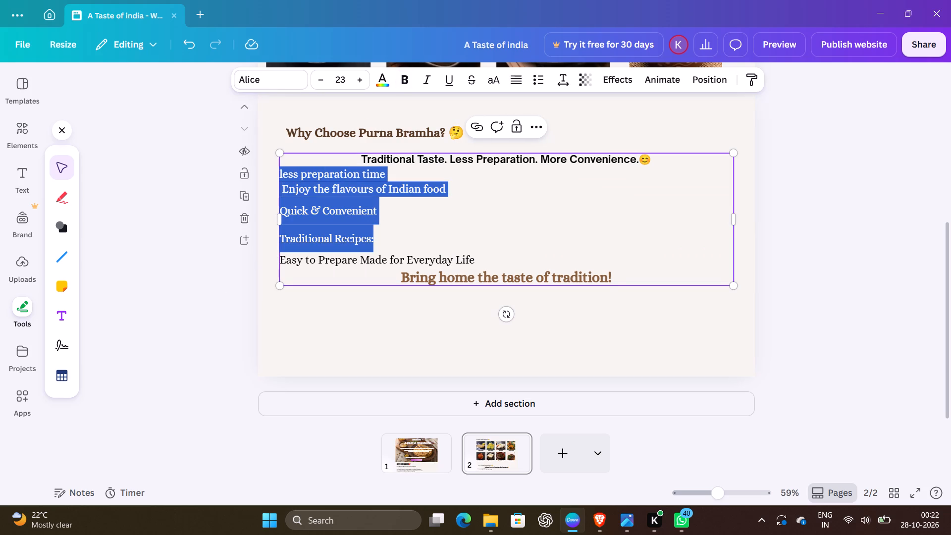
pyautogui.moveTo(327, 244); pyautogui.dragTo(454, 256)
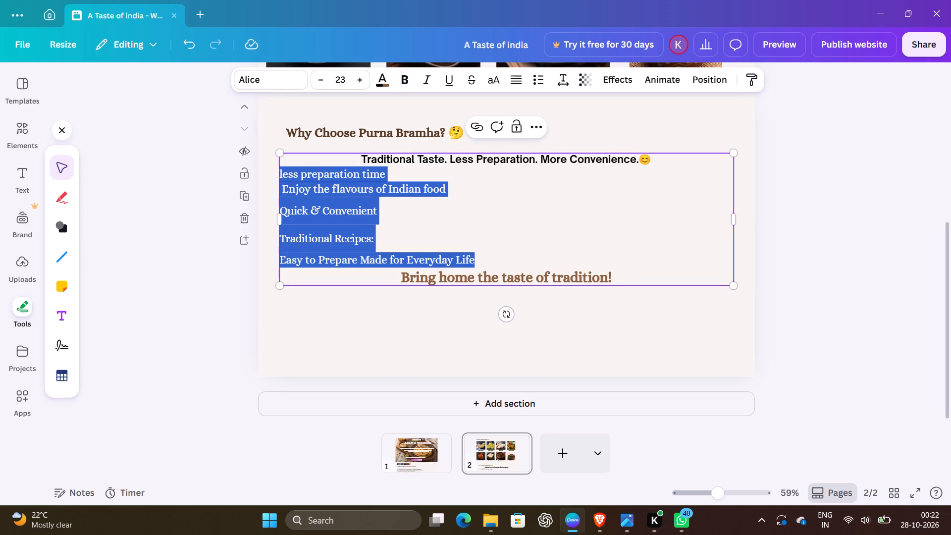
pyautogui.click(253, 83)
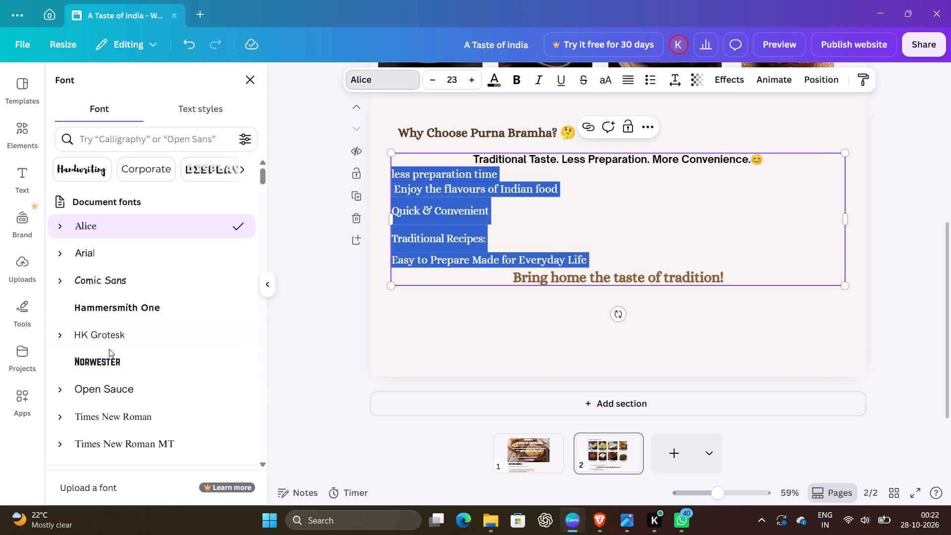
pyautogui.click(138, 141)
pyautogui.write('ti')
pyautogui.write('mes')
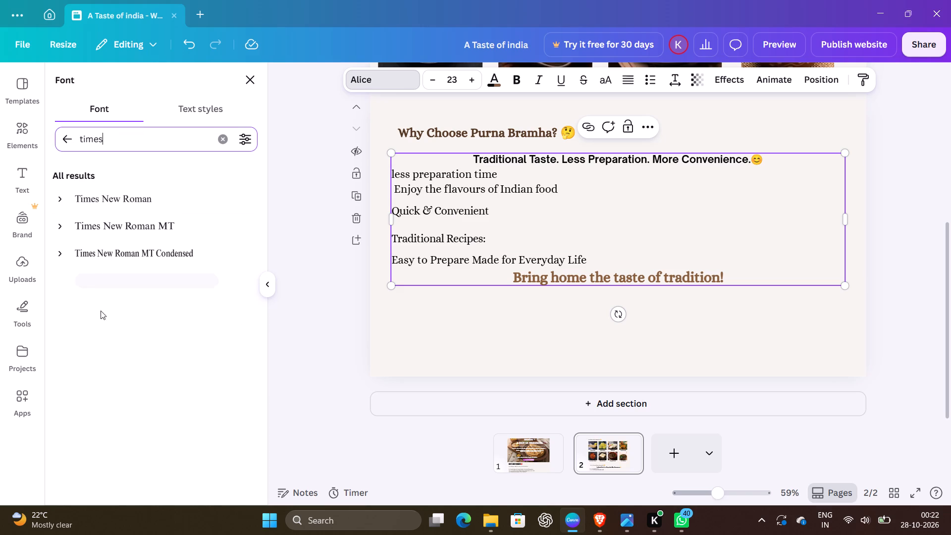
pyautogui.click(126, 201)
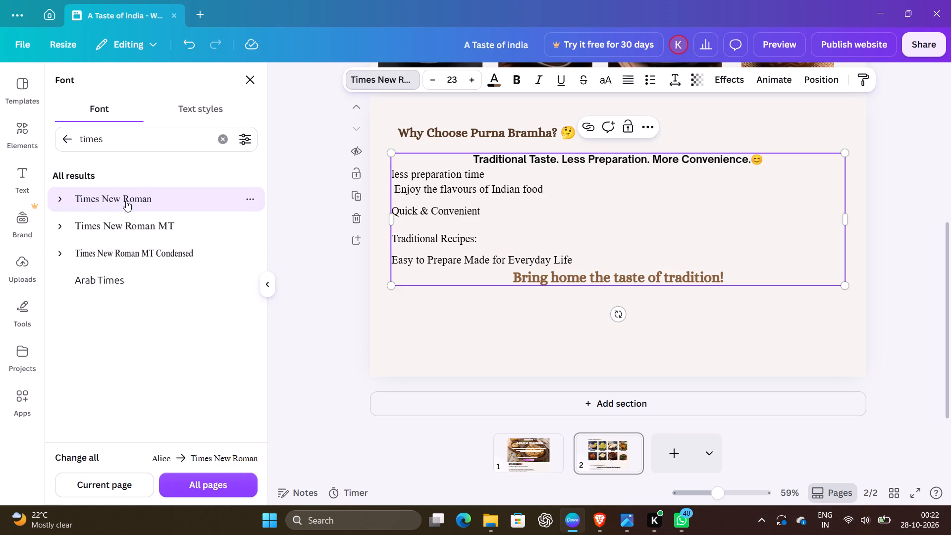
pyautogui.moveTo(394, 175); pyautogui.dragTo(565, 265)
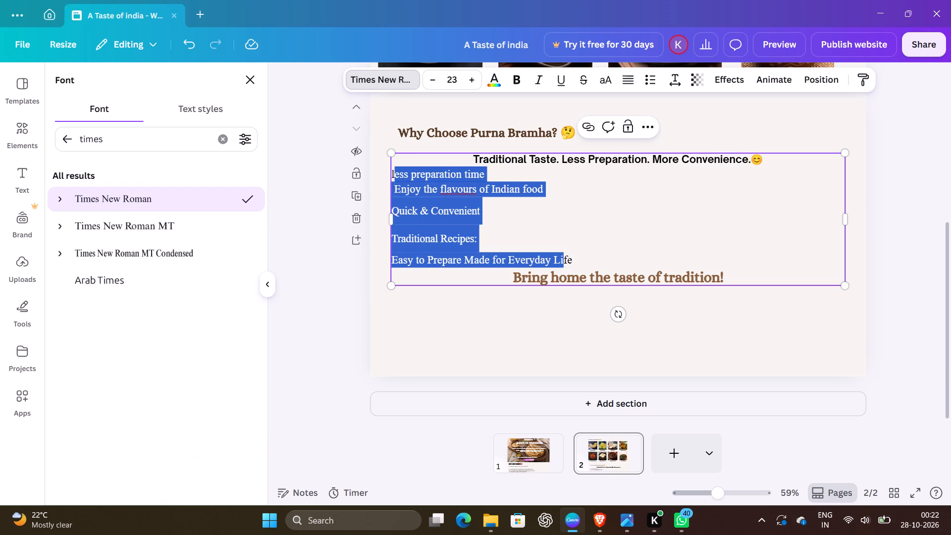
pyautogui.click(295, 301)
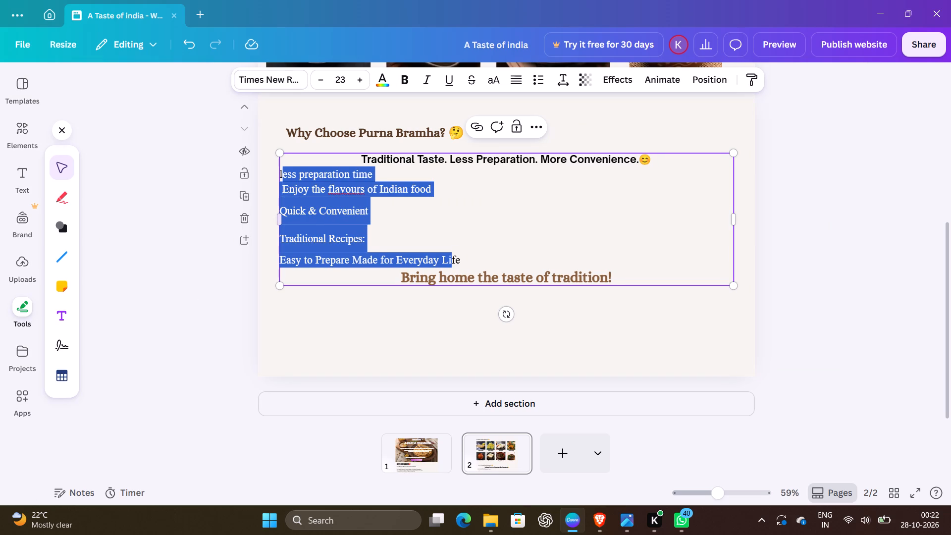
# Replace the first letter of "less preparation time" with a non-bold capital L.
pyautogui.click(282, 173)
pyautogui.press('=')
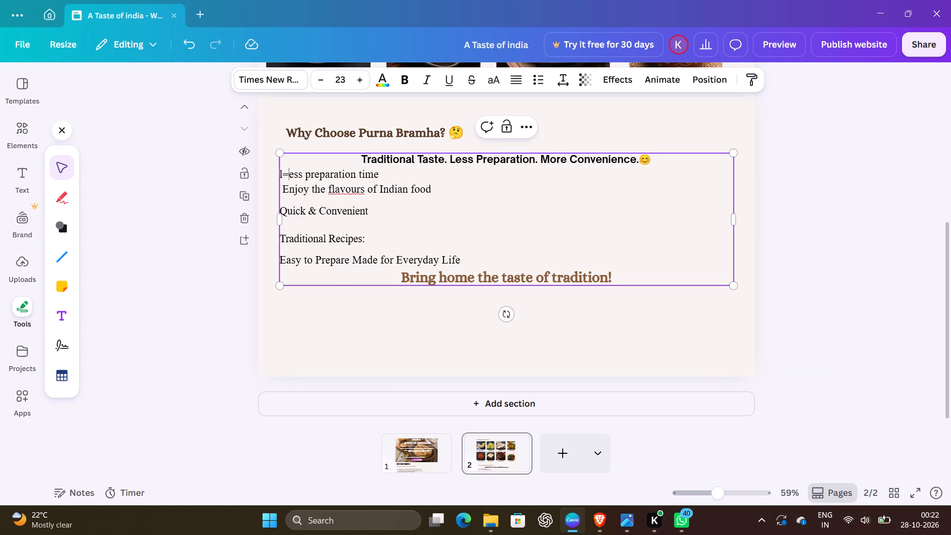
pyautogui.press('BackSpace')
pyautogui.press('BackSpace')
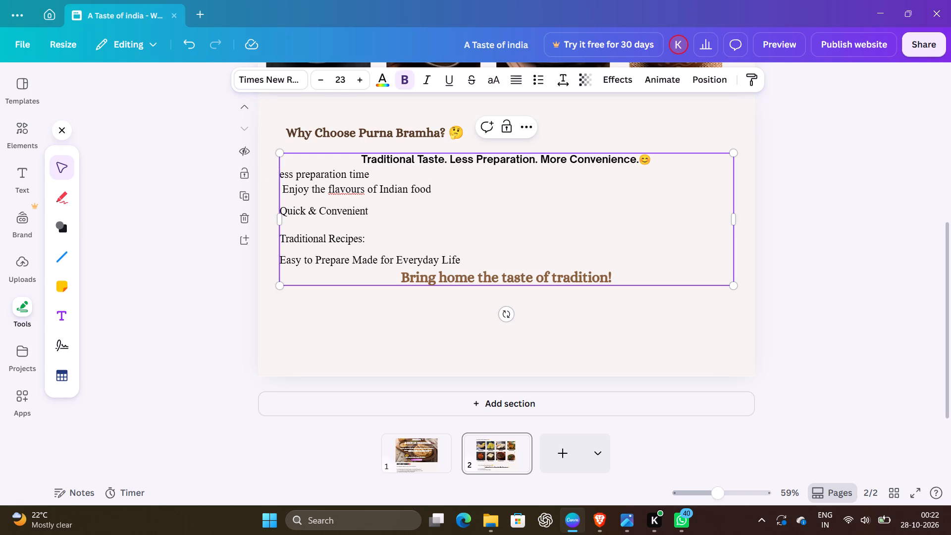
pyautogui.hotkey('shift', 'l')
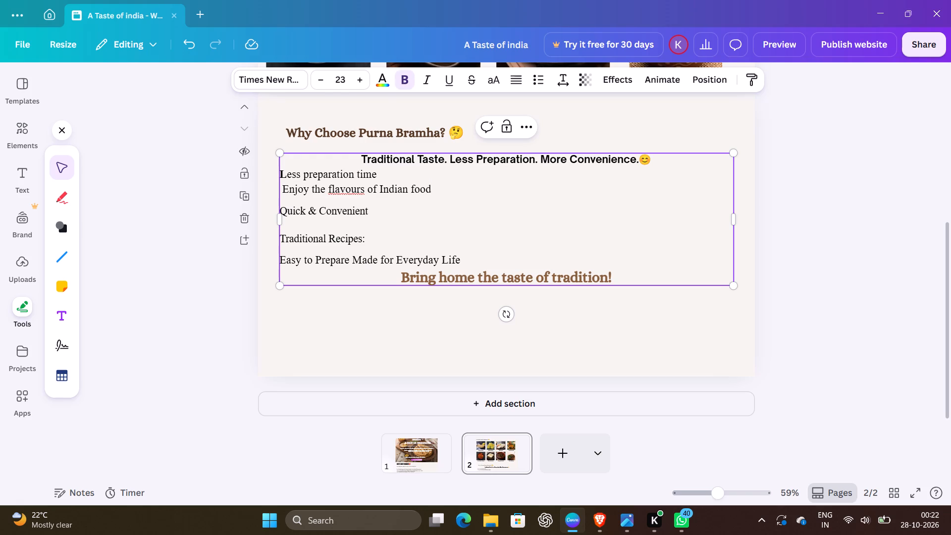
pyautogui.click(409, 72)
pyautogui.press('BackSpace')
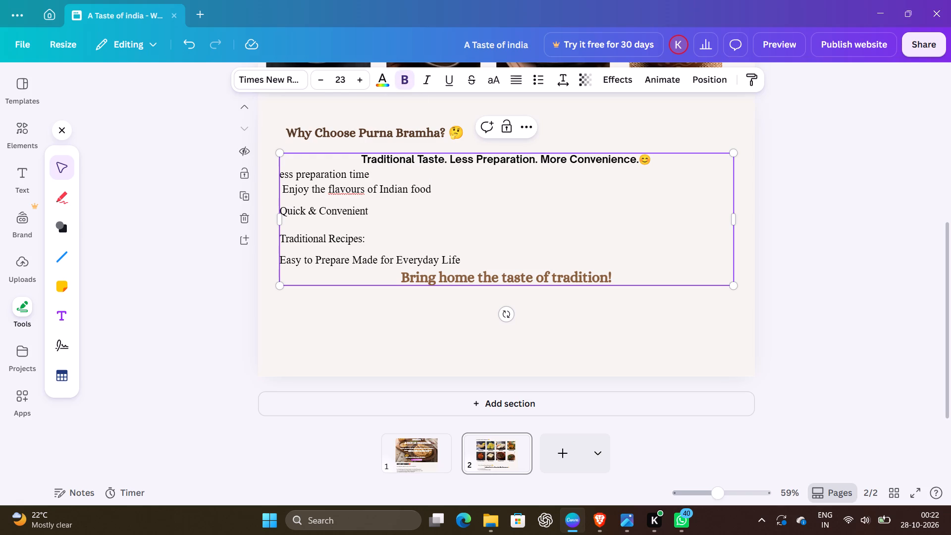
pyautogui.click(412, 75)
pyautogui.hotkey('shift', 'l')
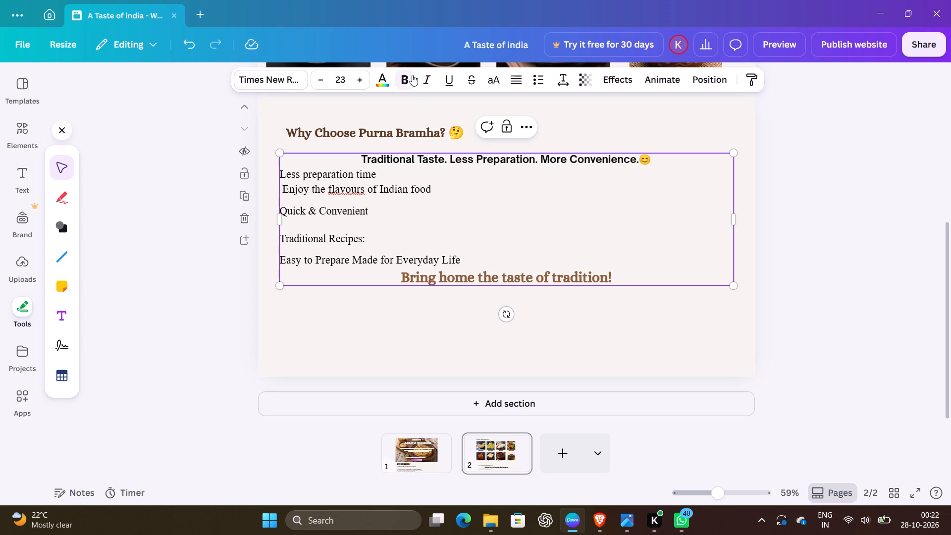
# Capitalise the second word of the first benefit line so it reads "Less Preparation time".
pyautogui.press('Right')
pyautogui.press('Right')
pyautogui.press('Right')
pyautogui.press('Right')
pyautogui.press('Right')
pyautogui.press('BackSpace')
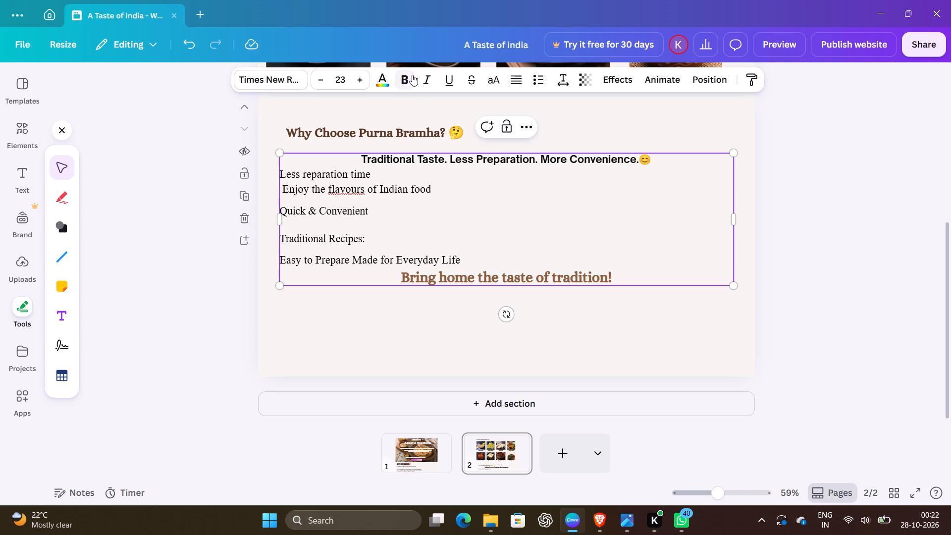
pyautogui.hotkey('shift', 'p')
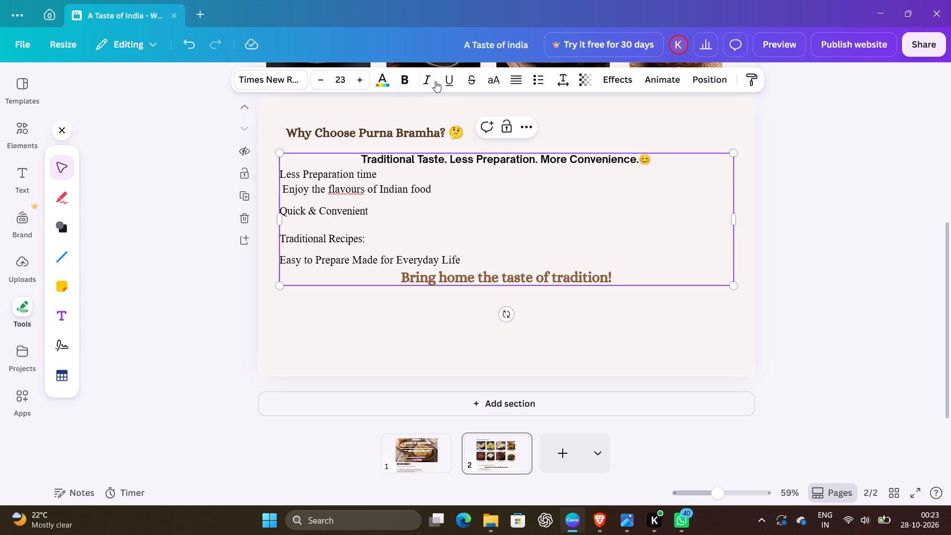
pyautogui.click(358, 175)
pyautogui.click(186, 276)
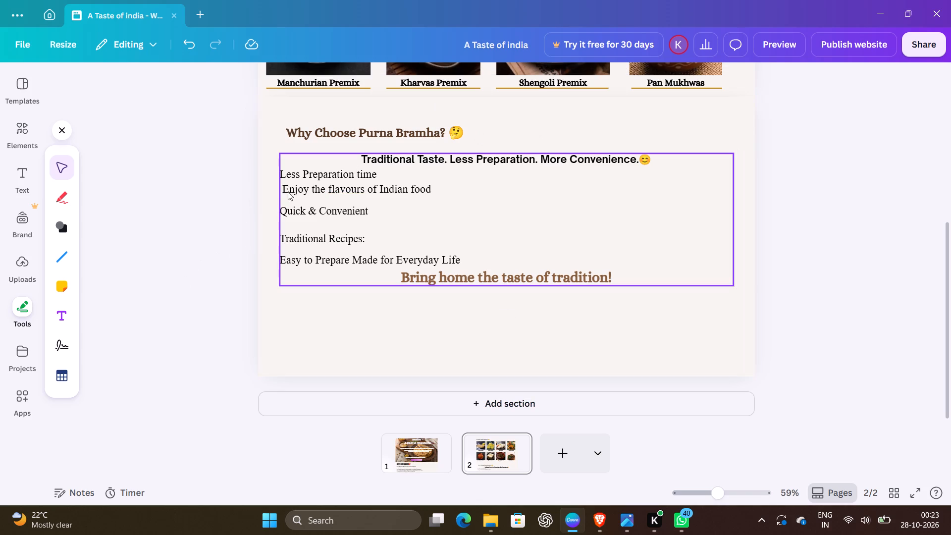
# Delete the leading space before "Enjoy the flavours of Indian food".
pyautogui.click(282, 188)
pyautogui.click(283, 189)
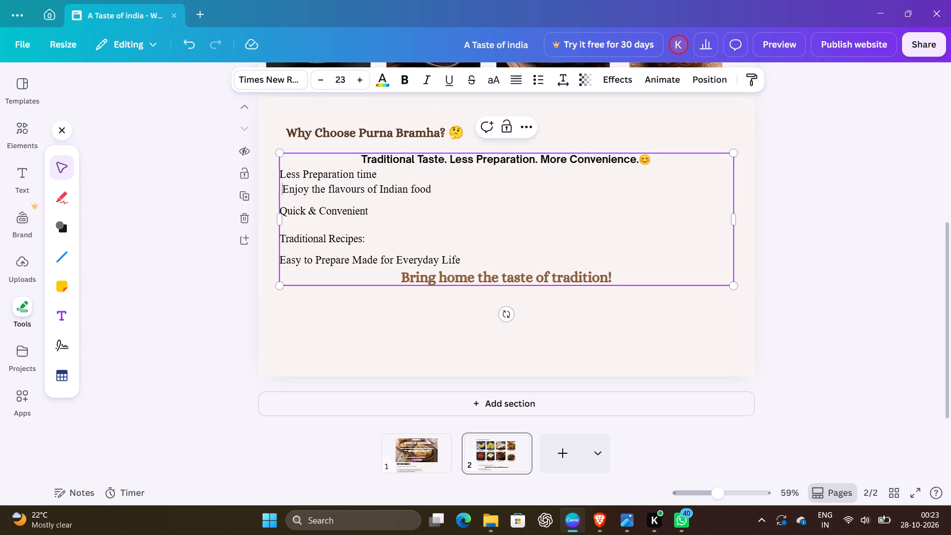
pyautogui.click(283, 189)
pyautogui.press('BackSpace')
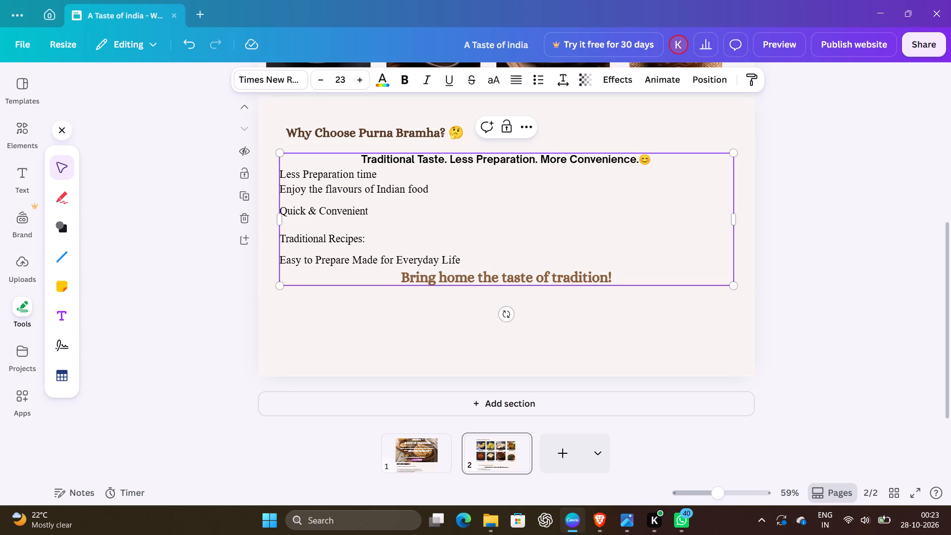
# Remake the line break before "Quick & Convenient" so it sits directly beneath "Enjoy the flavours of Indian food" with matching line spacing.
pyautogui.click(285, 201)
pyautogui.press('Left')
pyautogui.press('BackSpace')
pyautogui.press('Return')
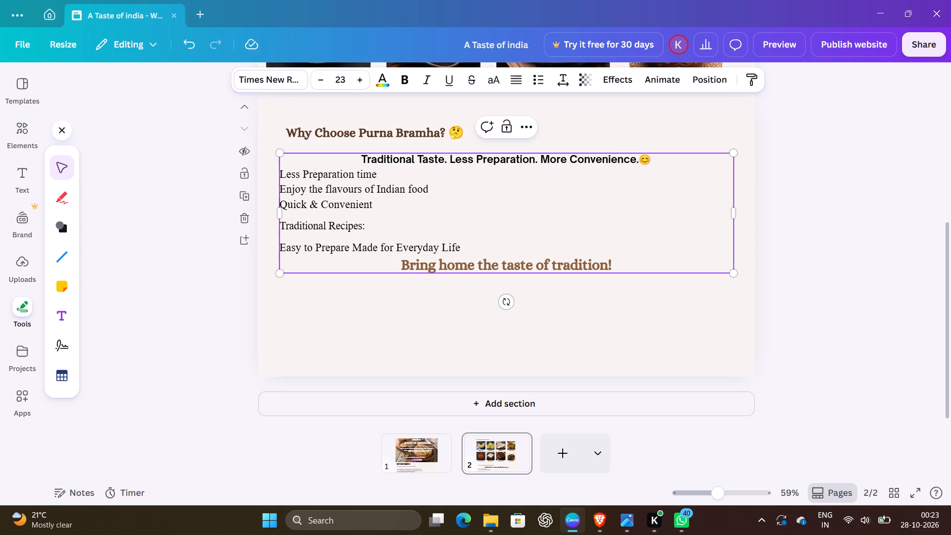
pyautogui.press('BackSpace')
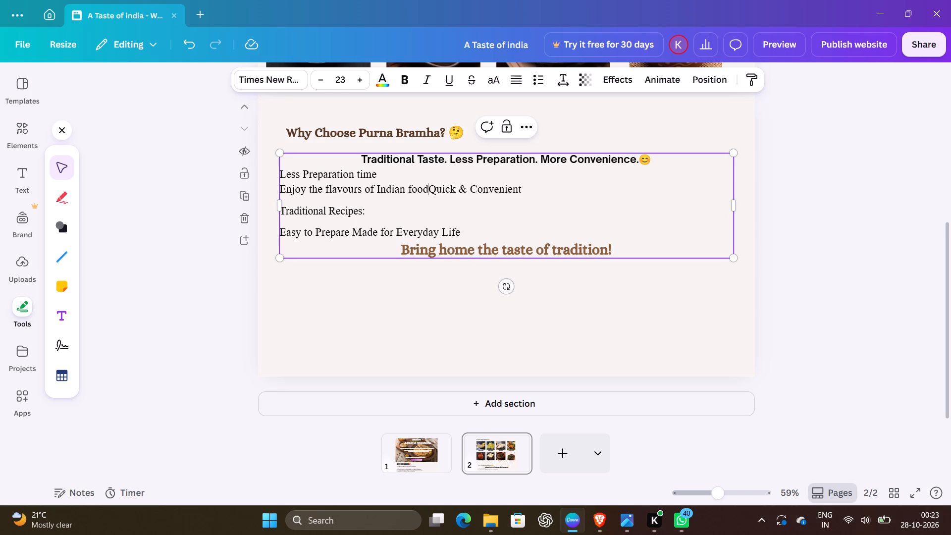
pyautogui.press('Return')
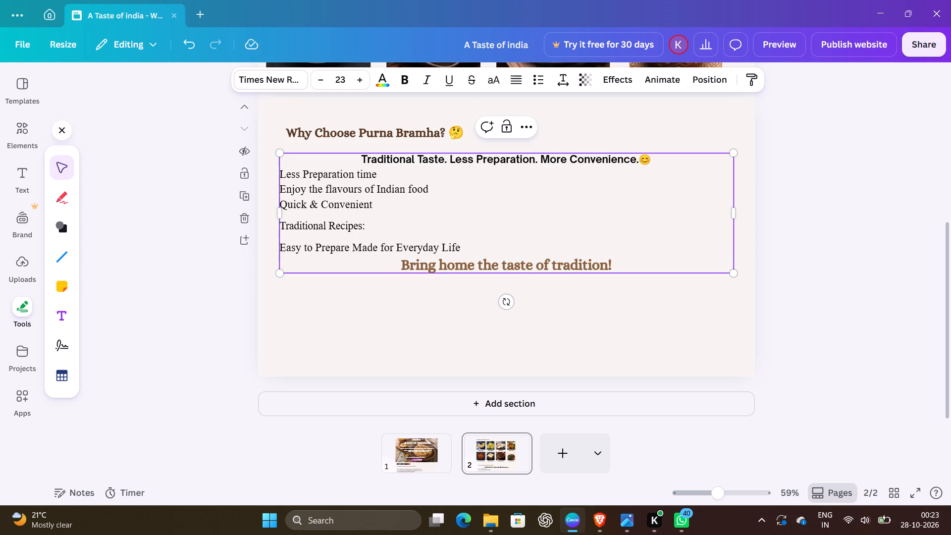
# Remake the line break before "Traditional Recipes:" so it sits directly beneath "Quick & Convenient" with matching line spacing.
pyautogui.doubleClick(285, 228)
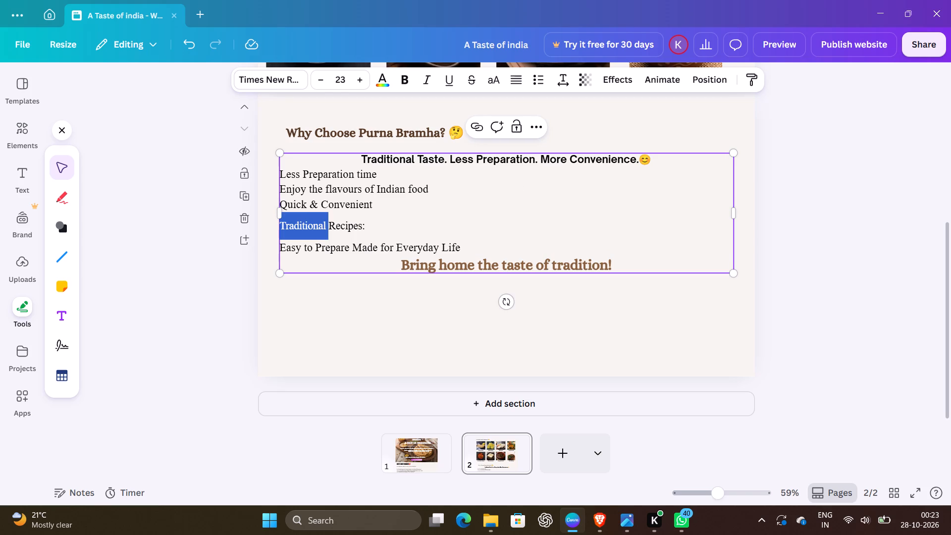
pyautogui.click(285, 228)
pyautogui.press('Left')
pyautogui.press('BackSpace')
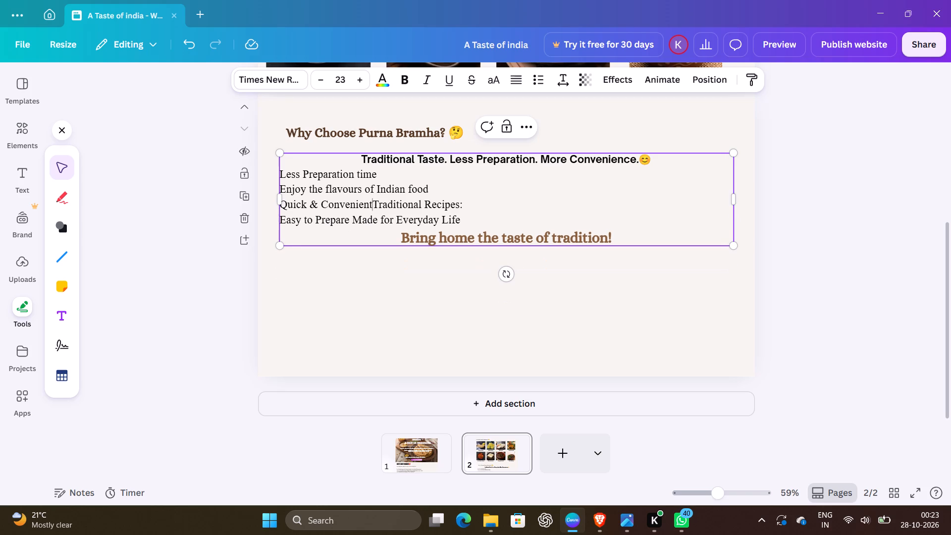
pyautogui.press('Return')
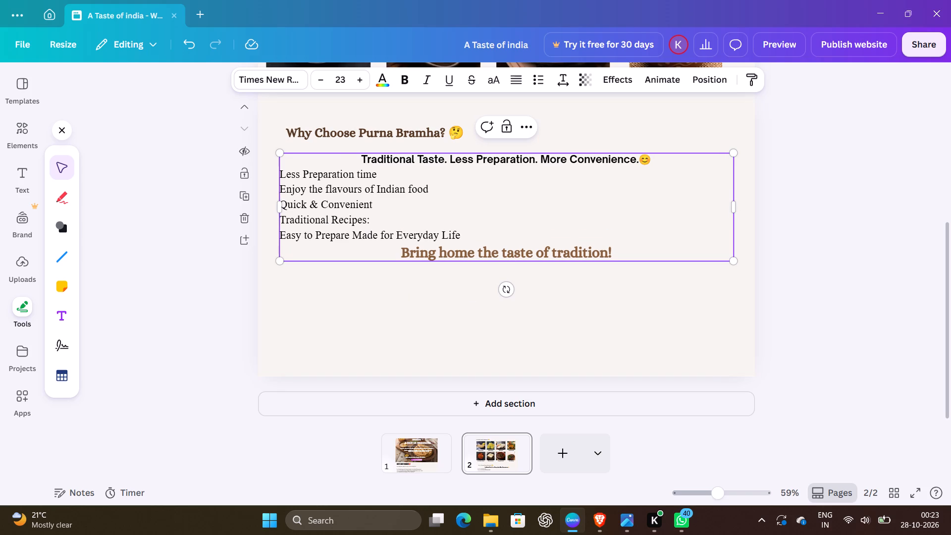
# Move the line "Traditional Taste. Less Preparation. More Convenience.😊" to its own line below "Easy to Prepare Made for Everyday Life".
pyautogui.tripleClick(458, 163)
pyautogui.click(458, 163)
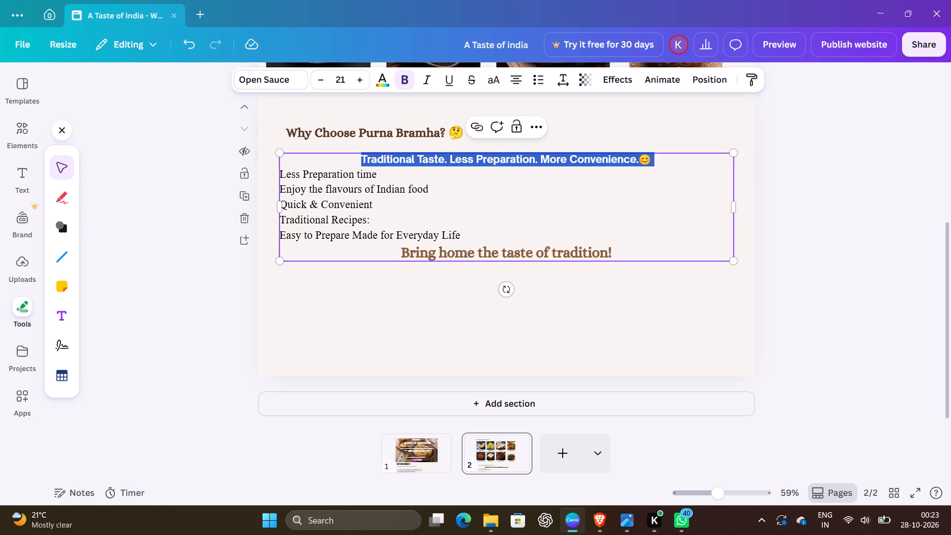
pyautogui.hotkey('ctrl', 'x')
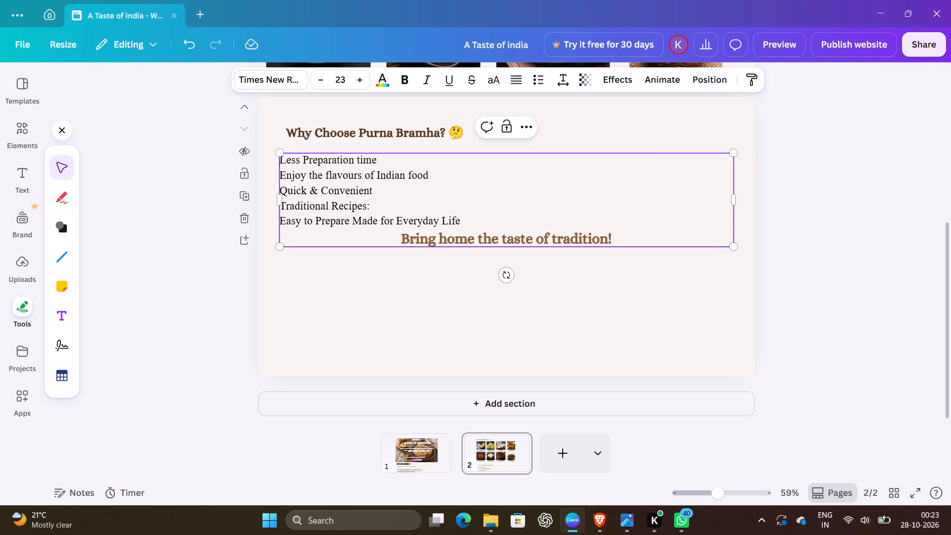
pyautogui.click(467, 224)
pyautogui.press('Return')
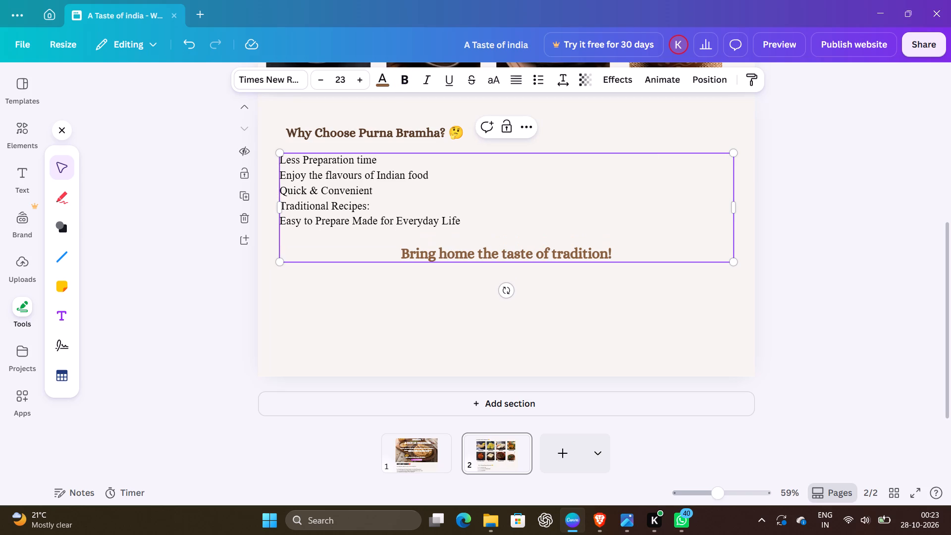
pyautogui.hotkey('ctrl', 'v')
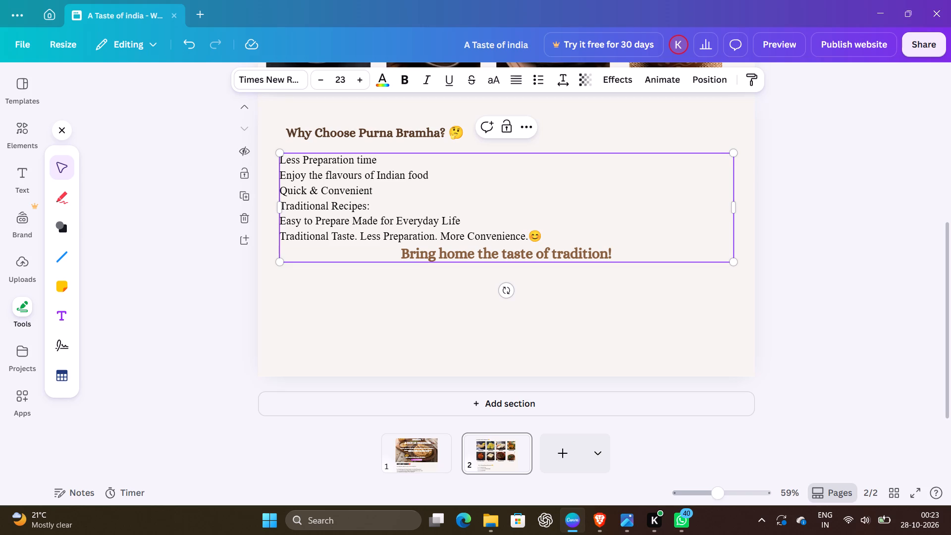
# Centre-align the "Traditional Taste. Less Preparation. More Convenience.😊" line and make it bold.
pyautogui.moveTo(282, 235); pyautogui.dragTo(543, 237)
pyautogui.click(513, 82)
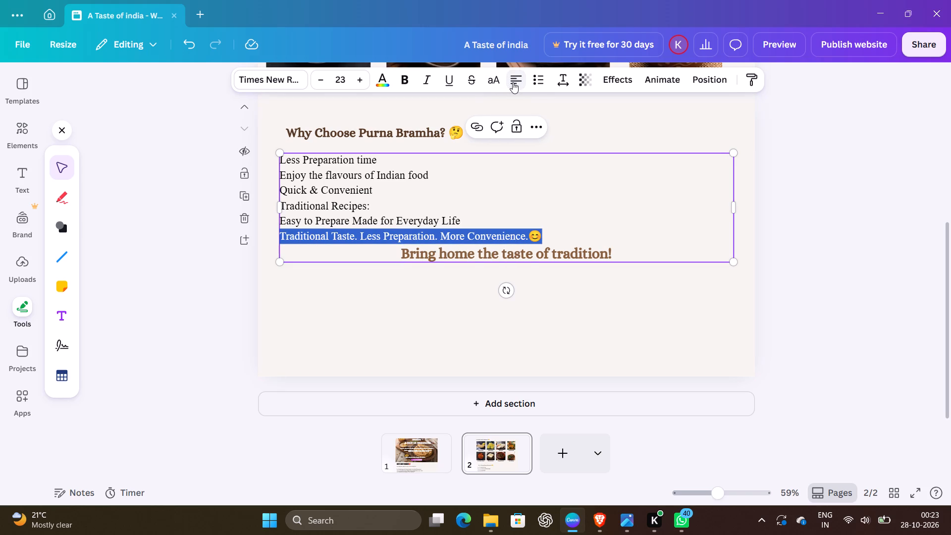
pyautogui.click(513, 82)
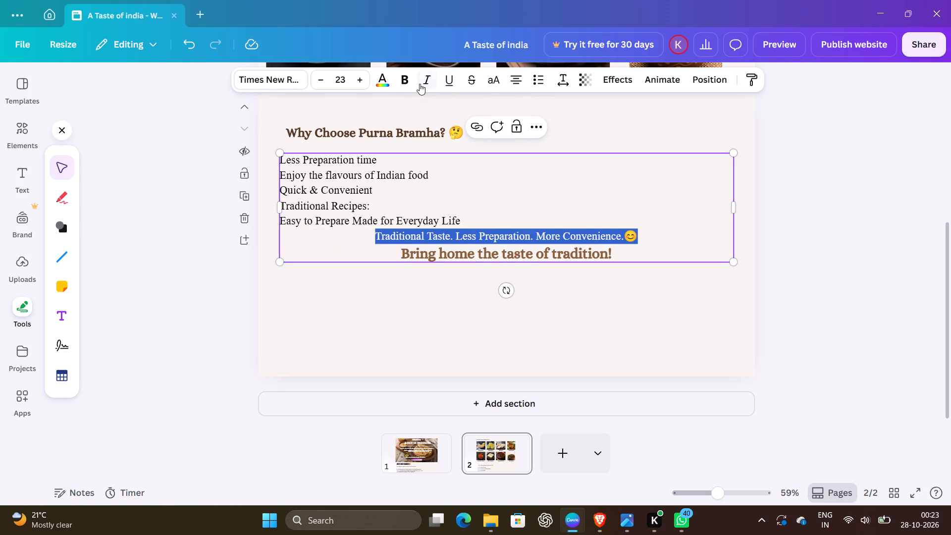
pyautogui.click(403, 81)
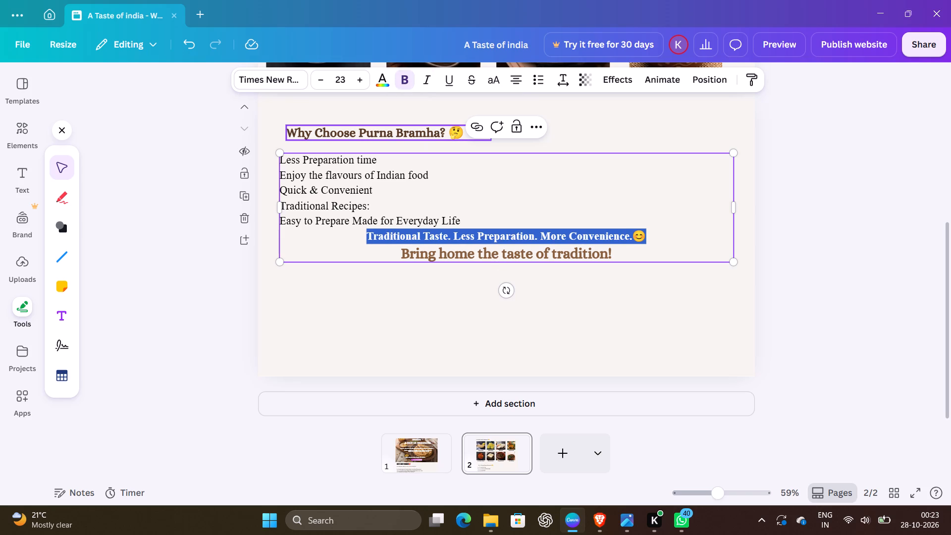
# Insert six blank lines between "Easy to Prepare Made for Everyday Life" and the centred "Traditional Taste" line.
pyautogui.click(464, 218)
pyautogui.press('Return')
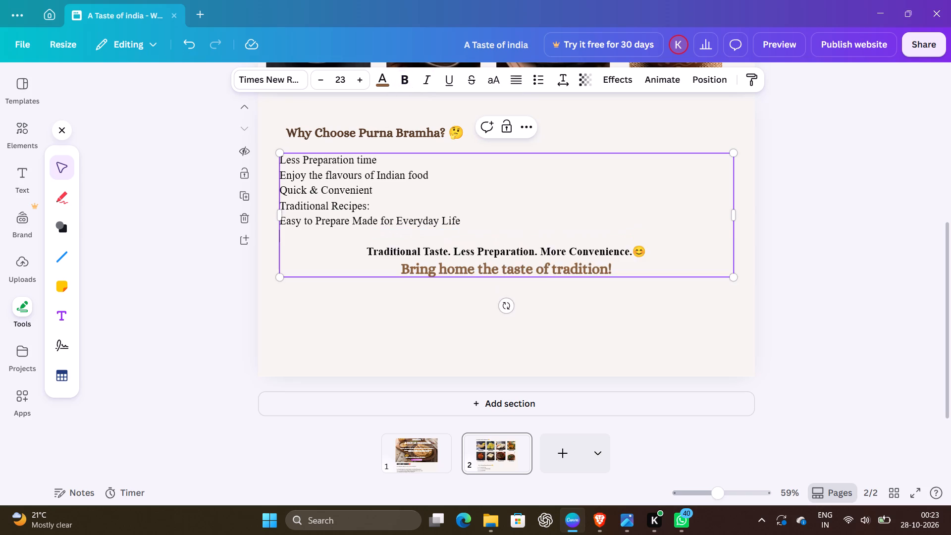
pyautogui.press('Return')
pyautogui.press('Return')
pyautogui.press('Return')
pyautogui.press('Return')
pyautogui.press('Return')
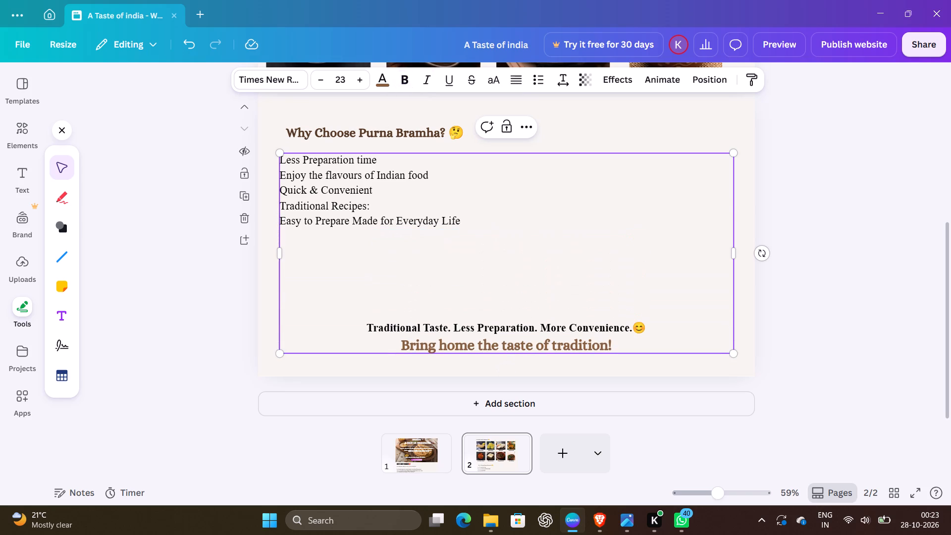
pyautogui.press('BackSpace')
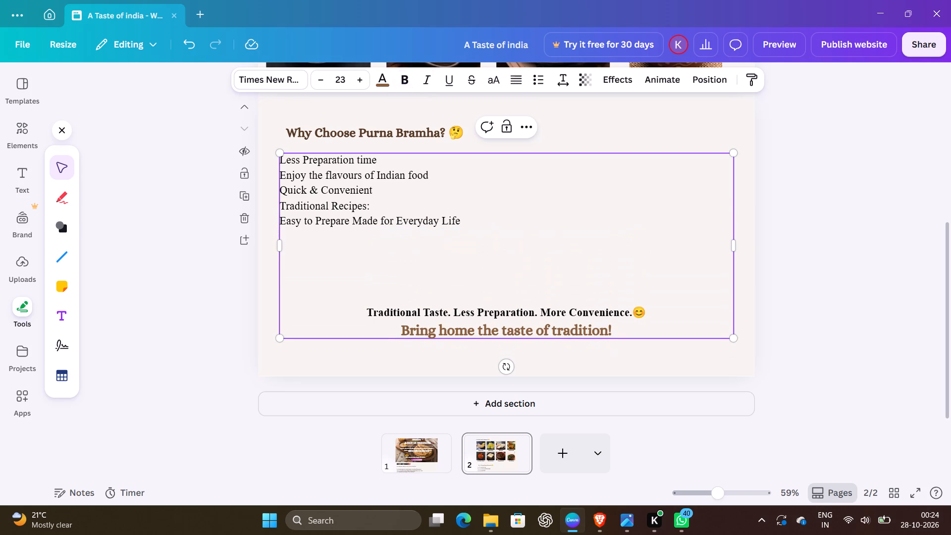
pyautogui.press('Return')
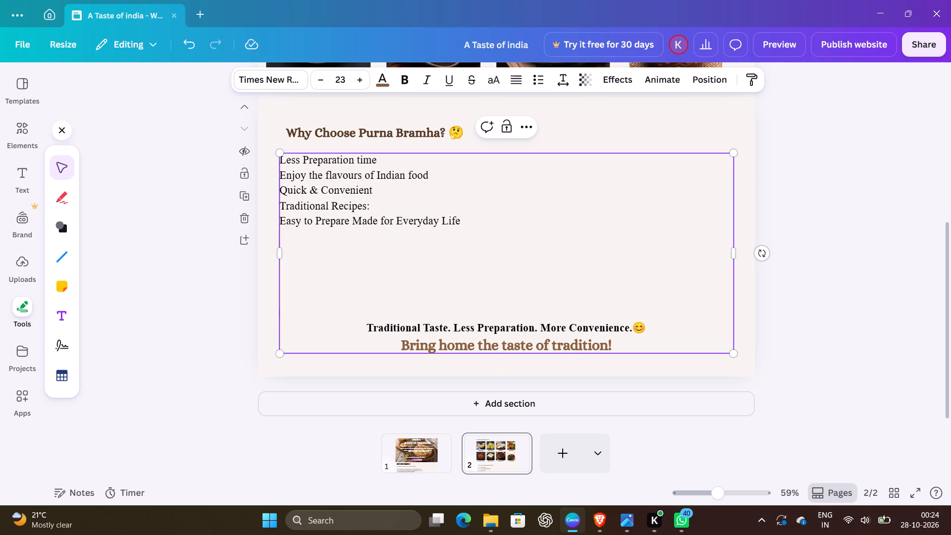
pyautogui.click(651, 328)
pyautogui.click(834, 252)
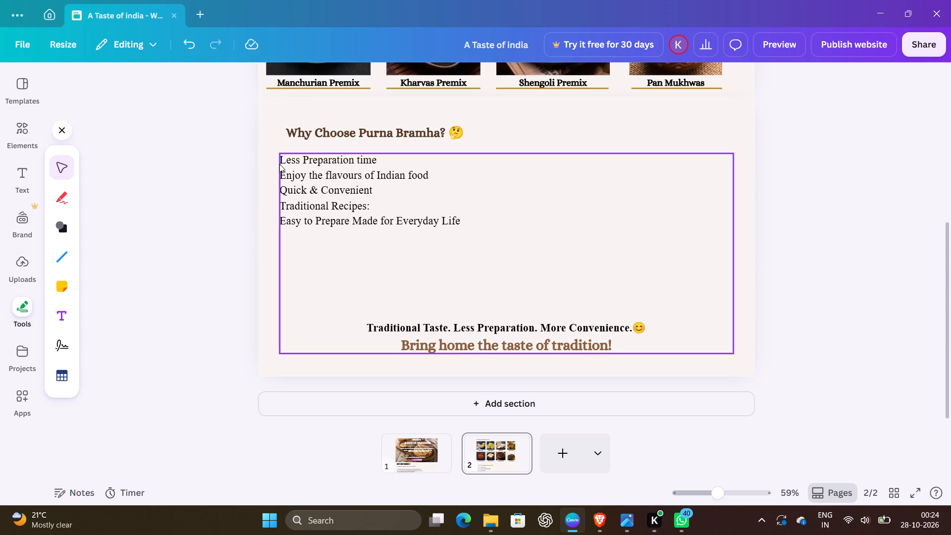
# Format the five benefit lines as a bold bulleted list, leaving the blank line beneath them without a bullet.
pyautogui.tripleClick(283, 160)
pyautogui.doubleClick(283, 160)
pyautogui.moveTo(283, 160); pyautogui.dragTo(457, 247)
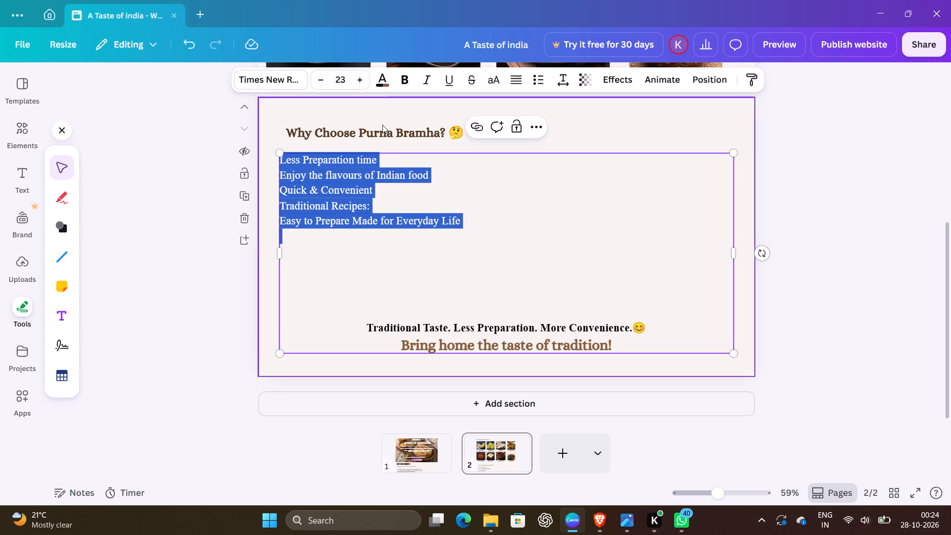
pyautogui.click(402, 79)
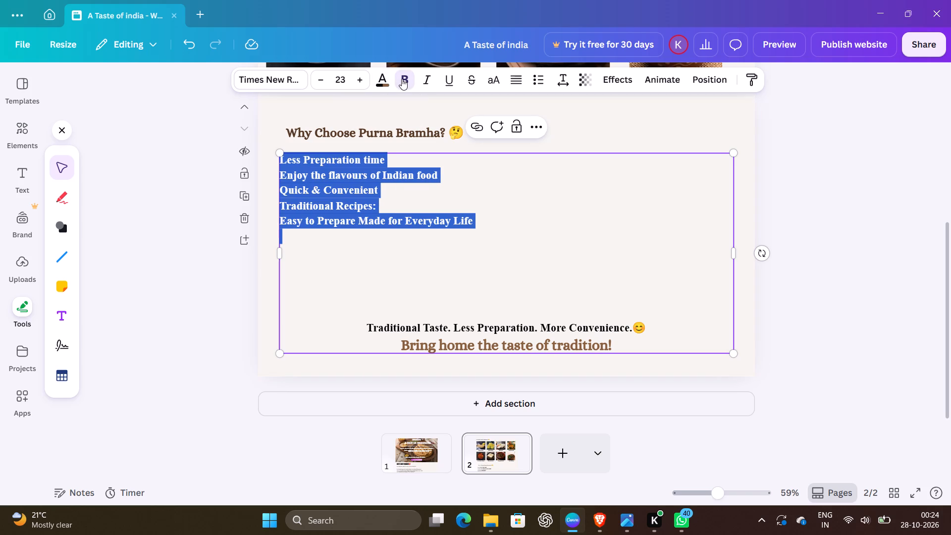
pyautogui.click(536, 81)
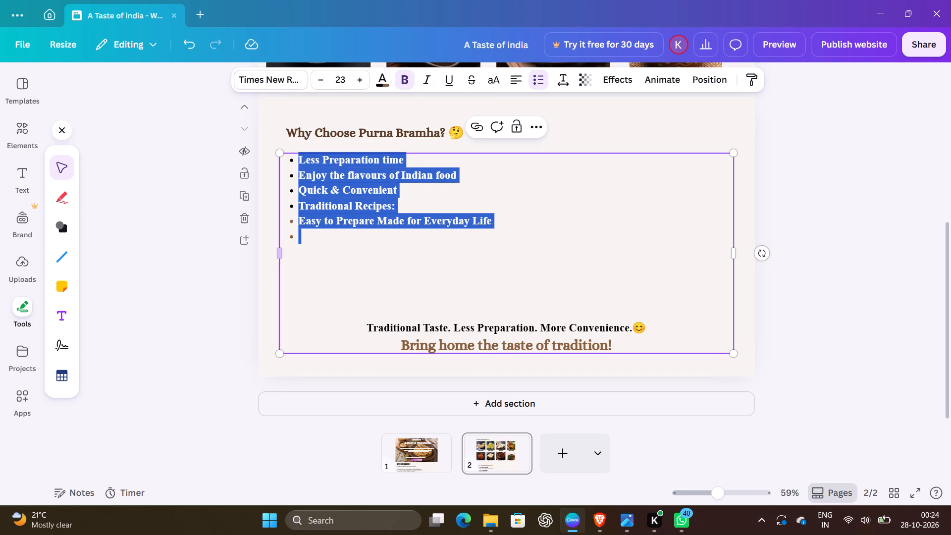
pyautogui.click(300, 240)
pyautogui.press('BackSpace')
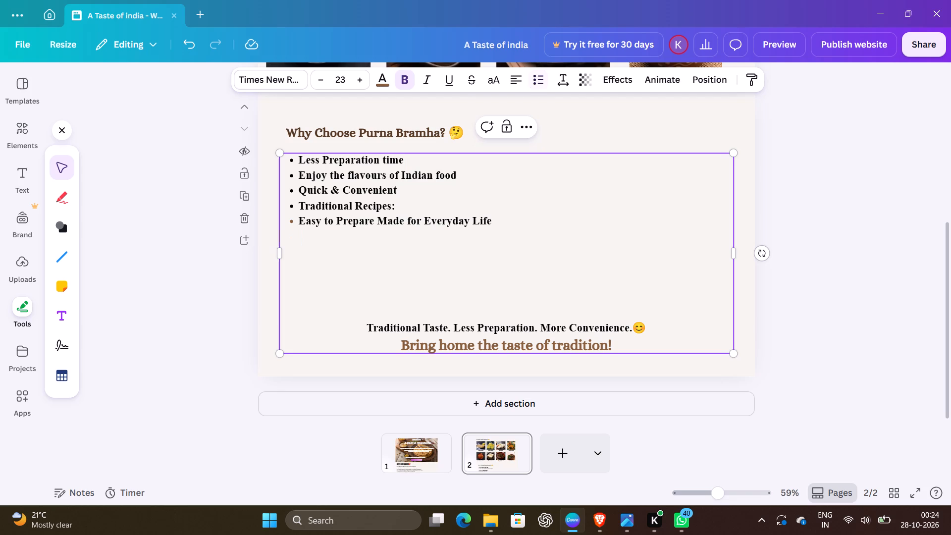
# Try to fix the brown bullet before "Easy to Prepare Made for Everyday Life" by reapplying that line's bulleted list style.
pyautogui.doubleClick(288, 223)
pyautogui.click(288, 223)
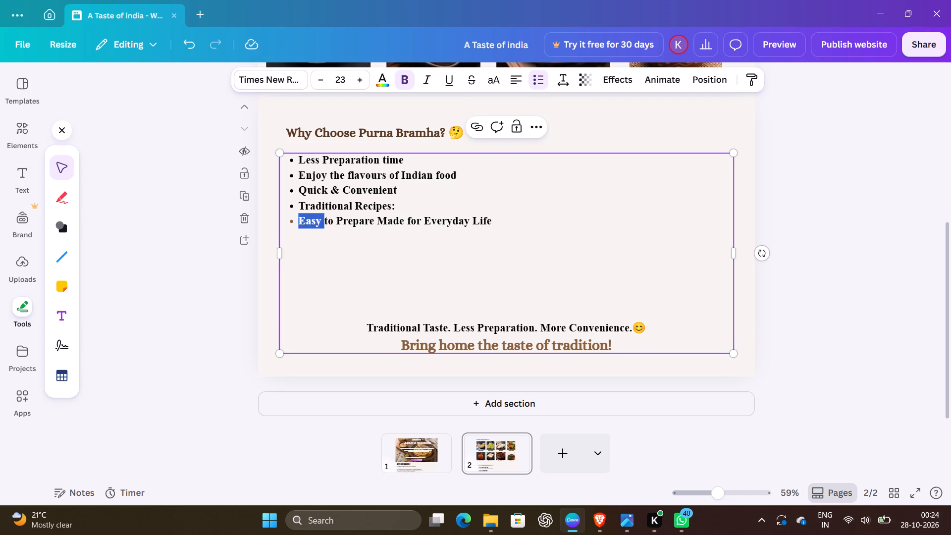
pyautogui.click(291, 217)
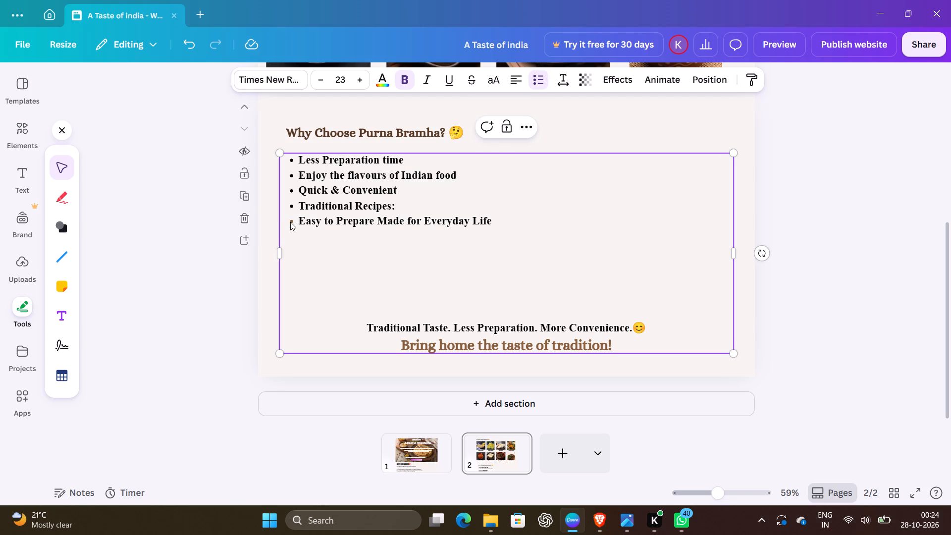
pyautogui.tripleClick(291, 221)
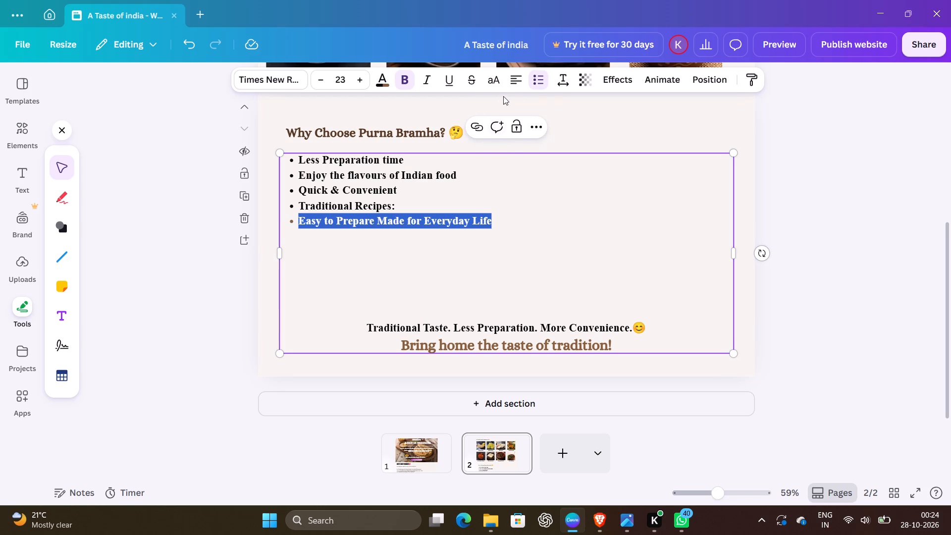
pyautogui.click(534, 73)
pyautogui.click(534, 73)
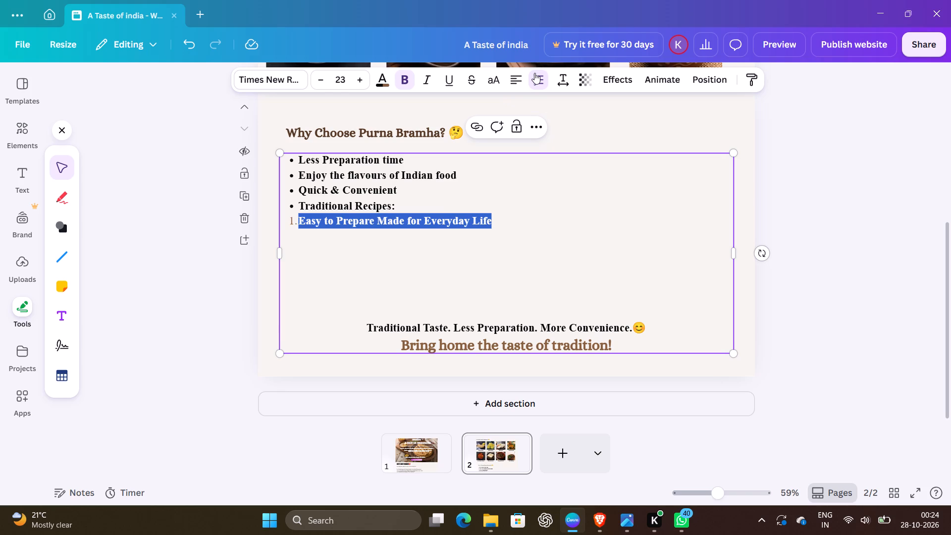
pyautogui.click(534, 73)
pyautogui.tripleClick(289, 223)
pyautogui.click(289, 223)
# Set the text colour of all five bulleted benefit lines to black so their bullets match.
pyautogui.click(288, 162)
pyautogui.moveTo(288, 162); pyautogui.dragTo(322, 221)
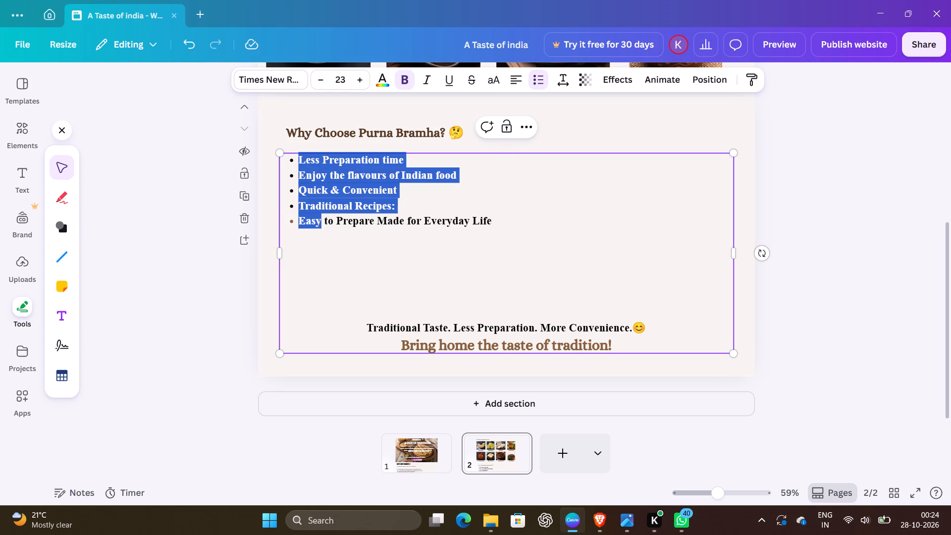
pyautogui.moveTo(322, 221); pyautogui.dragTo(362, 223)
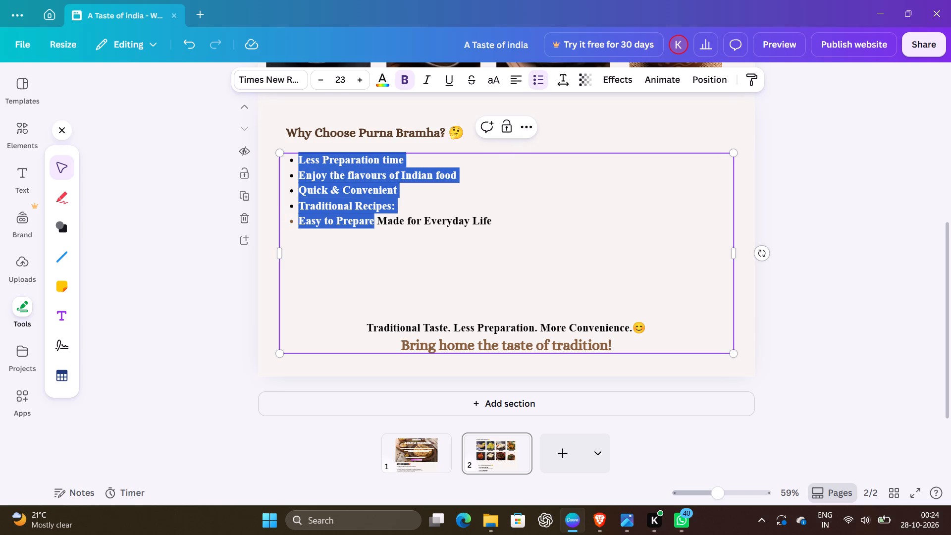
pyautogui.moveTo(362, 223); pyautogui.dragTo(489, 225)
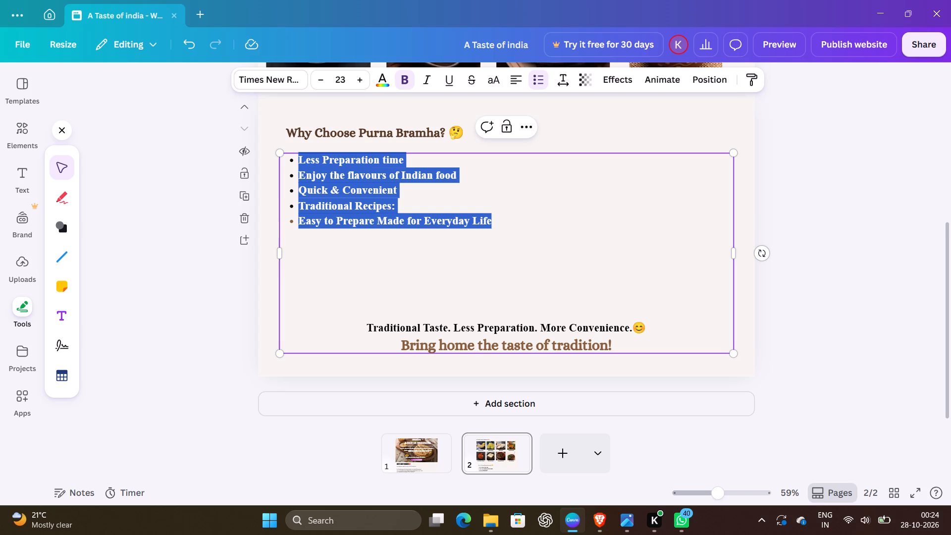
pyautogui.moveTo(489, 225); pyautogui.dragTo(530, 224)
pyautogui.click(386, 82)
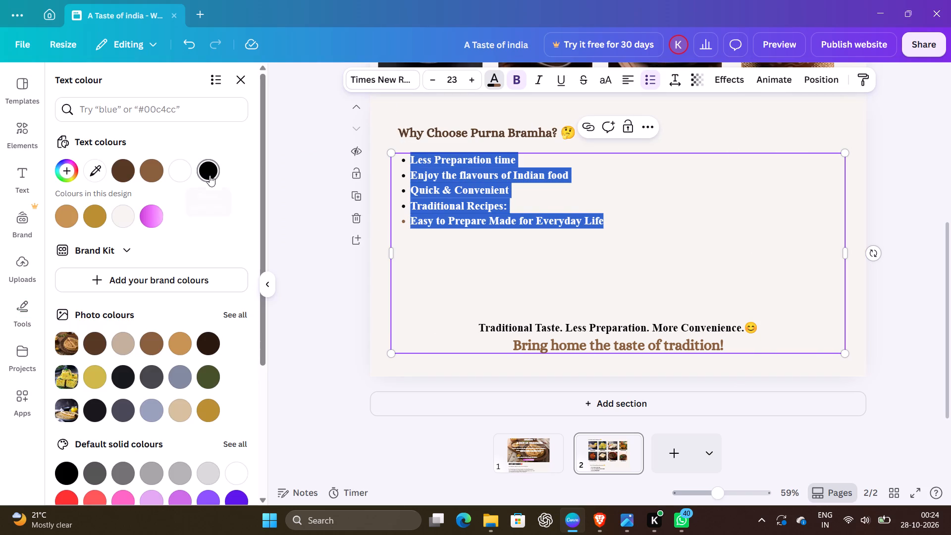
pyautogui.click(210, 175)
pyautogui.click(321, 261)
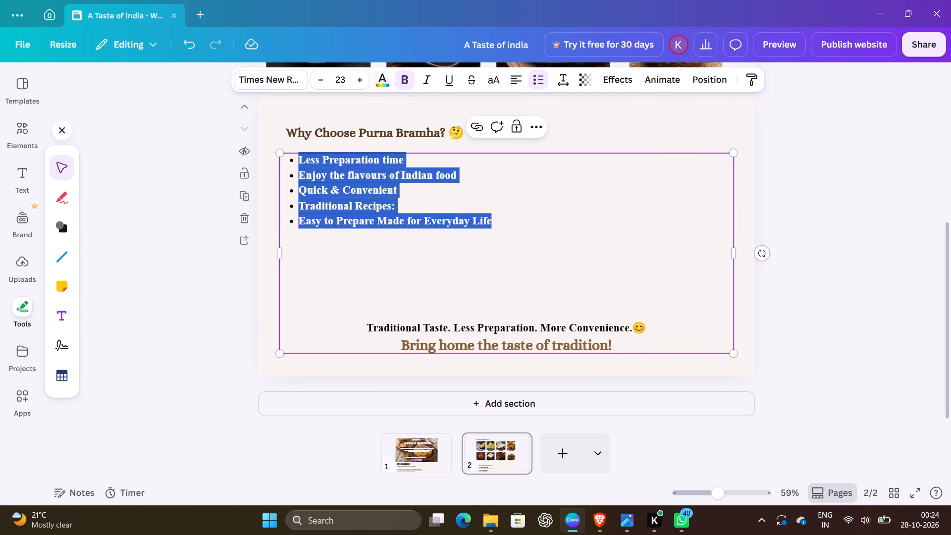
pyautogui.click(768, 270)
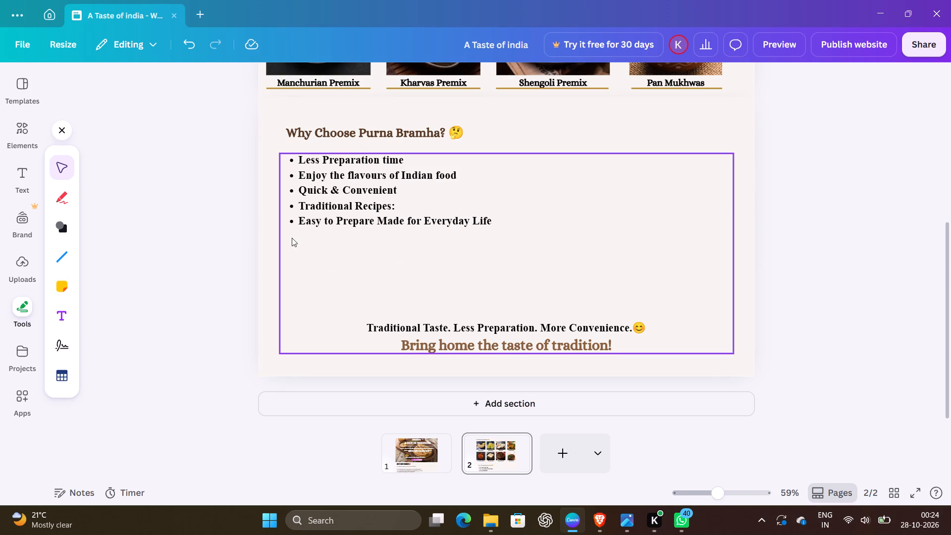
# Add the bullet "No chemicals used." below "Easy to Prepare Made for Everyday Life".
pyautogui.click(495, 221)
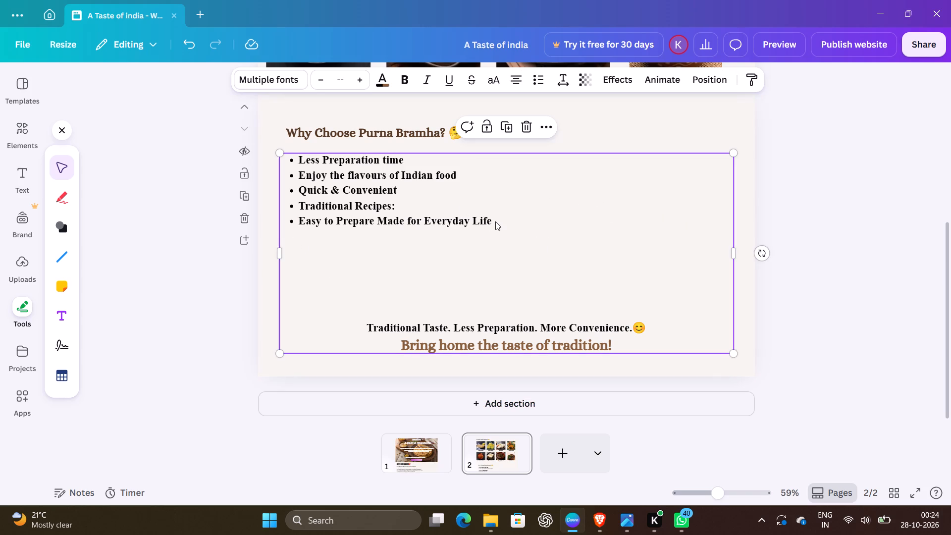
pyautogui.click(499, 222)
pyautogui.click(499, 222)
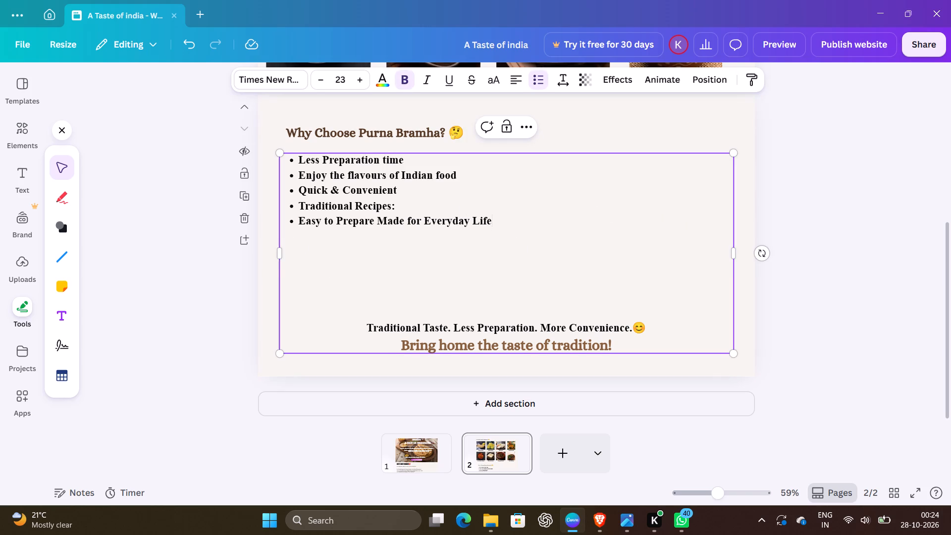
pyautogui.press('Return')
pyautogui.write('Np')
pyautogui.press('BackSpace')
pyautogui.write('o chemicals')
pyautogui.press('space')
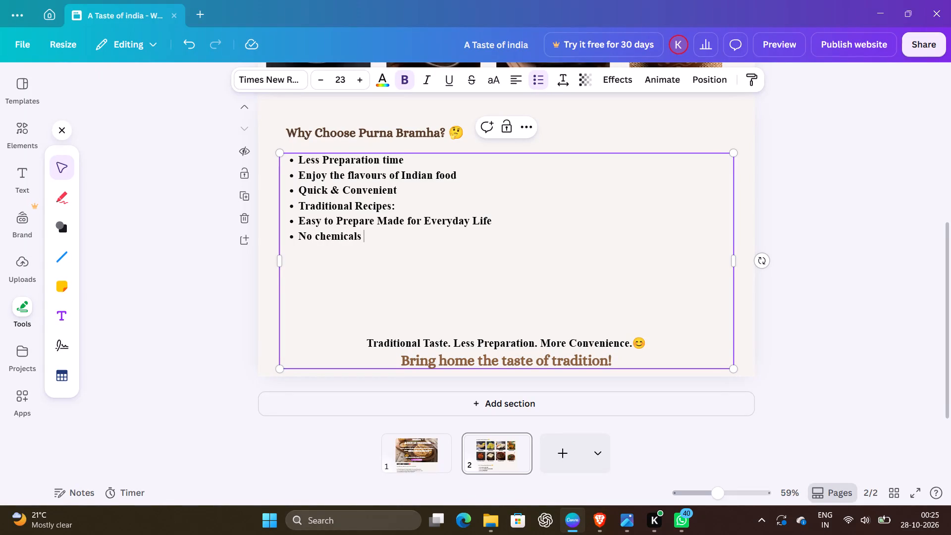
pyautogui.write('used')
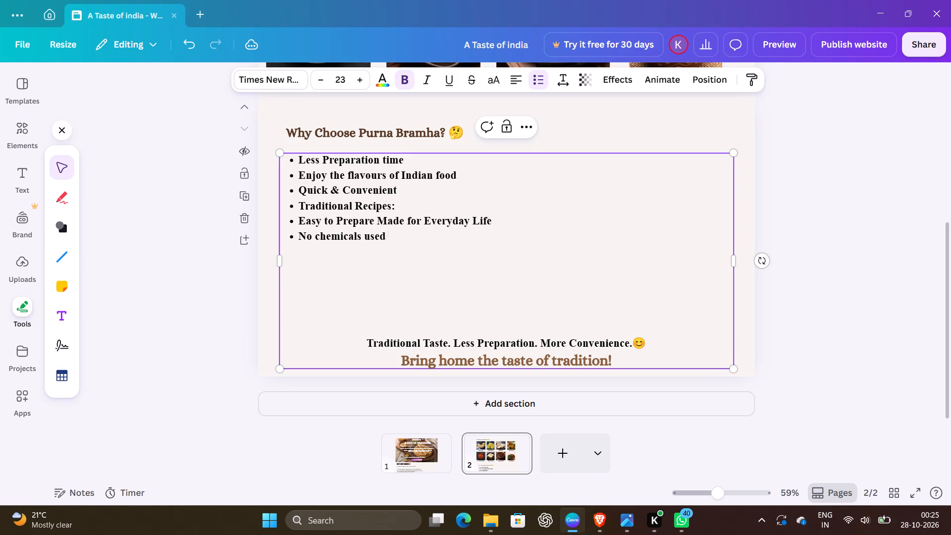
pyautogui.press('.')
# Add the bullet "No Preservatives." below "No chemicals used.".
pyautogui.press('Return')
pyautogui.write('no')
pyautogui.press('BackSpace')
pyautogui.press('BackSpace')
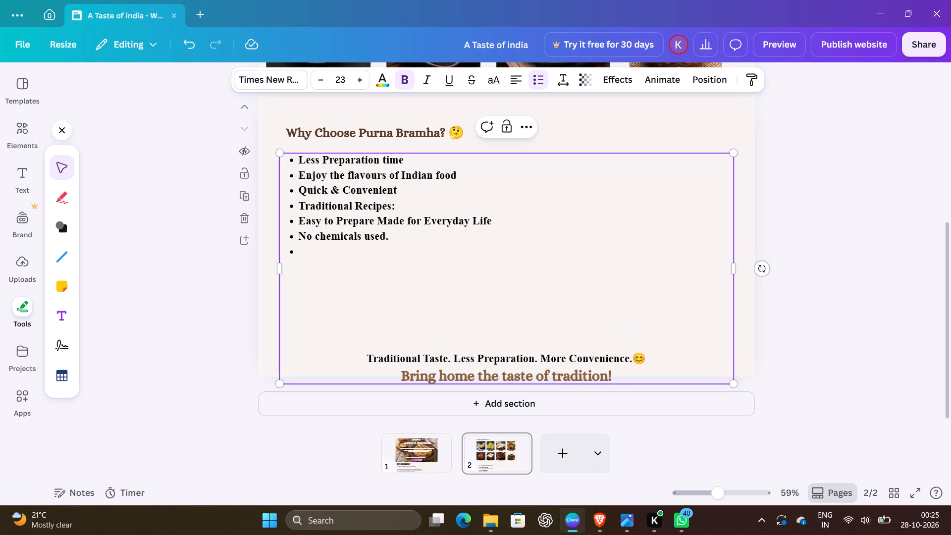
pyautogui.write('No')
pyautogui.press('space')
pyautogui.hotkey('shift', 'p')
pyautogui.write('re')
pyautogui.write('servv')
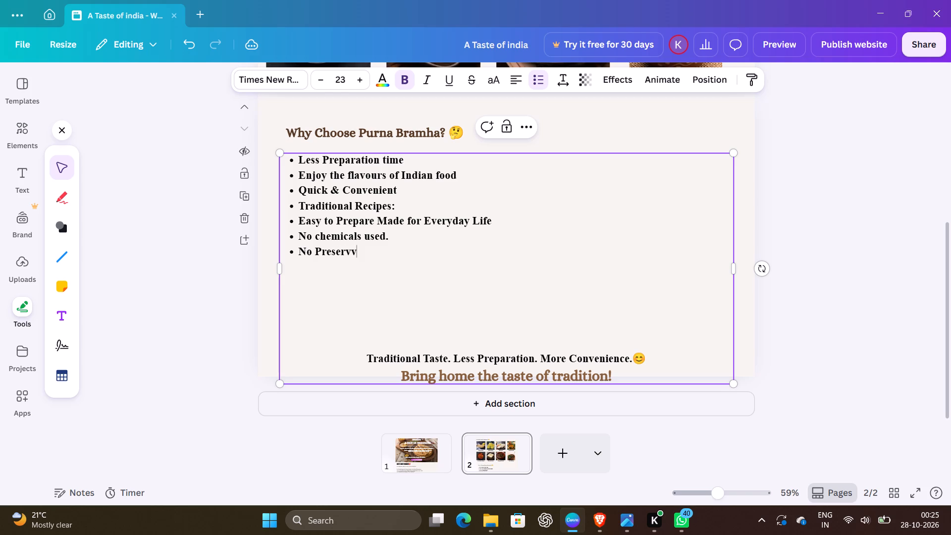
pyautogui.press('BackSpace')
pyautogui.write('atives')
pyautogui.press('.')
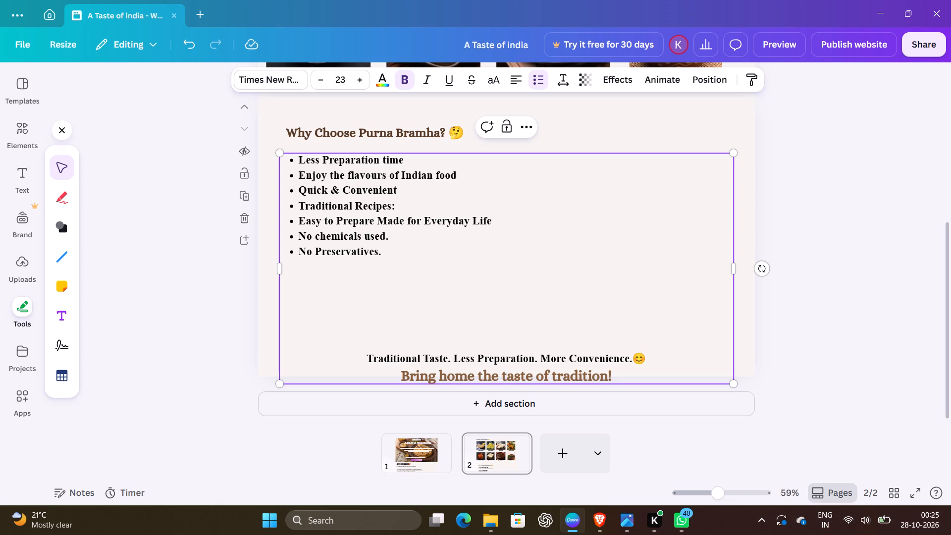
# Remove one blank line from the gap above the centred "Traditional Taste" line.
pyautogui.click(329, 325)
pyautogui.click(339, 356)
pyautogui.click(339, 356)
pyautogui.press('BackSpace')
pyautogui.press('BackSpace')
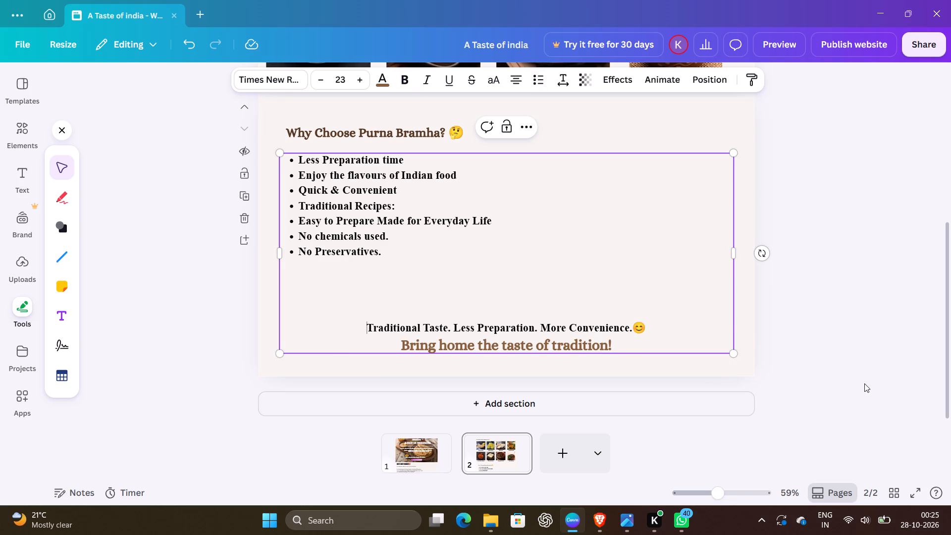
pyautogui.press('Return')
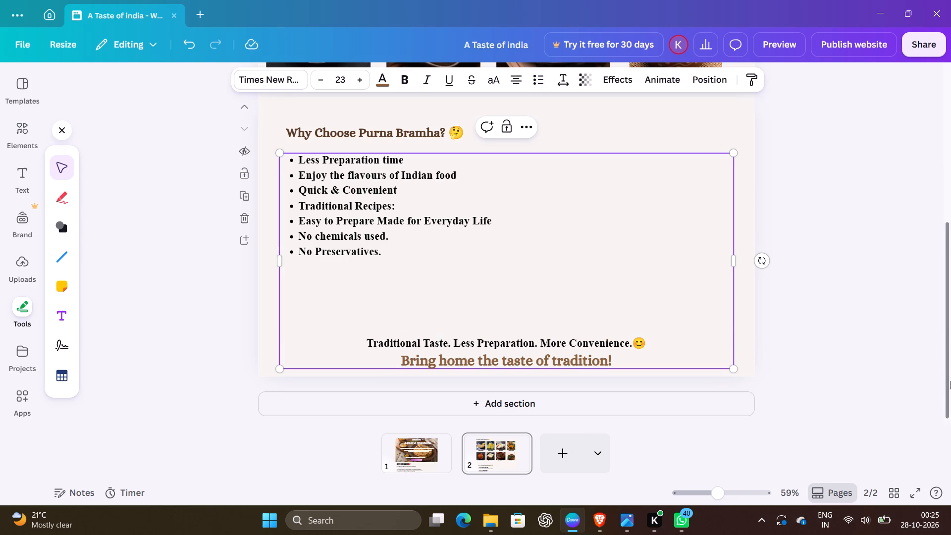
pyautogui.click(854, 368)
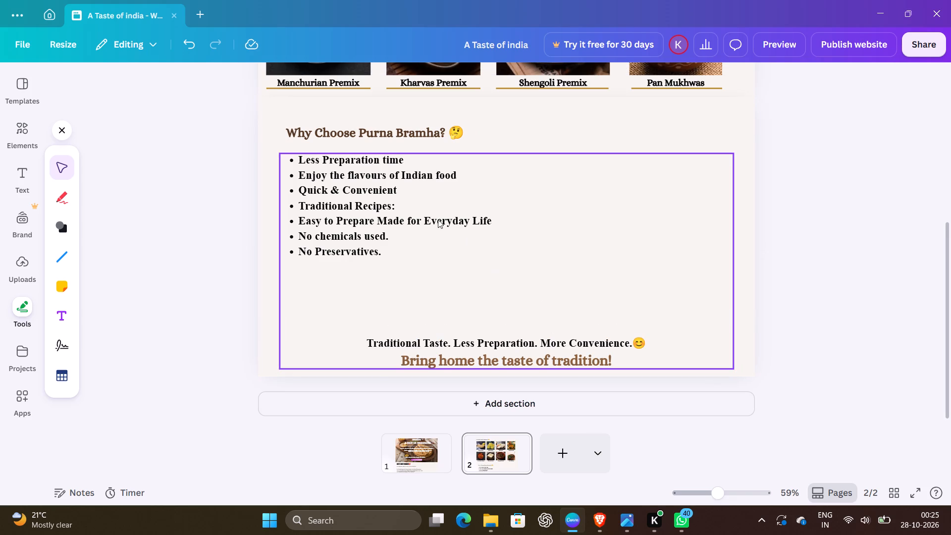
# Set the line spacing of all seven bulleted benefit lines to 2.12.
pyautogui.tripleClick(296, 158)
pyautogui.moveTo(296, 158); pyautogui.dragTo(297, 162)
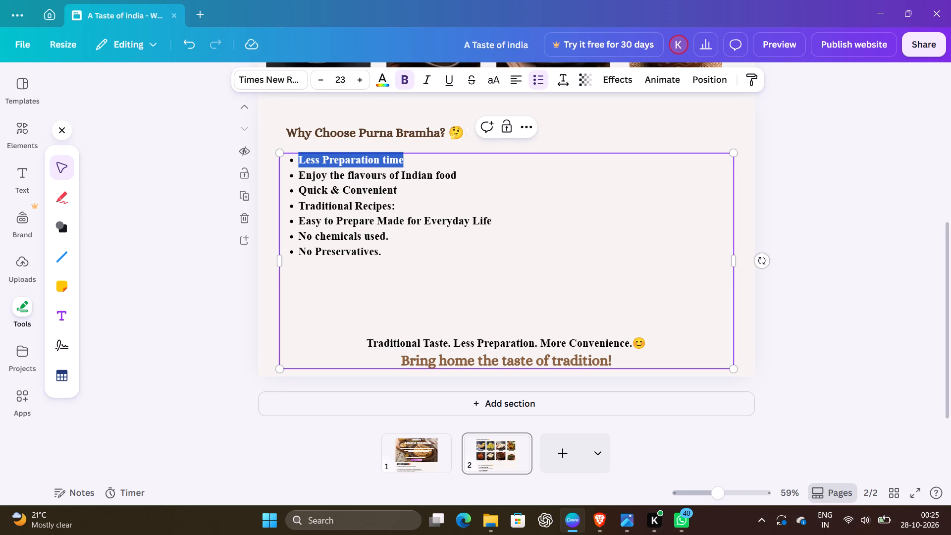
pyautogui.moveTo(297, 162); pyautogui.dragTo(375, 260)
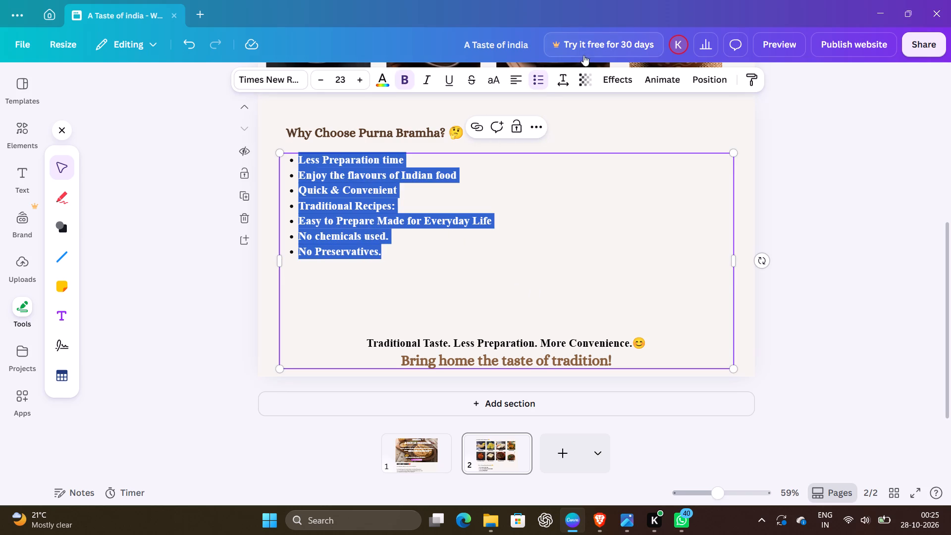
pyautogui.click(560, 81)
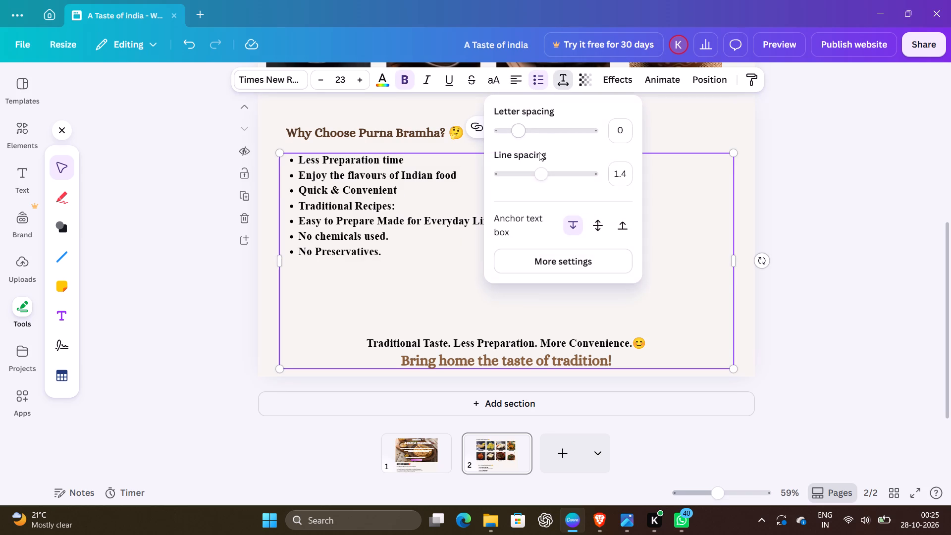
pyautogui.moveTo(540, 179); pyautogui.dragTo(553, 183)
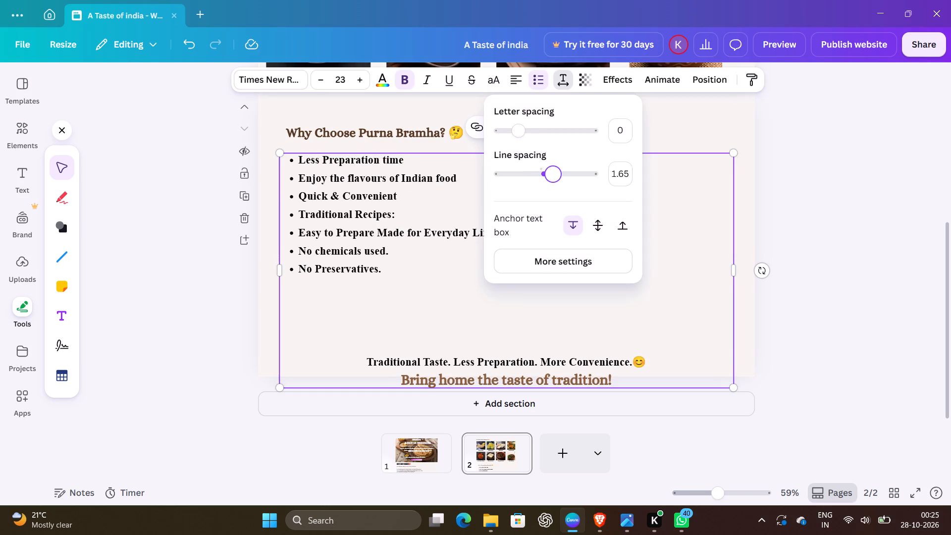
pyautogui.moveTo(553, 183); pyautogui.dragTo(566, 187)
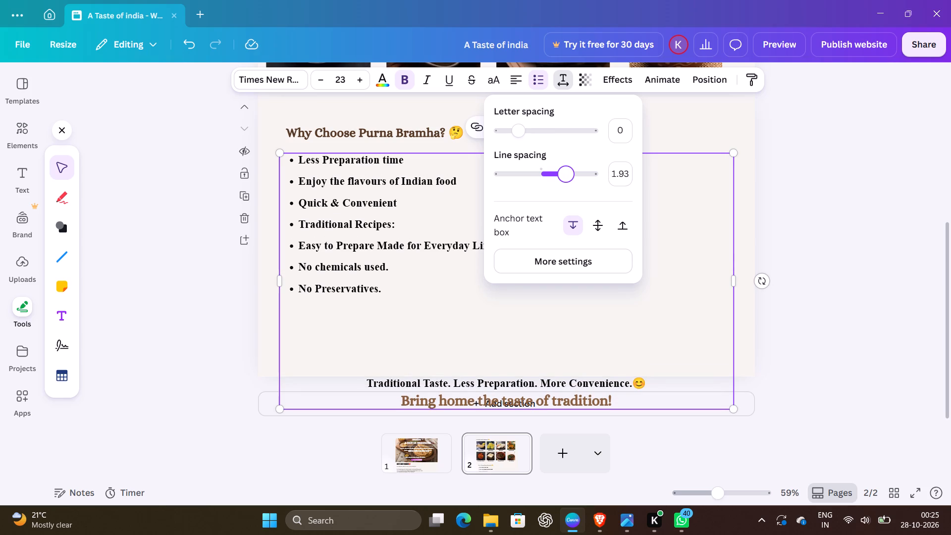
pyautogui.moveTo(566, 187); pyautogui.dragTo(579, 190)
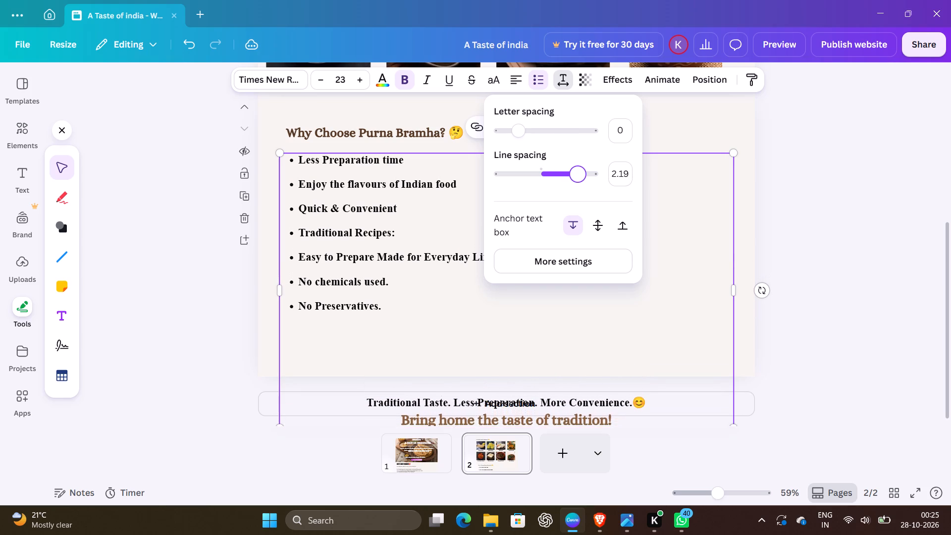
pyautogui.moveTo(579, 190); pyautogui.dragTo(584, 191)
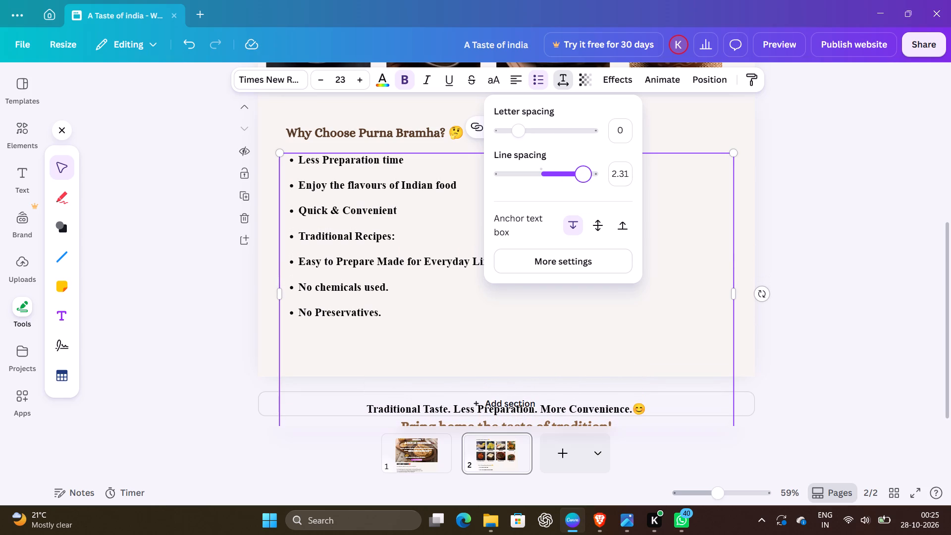
pyautogui.moveTo(584, 191); pyautogui.dragTo(575, 192)
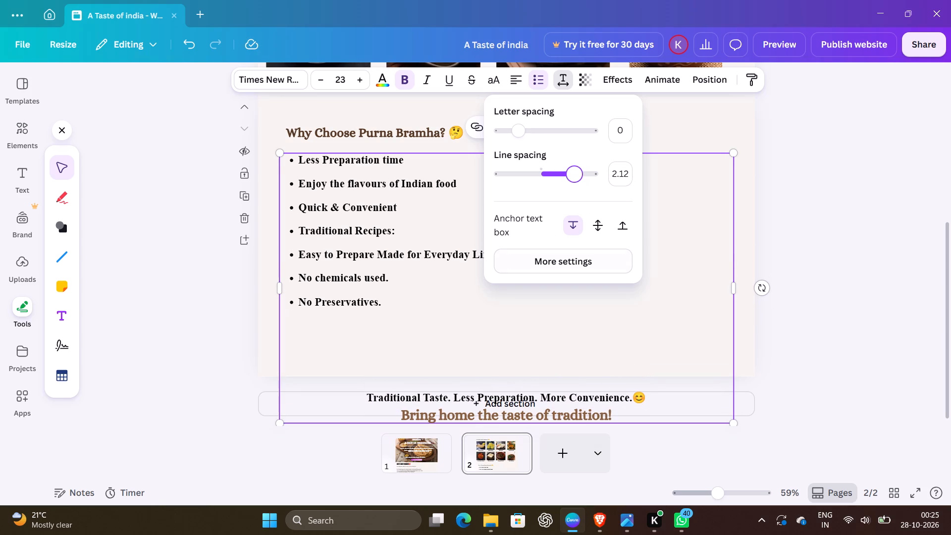
# Remove three more blank lines above the centred "Traditional Taste" line to bring both closing taglines up into the section.
pyautogui.click(345, 360)
pyautogui.click(345, 360)
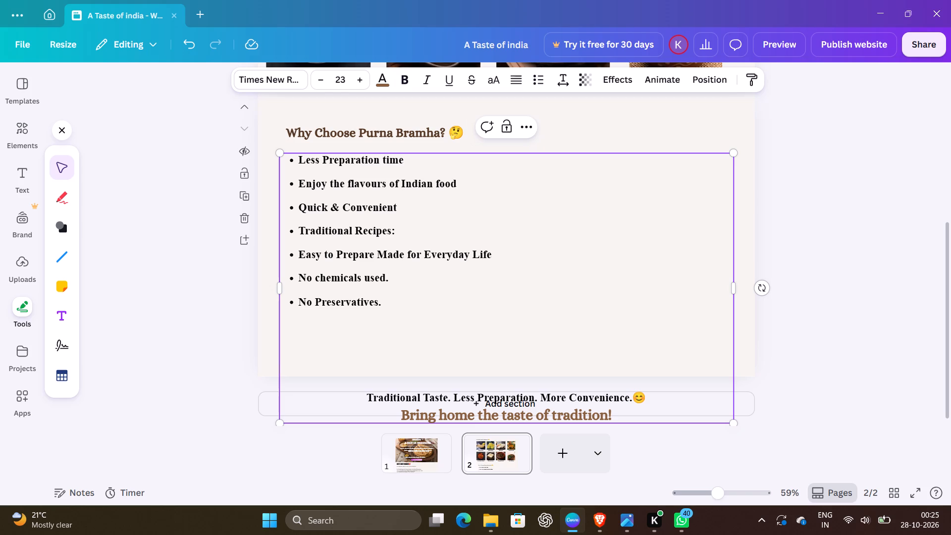
pyautogui.click(360, 392)
pyautogui.press('BackSpace')
pyautogui.press('BackSpace')
pyautogui.press('BackSpace')
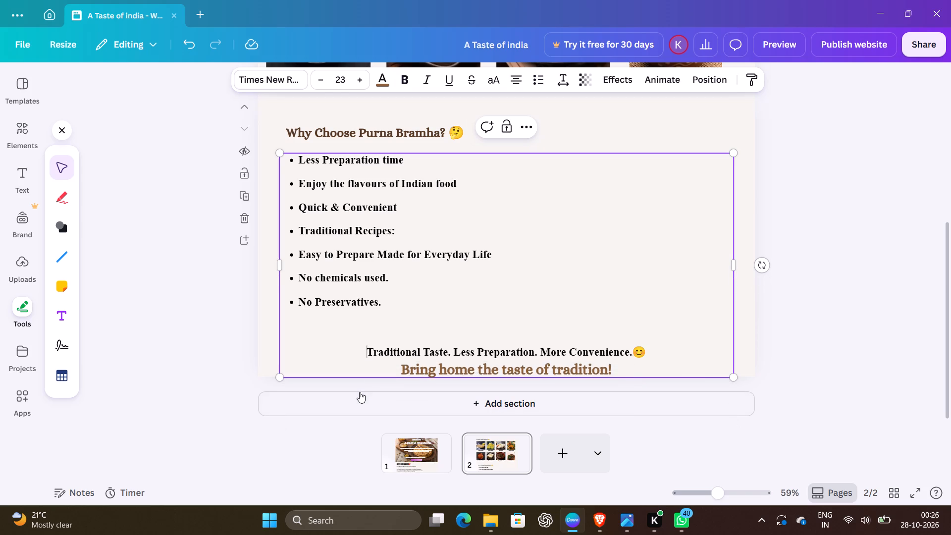
pyautogui.press('BackSpace')
pyautogui.press('Return')
pyautogui.click(803, 296)
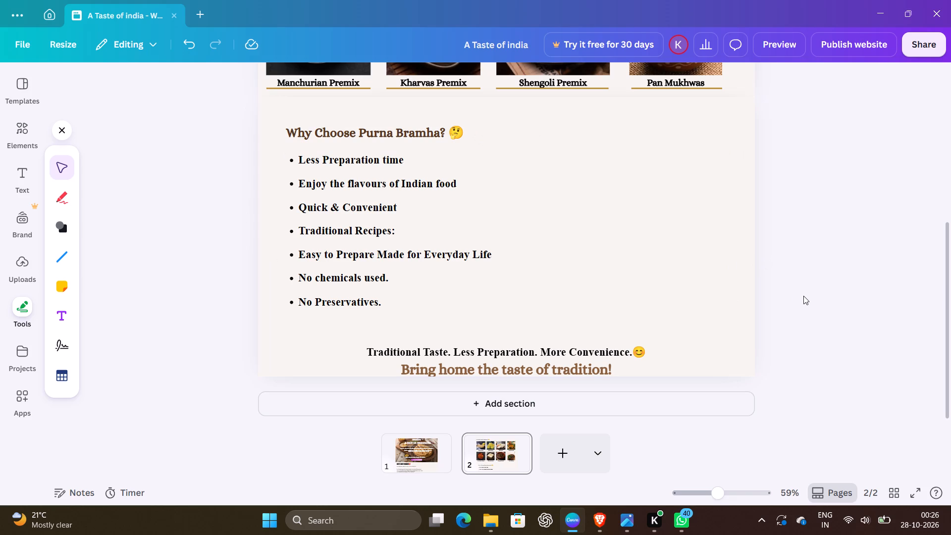
# Search the emojis for "clock" and add a stopwatch and an alarm clock after "Less Preparation time", removing the extra watch emoji.
pyautogui.click(409, 158)
pyautogui.doubleClick(406, 158)
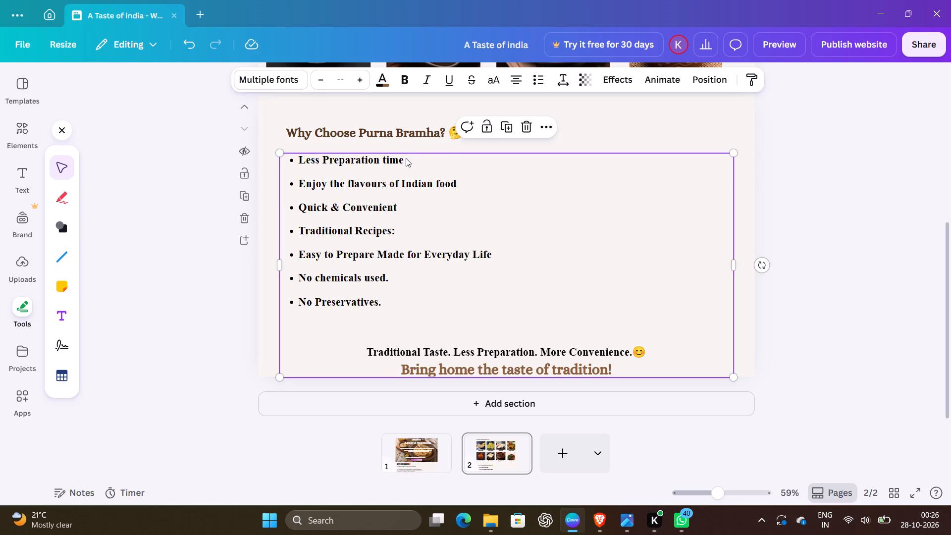
pyautogui.click(406, 158)
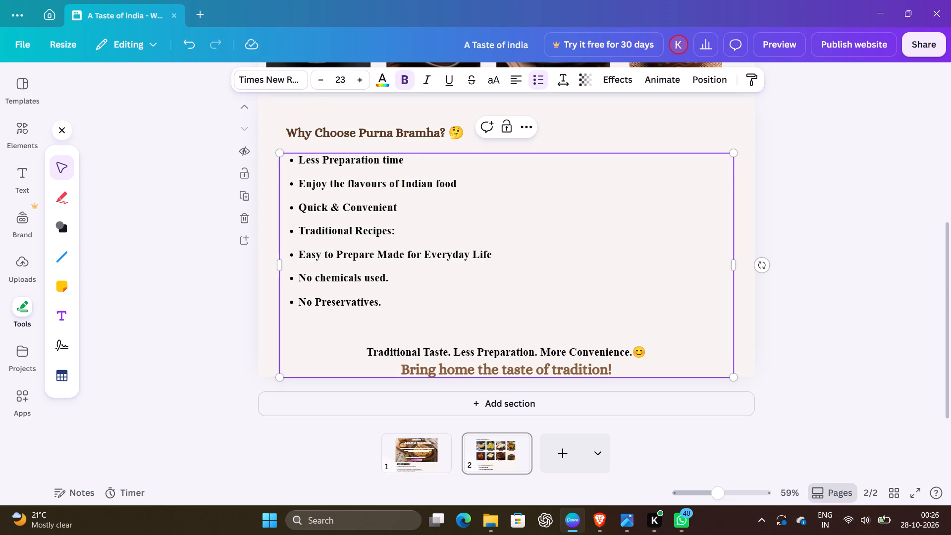
pyautogui.press('super+period')
pyautogui.write('clock')
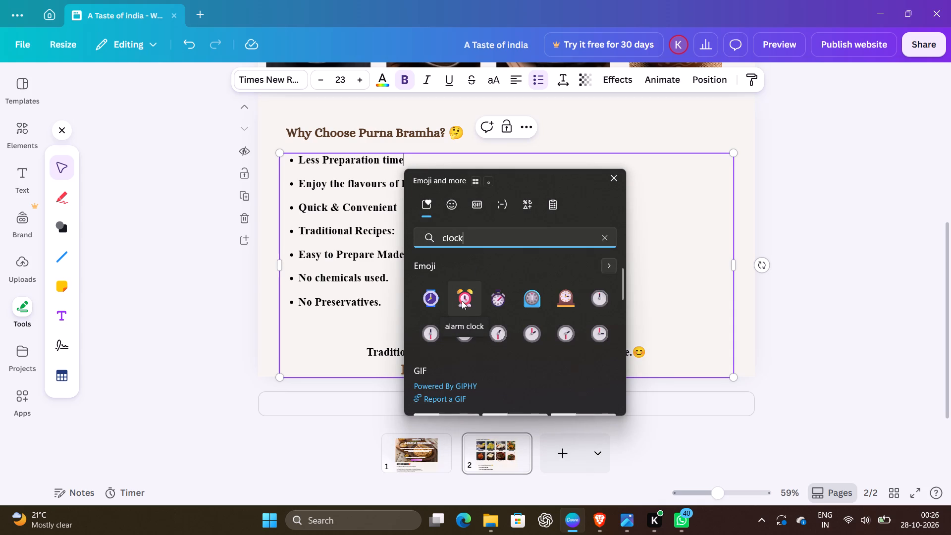
pyautogui.click(500, 299)
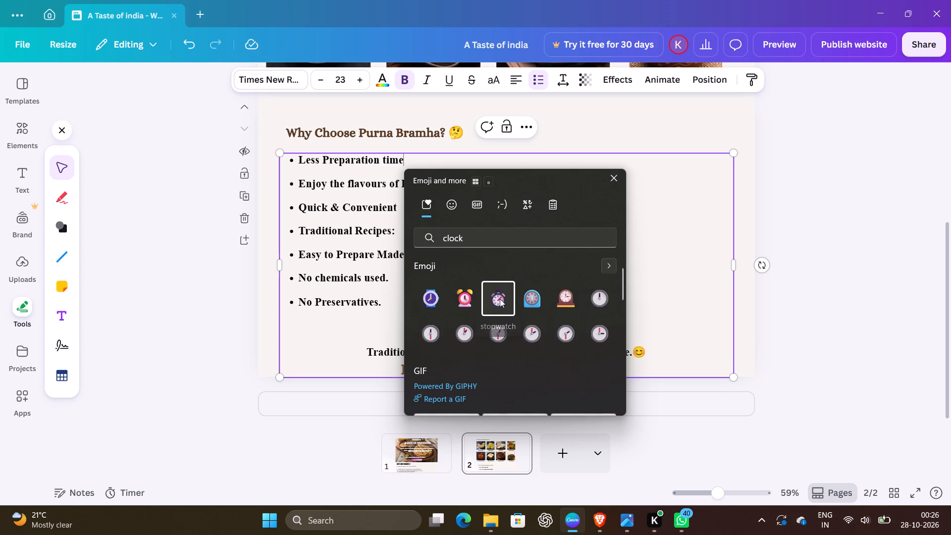
pyautogui.click(463, 289)
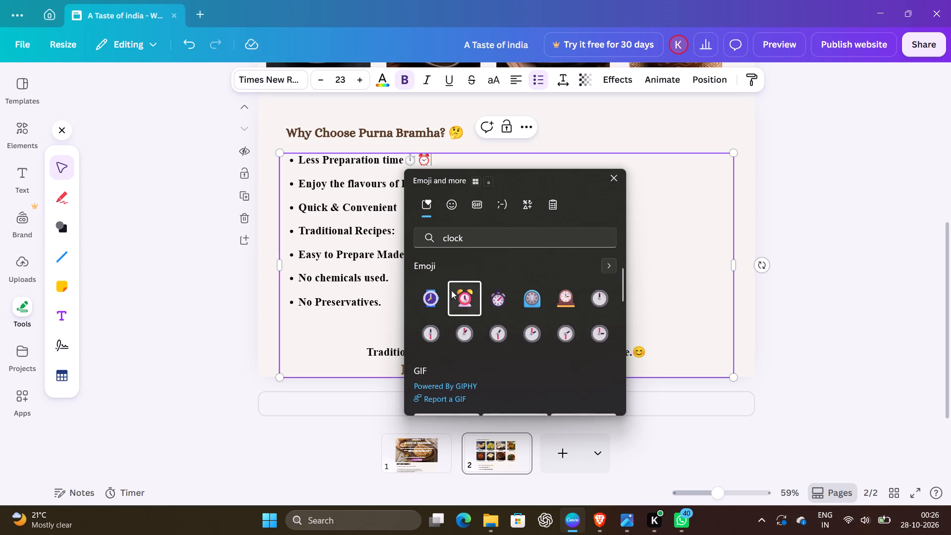
pyautogui.click(433, 297)
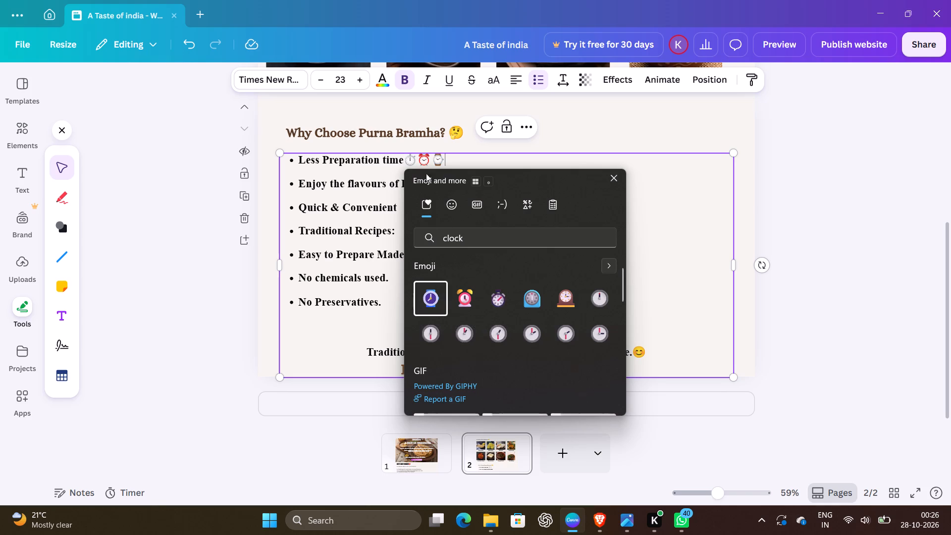
pyautogui.press('BackSpace')
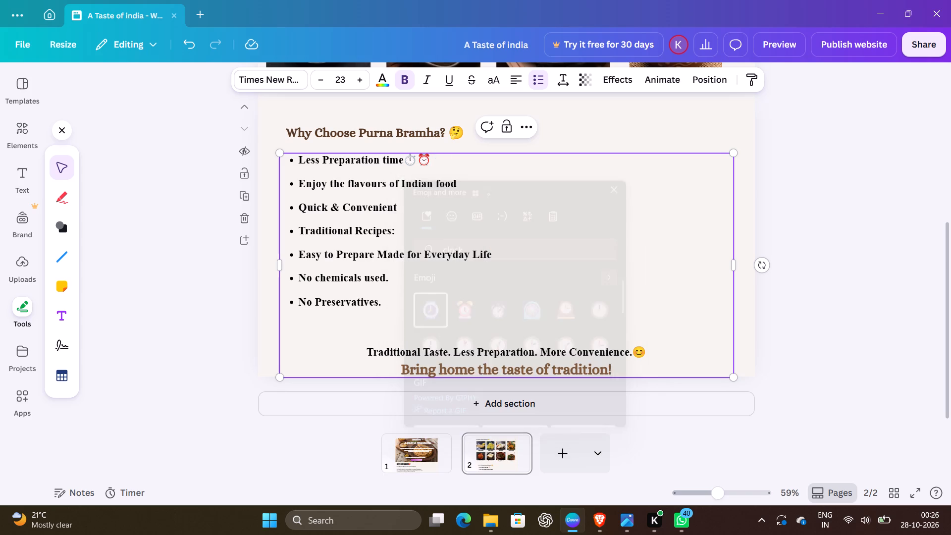
# Delete the alarm clock emoji after "Less Preparation time", keeping only the stopwatch.
pyautogui.press('BackSpace')
# Look through the food emojis and add the green salad from Food and plants after "Enjoy the flavours of Indian food".
pyautogui.click(465, 178)
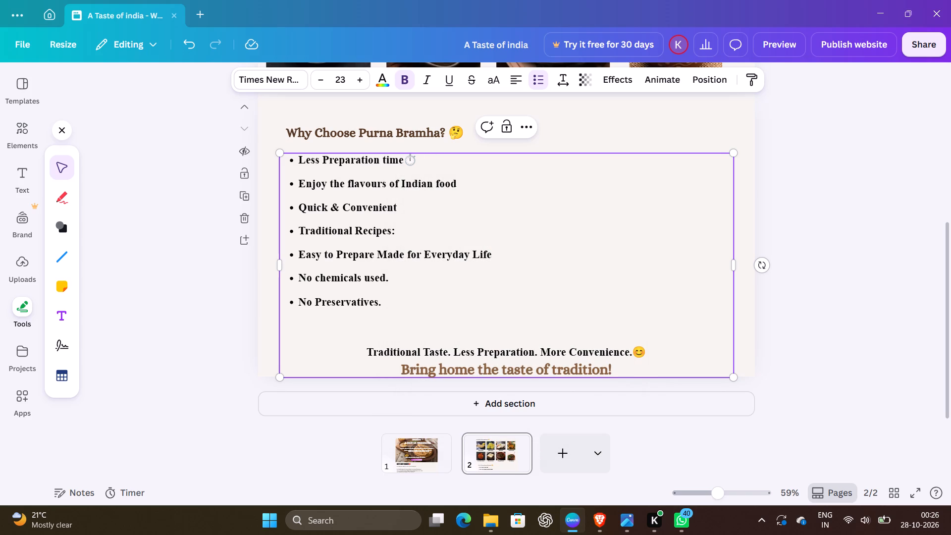
pyautogui.press('super+period')
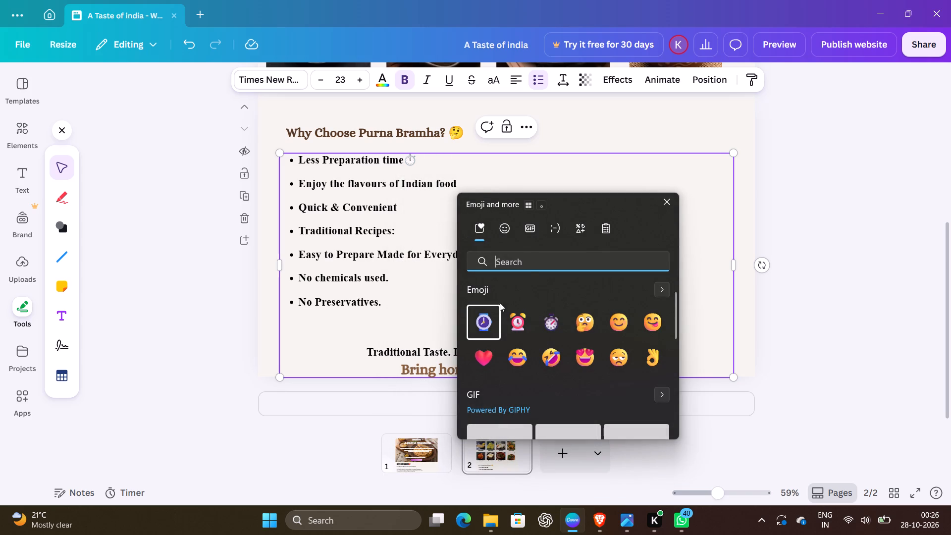
pyautogui.write('food')
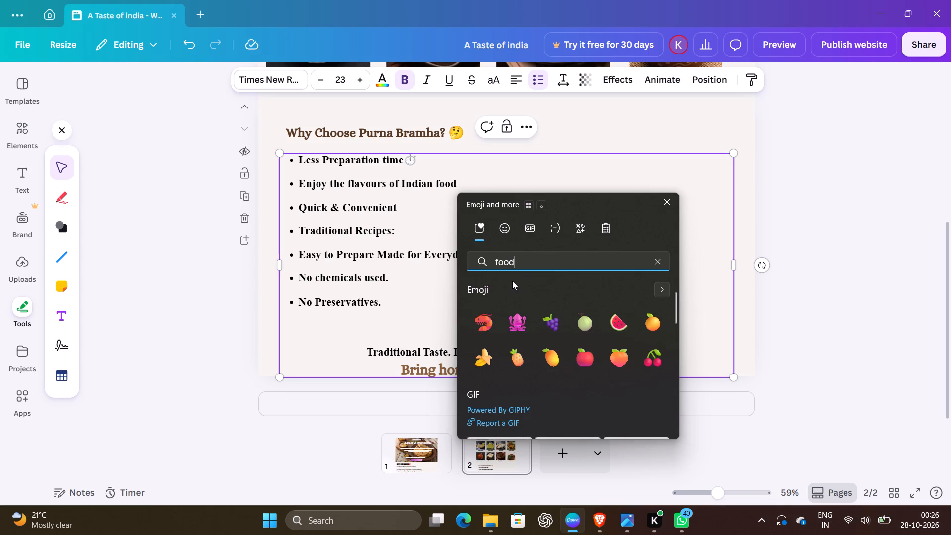
pyautogui.click(509, 230)
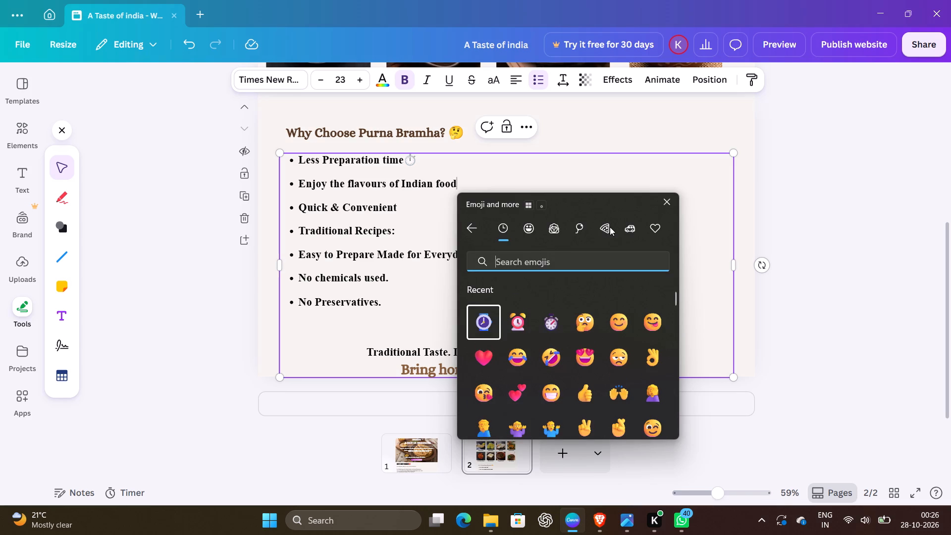
pyautogui.click(610, 227)
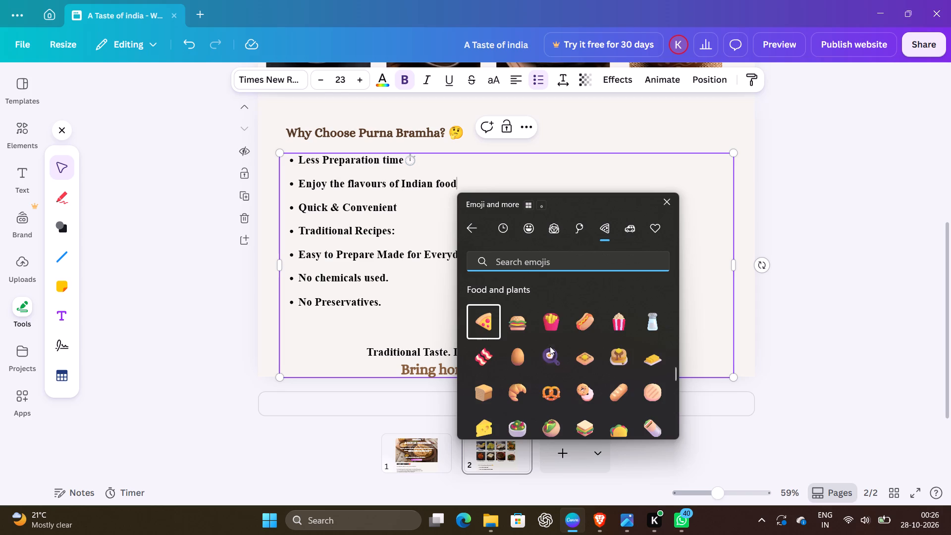
pyautogui.scroll(-1, 550, 346)
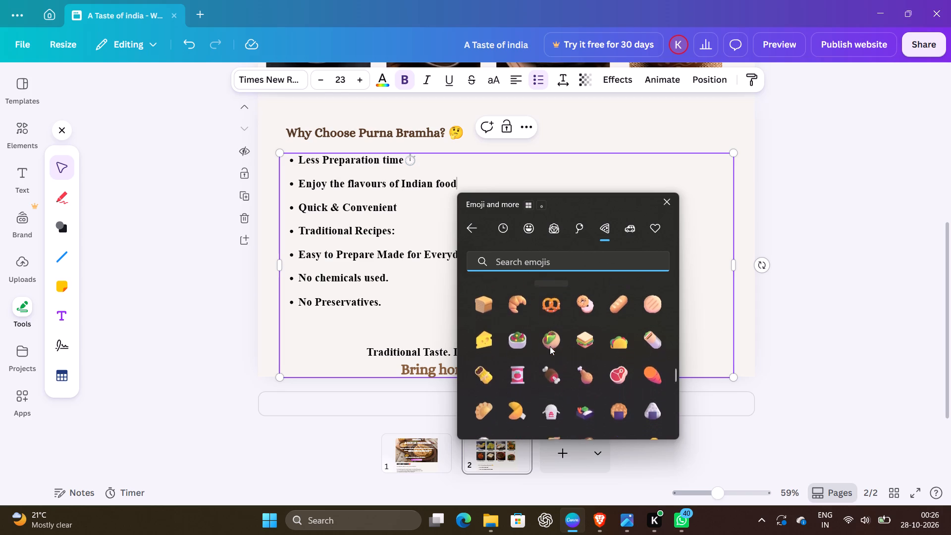
pyautogui.scroll(-3, 550, 346)
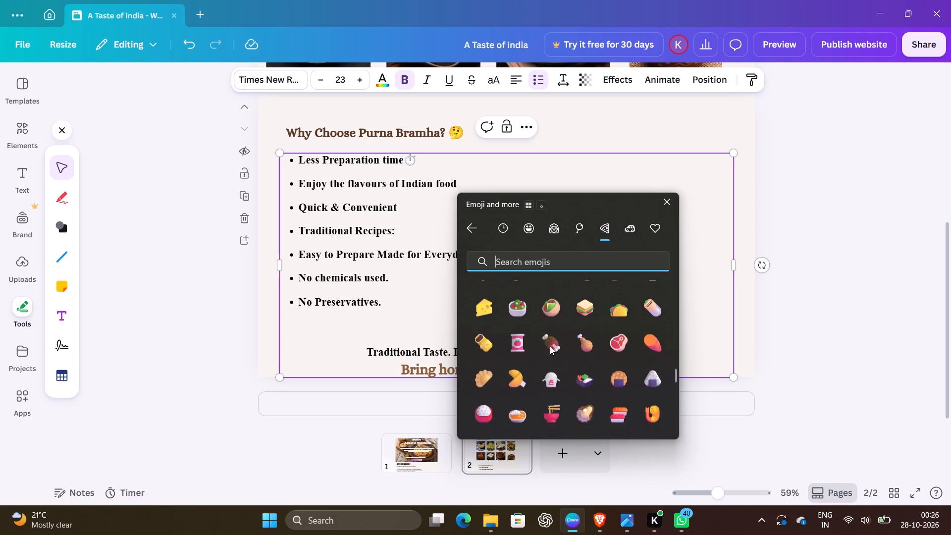
pyautogui.scroll(-1, 550, 346)
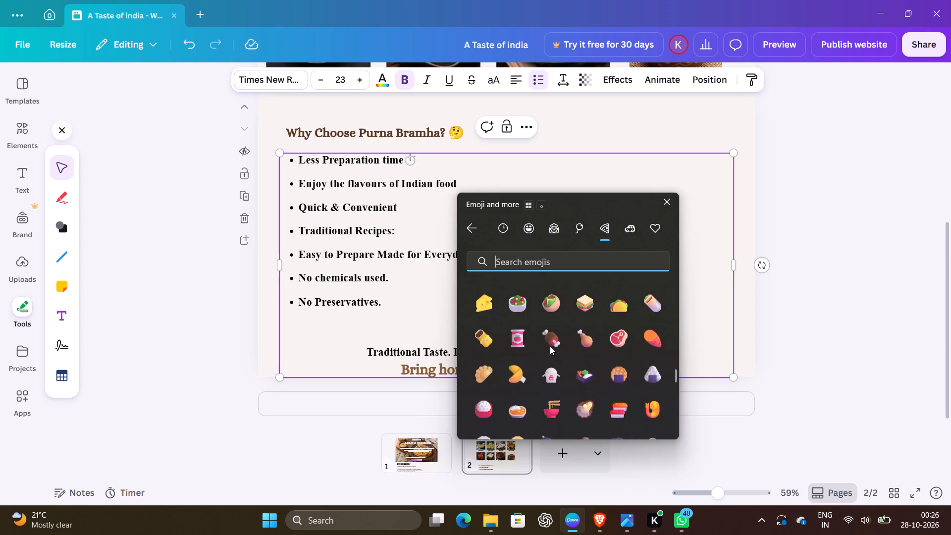
pyautogui.scroll(-2, 550, 346)
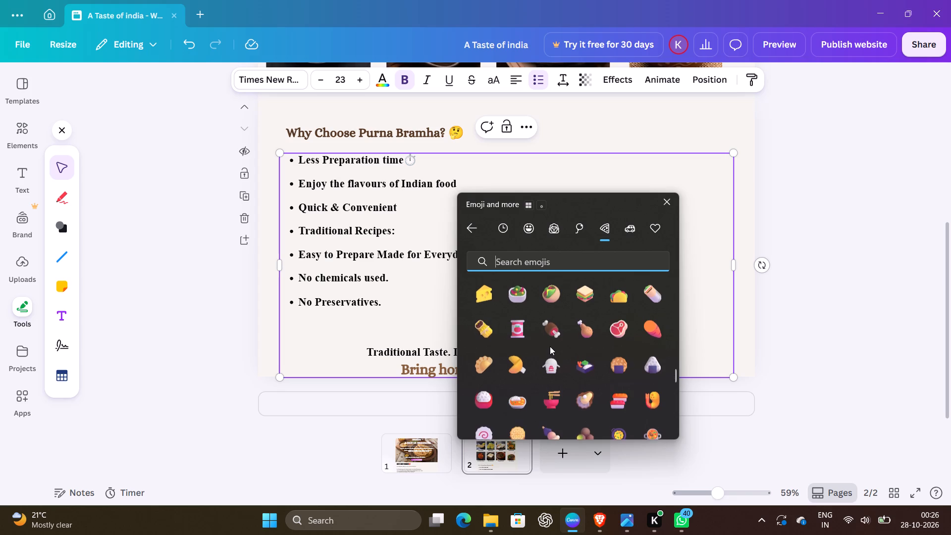
pyautogui.scroll(-1, 550, 346)
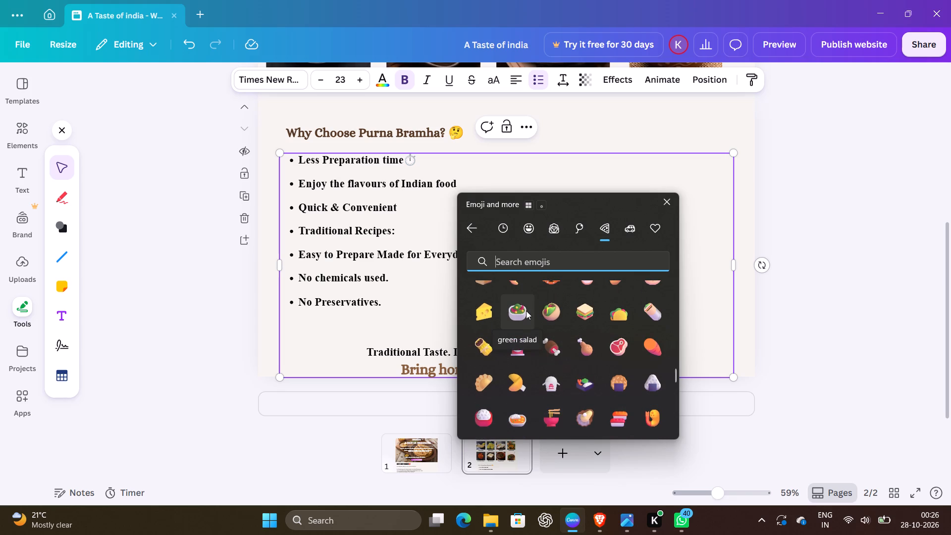
pyautogui.scroll(-1, 526, 311)
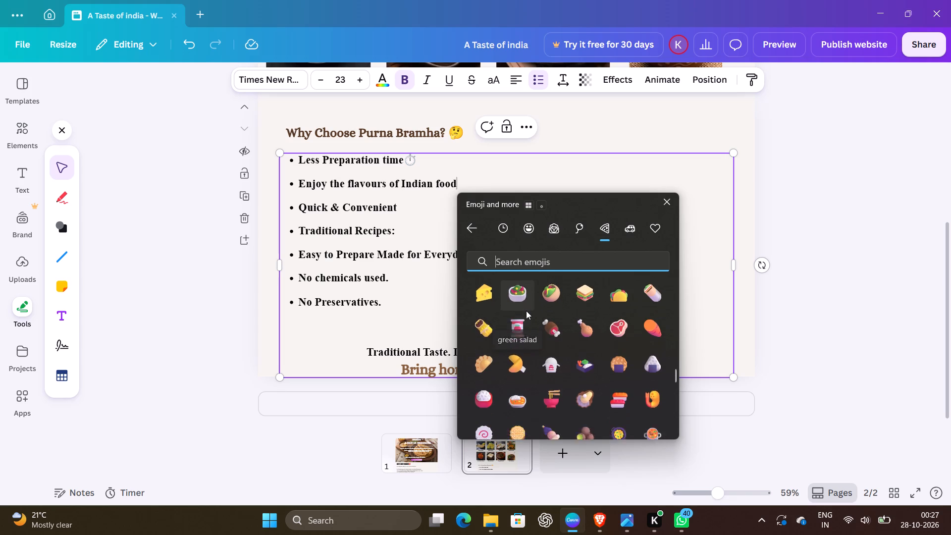
pyautogui.scroll(-3, 526, 311)
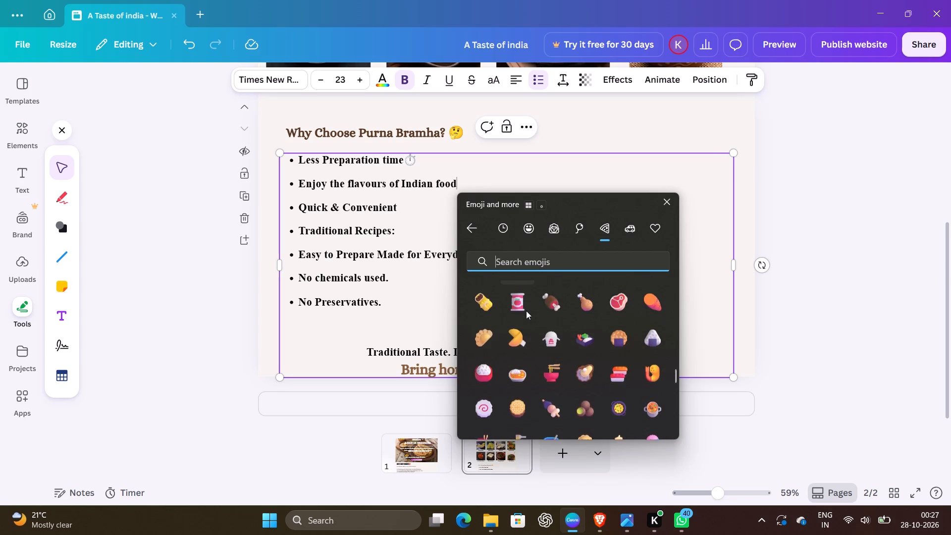
pyautogui.scroll(-1, 526, 311)
pyautogui.click(512, 292)
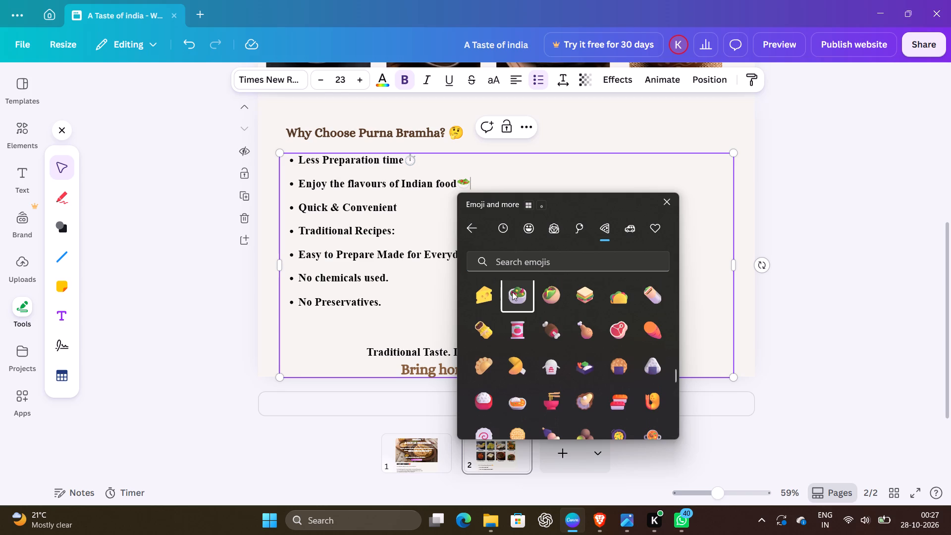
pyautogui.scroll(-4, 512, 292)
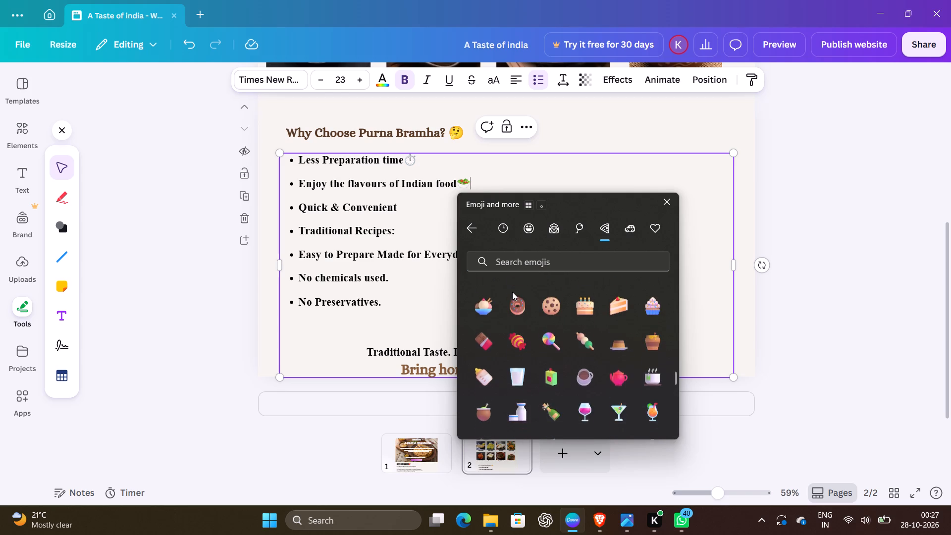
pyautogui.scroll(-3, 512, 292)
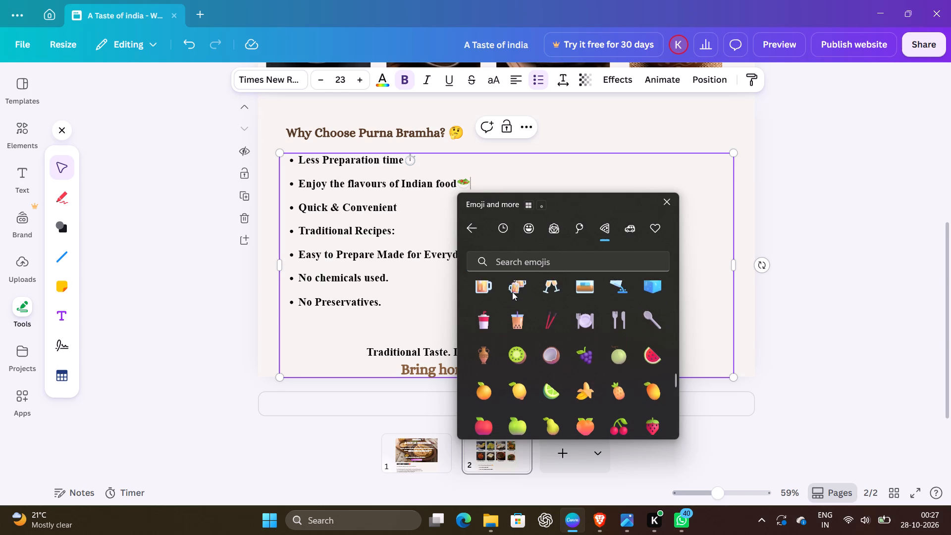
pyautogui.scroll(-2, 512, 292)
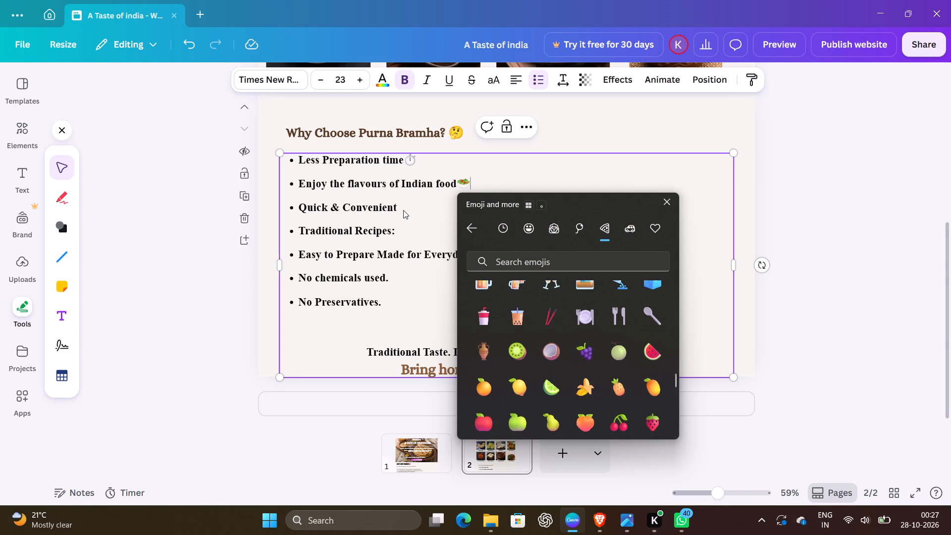
# Remove the colon at the end of the "Traditional Recipes" bullet.
pyautogui.click(396, 229)
pyautogui.click(396, 229)
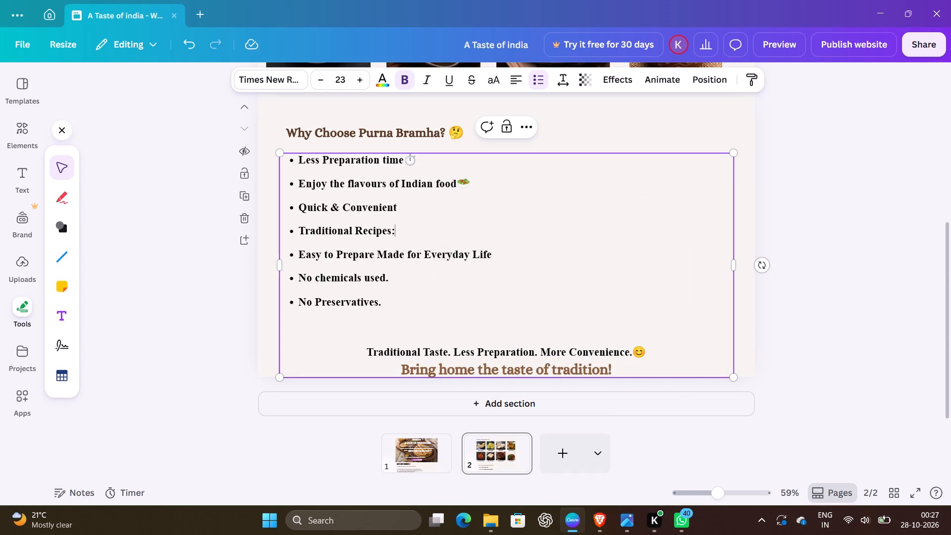
pyautogui.press('BackSpace')
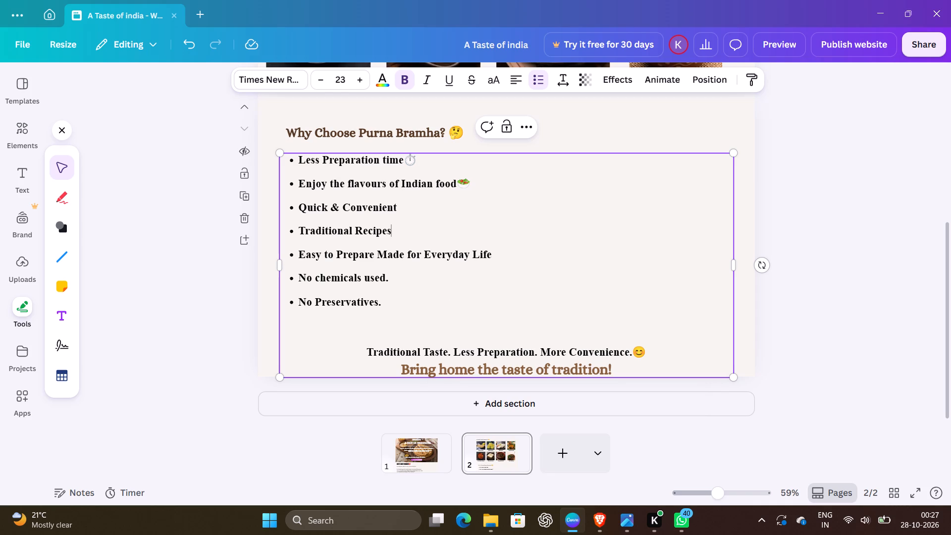
# Add a full stop before the emoji in both the "Less Preparation time" and "Enjoy the flavours of Indian food" bullets.
pyautogui.click(404, 157)
pyautogui.press('.')
pyautogui.click(458, 185)
pyautogui.press('.')
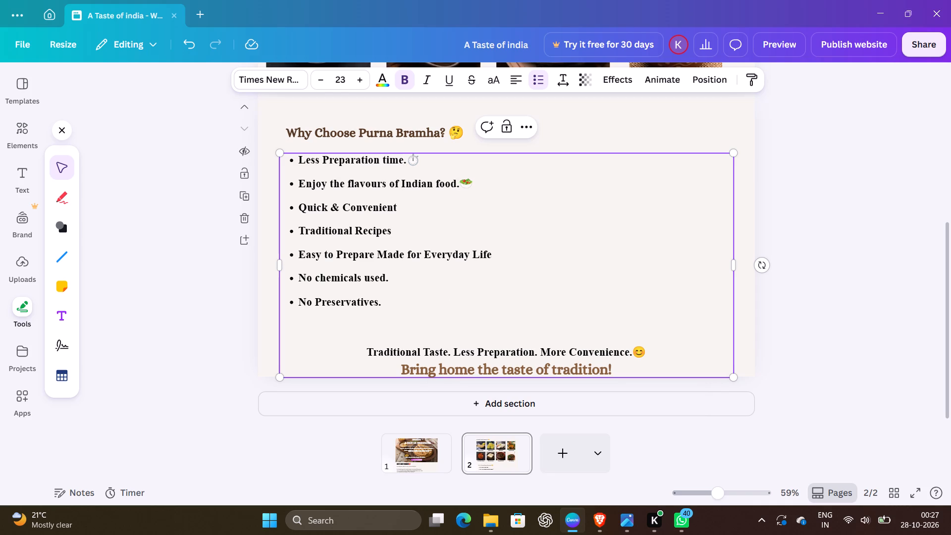
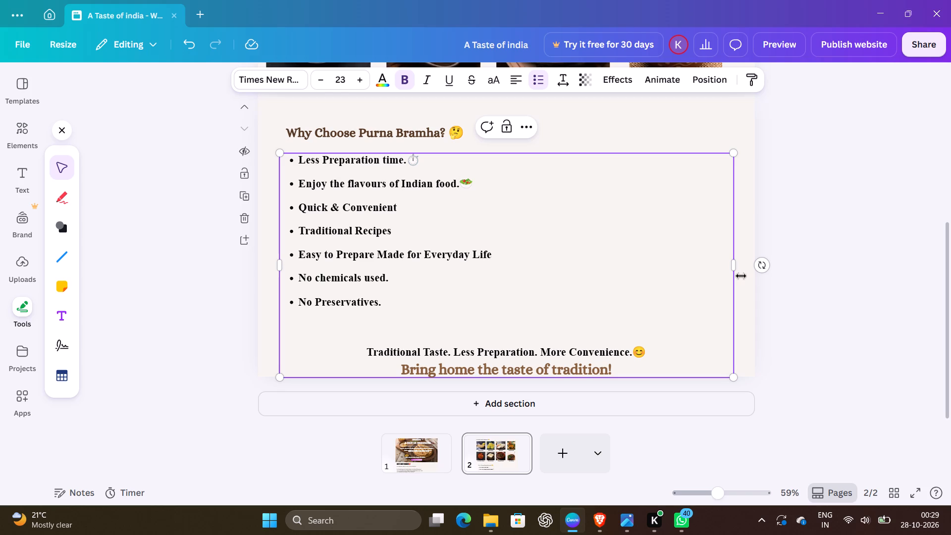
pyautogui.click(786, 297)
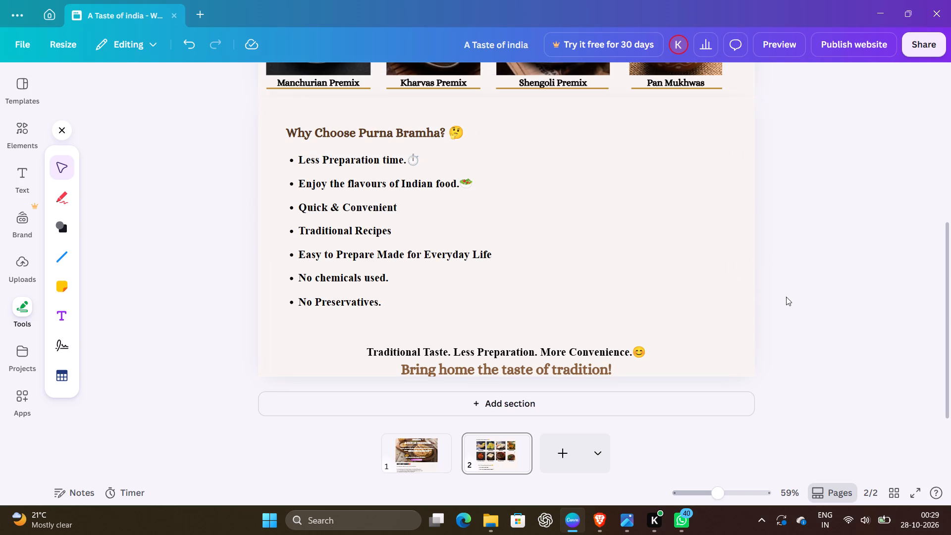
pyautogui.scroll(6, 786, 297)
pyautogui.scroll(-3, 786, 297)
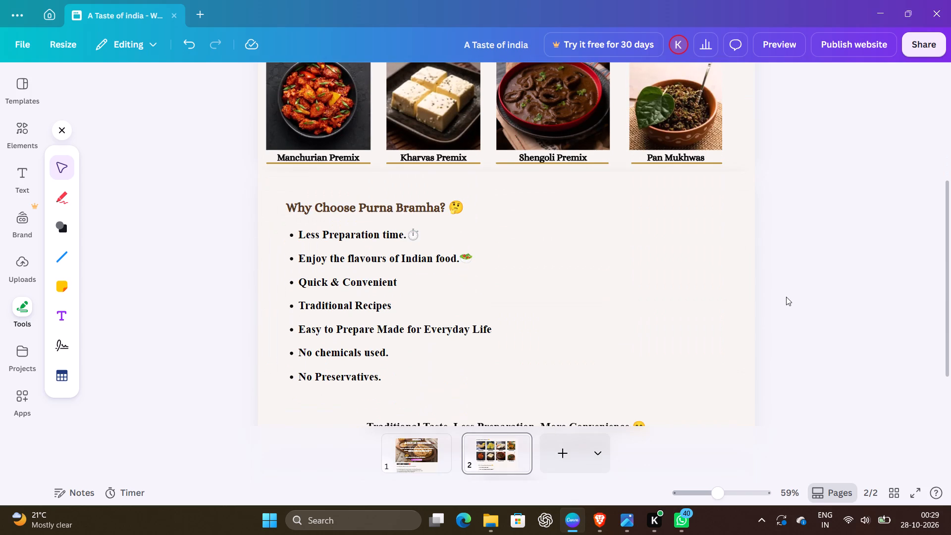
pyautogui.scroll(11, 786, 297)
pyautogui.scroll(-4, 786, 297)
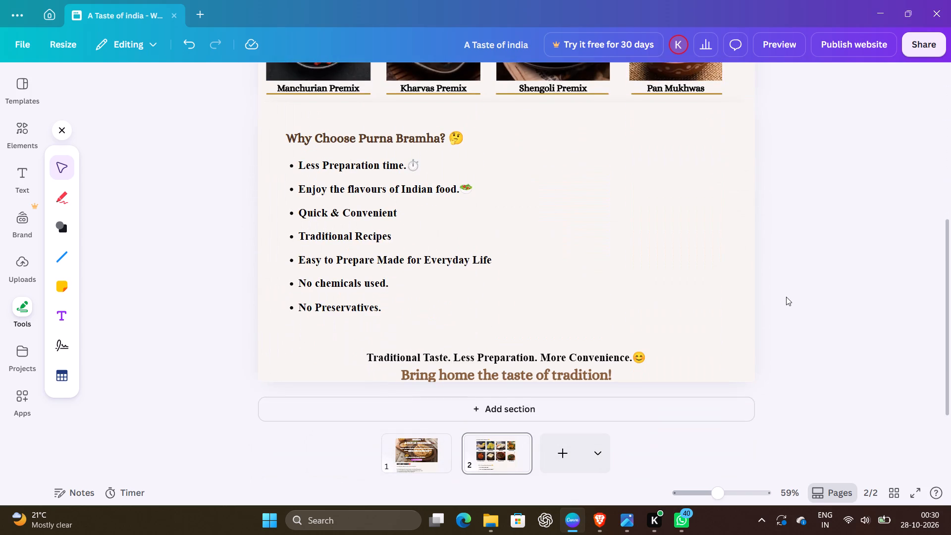
# Select all the benefit bullets under Why Choose Purna Bramha?, from "Less Preparation time." through "No Preservatives.".
pyautogui.tripleClick(296, 159)
pyautogui.doubleClick(296, 159)
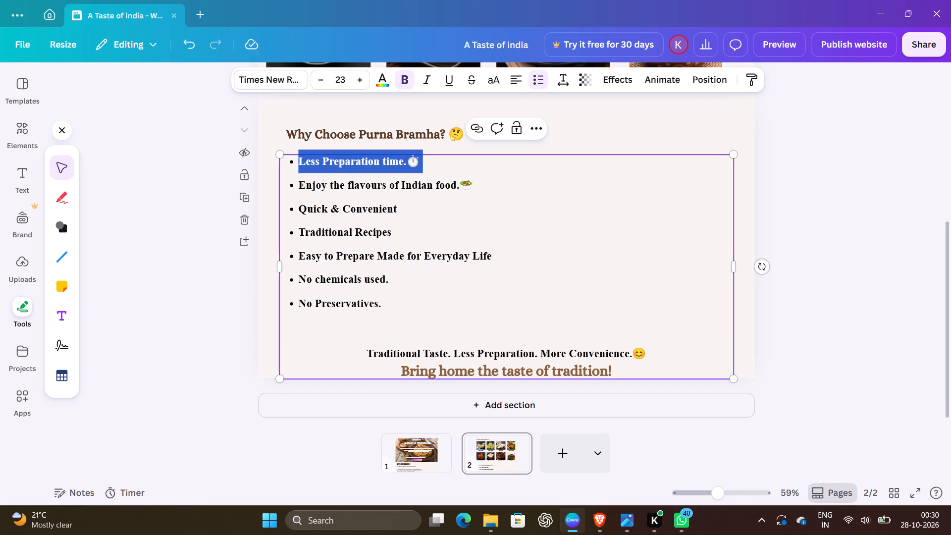
pyautogui.click(297, 162)
pyautogui.moveTo(297, 162); pyautogui.dragTo(381, 298)
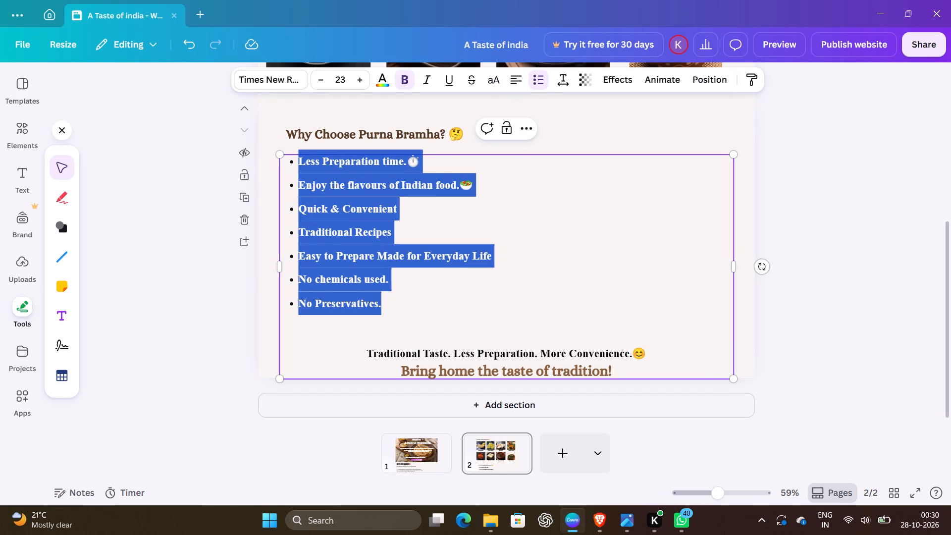
pyautogui.moveTo(381, 298); pyautogui.dragTo(381, 308)
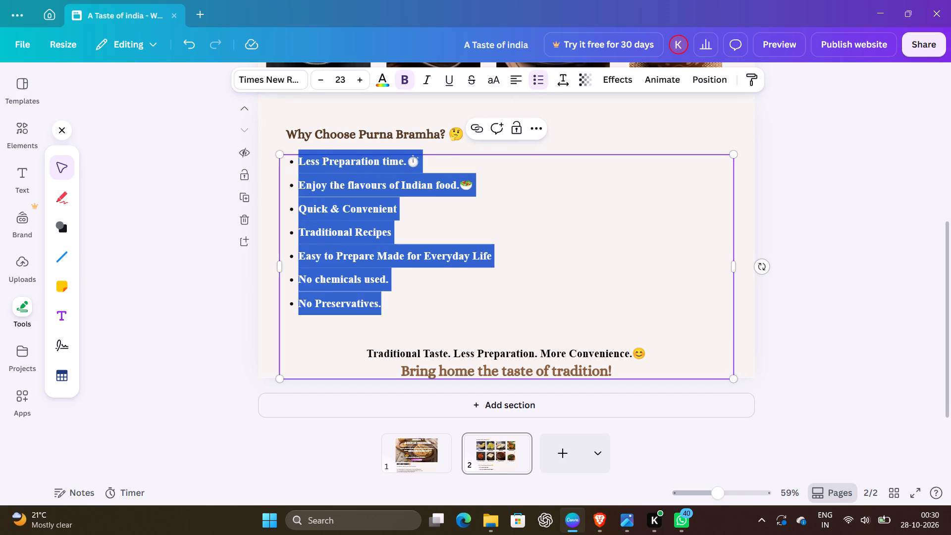
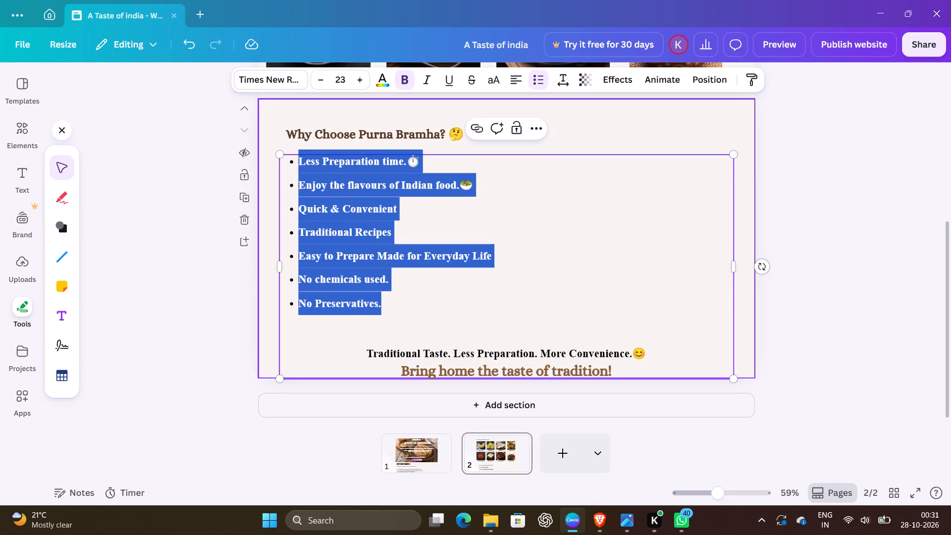
# Add a full stop and a thumbs-up emoji to the end of the "Quick & Convenient" bullet.
pyautogui.click(397, 205)
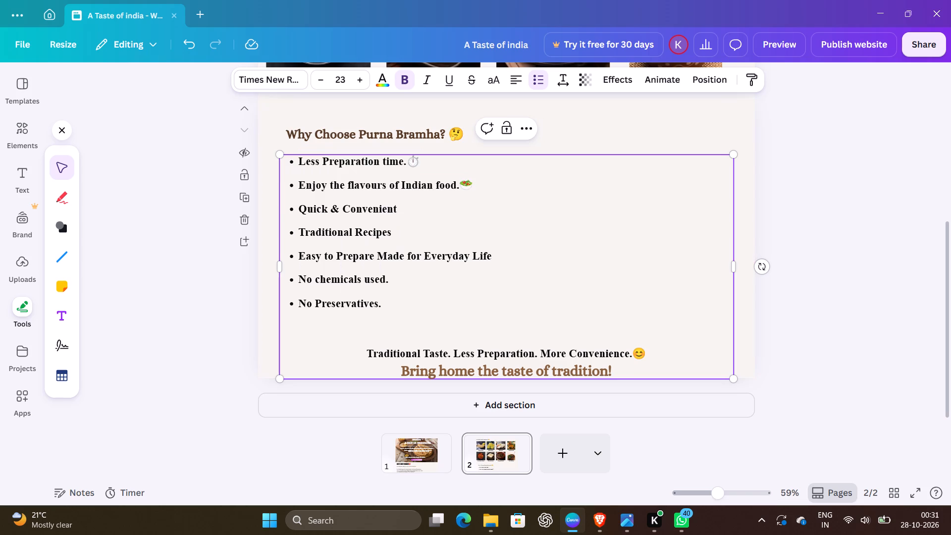
pyautogui.press('.')
pyautogui.press('super+period')
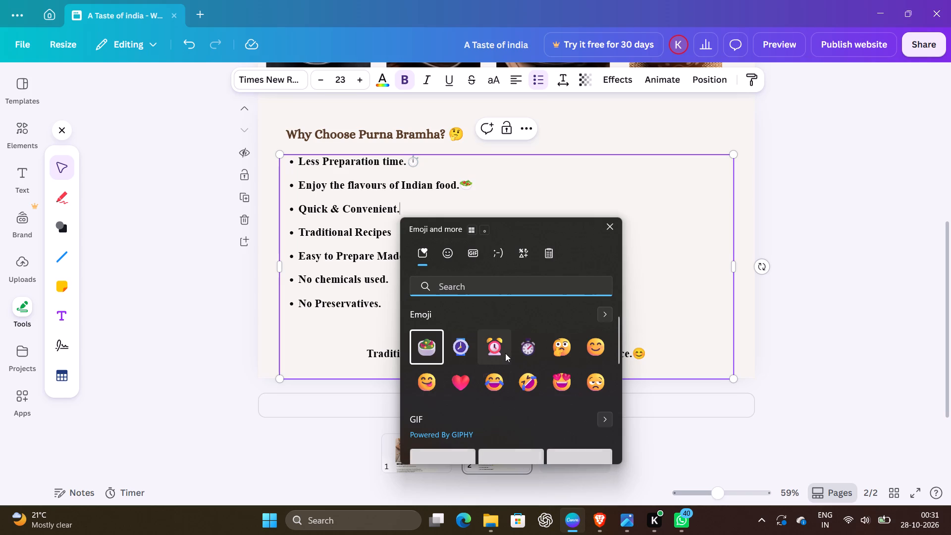
pyautogui.click(447, 257)
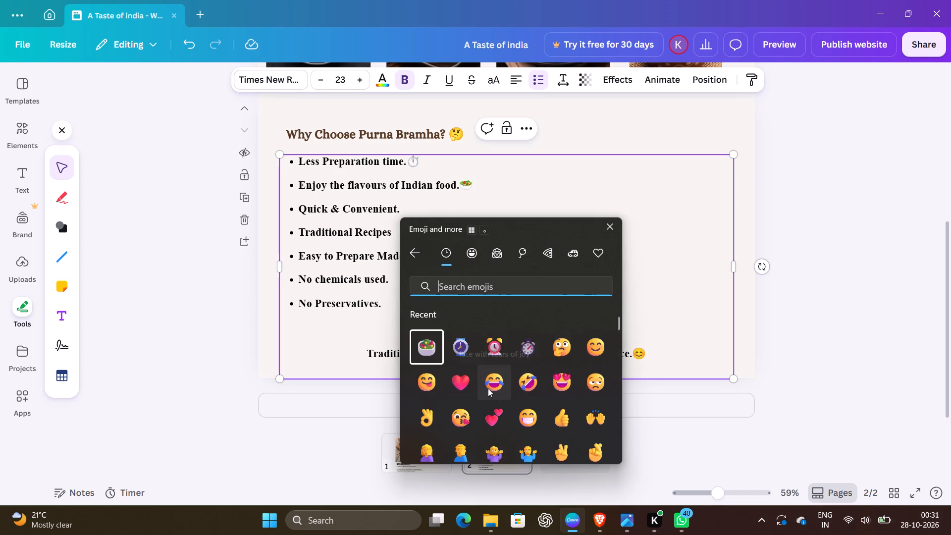
pyautogui.scroll(-2, 489, 390)
pyautogui.scroll(1, 489, 390)
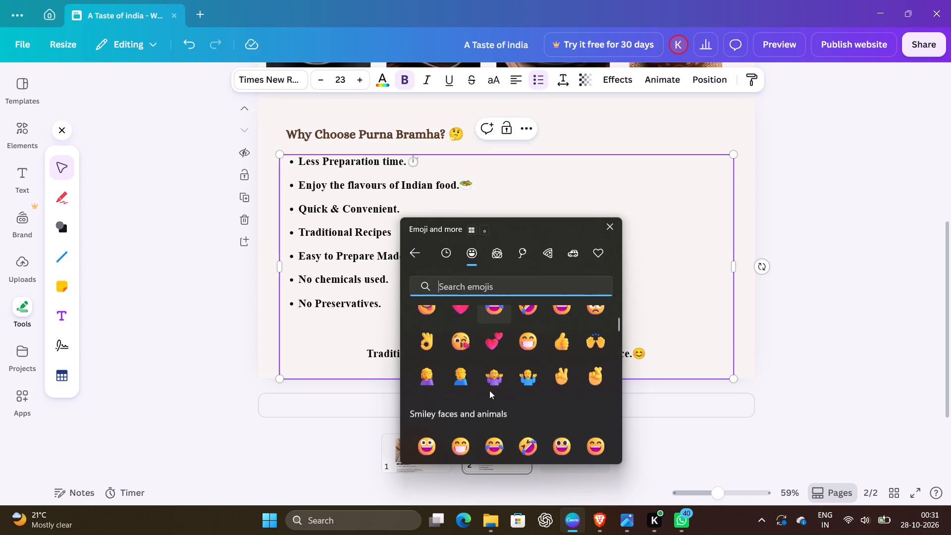
pyautogui.scroll(2, 489, 390)
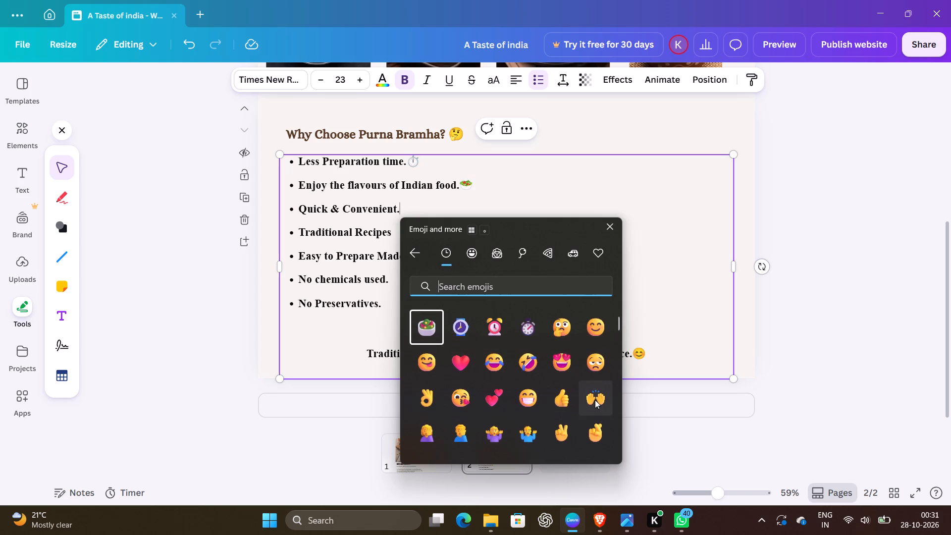
pyautogui.click(565, 403)
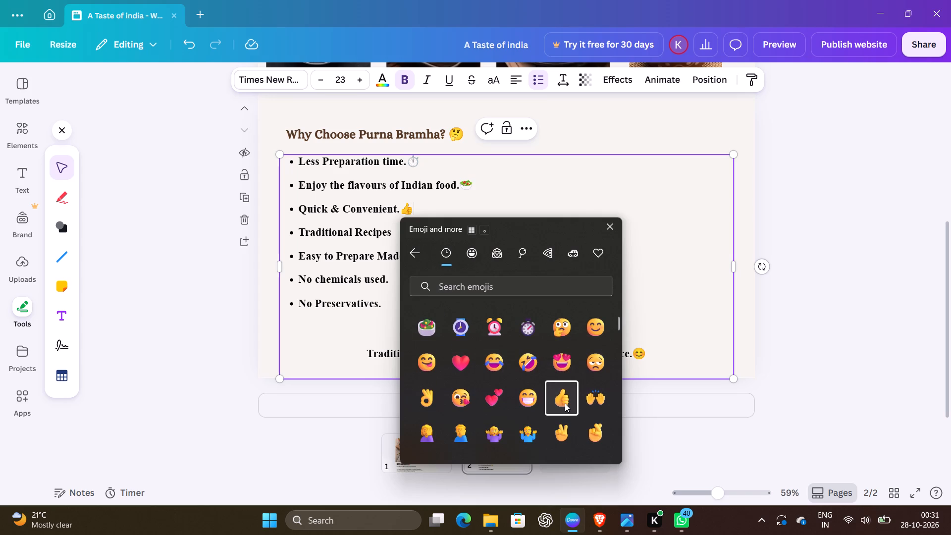
# Reword the "Traditional Recipes" bullet as "Taste of Tradition.", ending with a full stop.
pyautogui.click(394, 229)
pyautogui.click(394, 231)
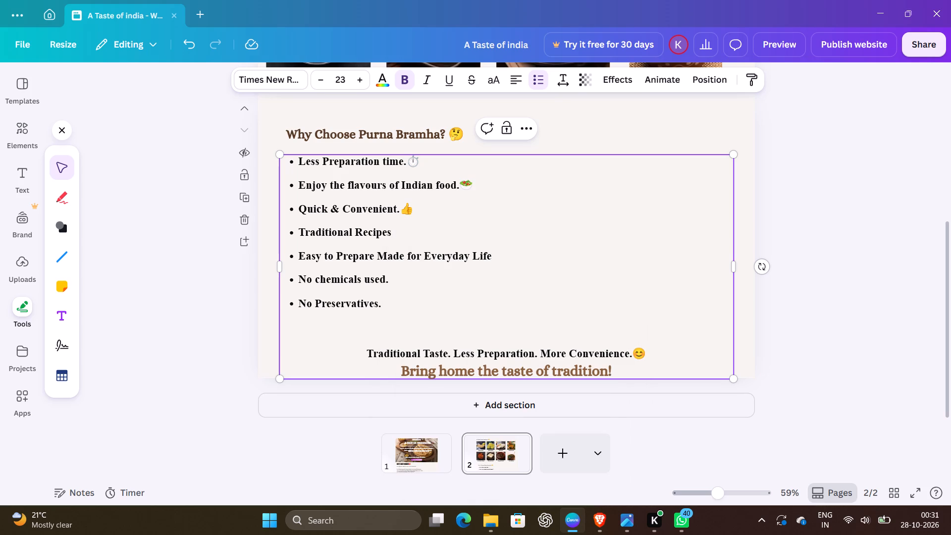
pyautogui.press('.')
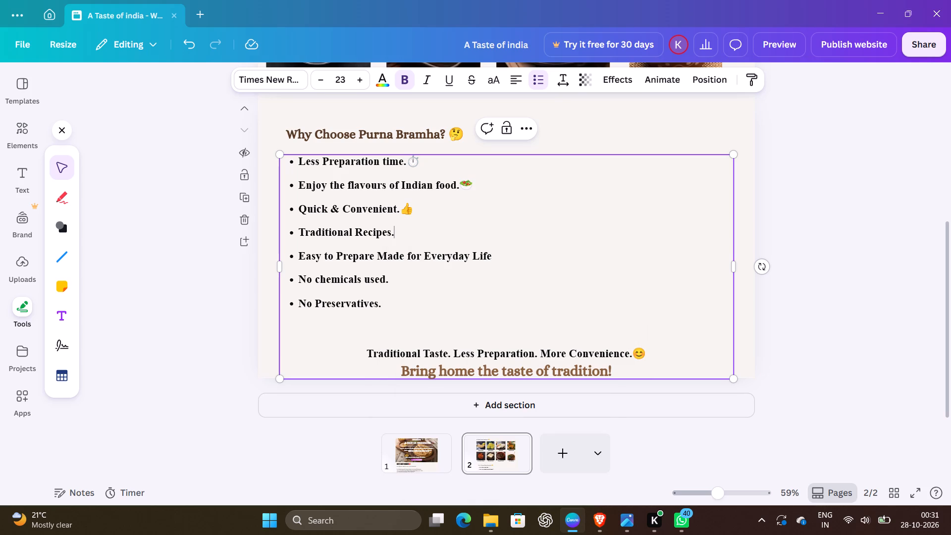
pyautogui.click(299, 231)
pyautogui.moveTo(306, 231); pyautogui.dragTo(390, 235)
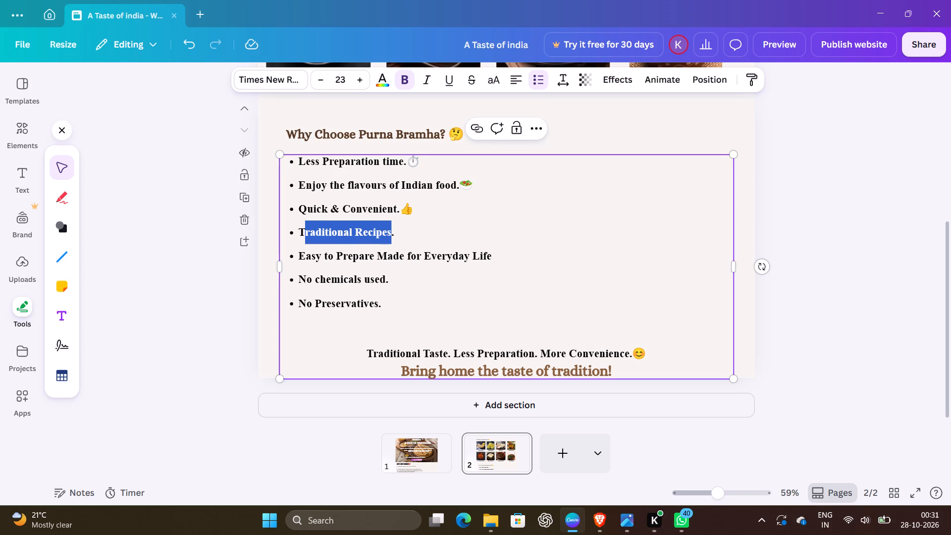
pyautogui.write('aste of')
pyautogui.press('space')
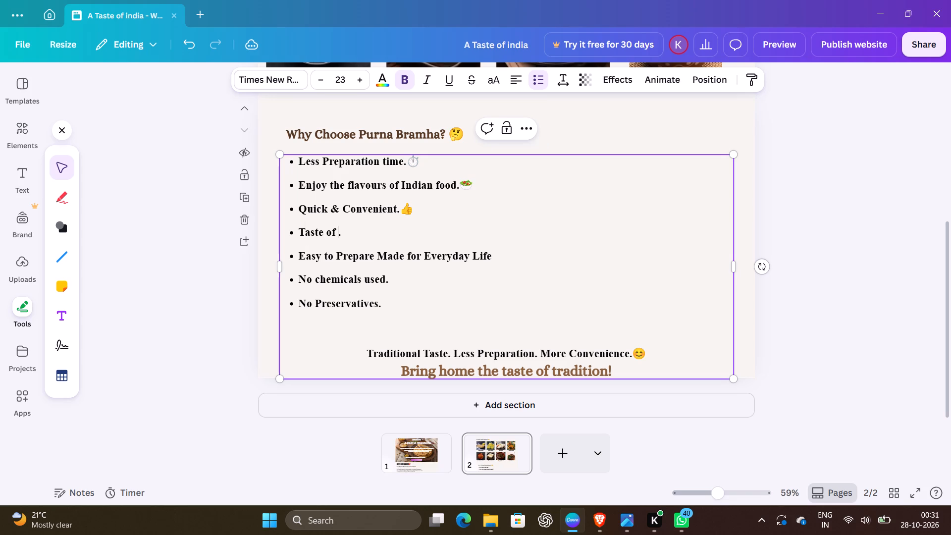
pyautogui.write('Tradition')
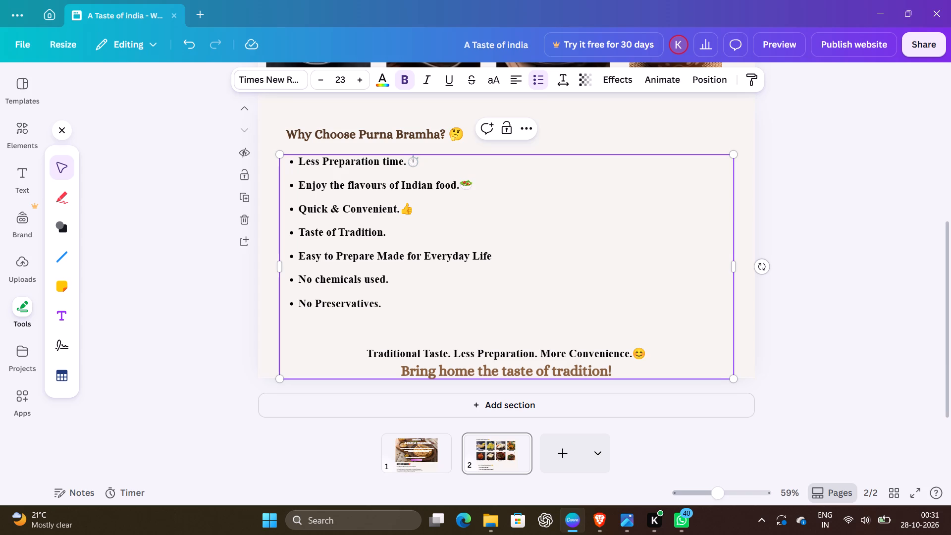
# Insert a red heart emoji after the full stop of the "Taste of Tradition." bullet.
pyautogui.click(390, 234)
pyautogui.press('super+period')
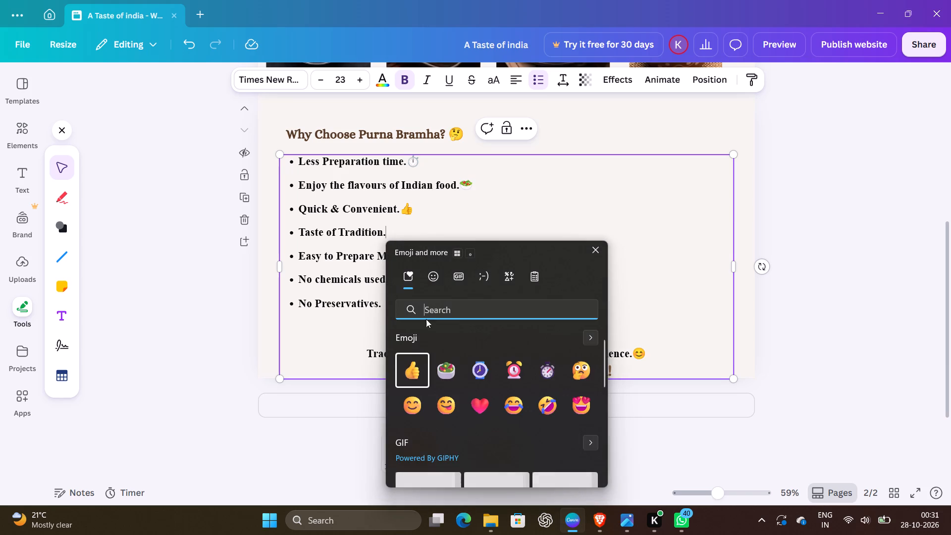
pyautogui.click(480, 401)
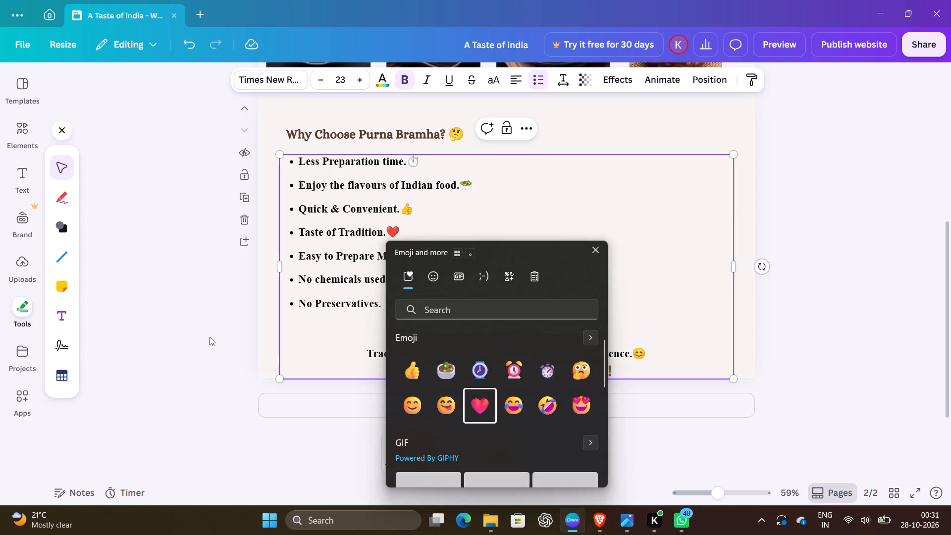
pyautogui.click(210, 337)
pyautogui.click(786, 269)
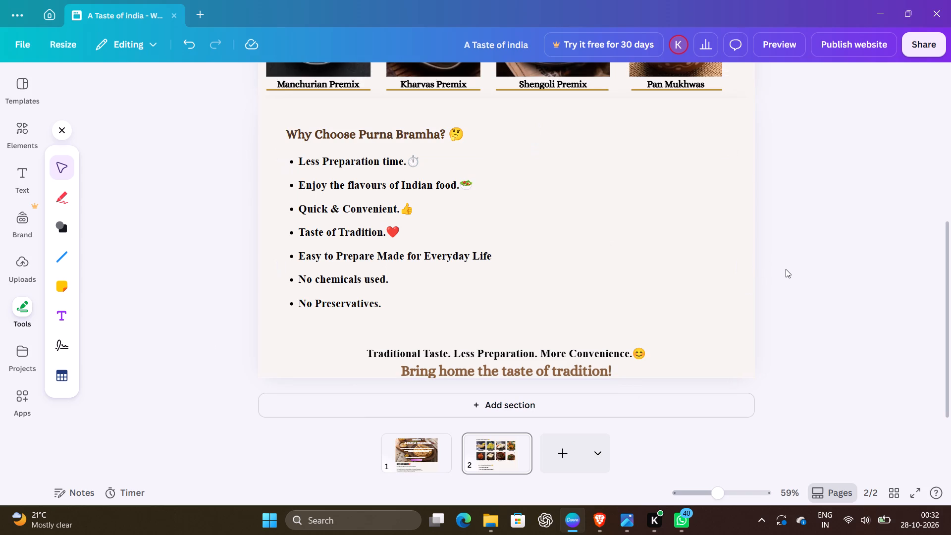
# End the "Easy to Prepare Made for Everyday Life" bullet with a full stop and the woman cook emoji, found by searching "chef".
pyautogui.click(496, 254)
pyautogui.click(493, 255)
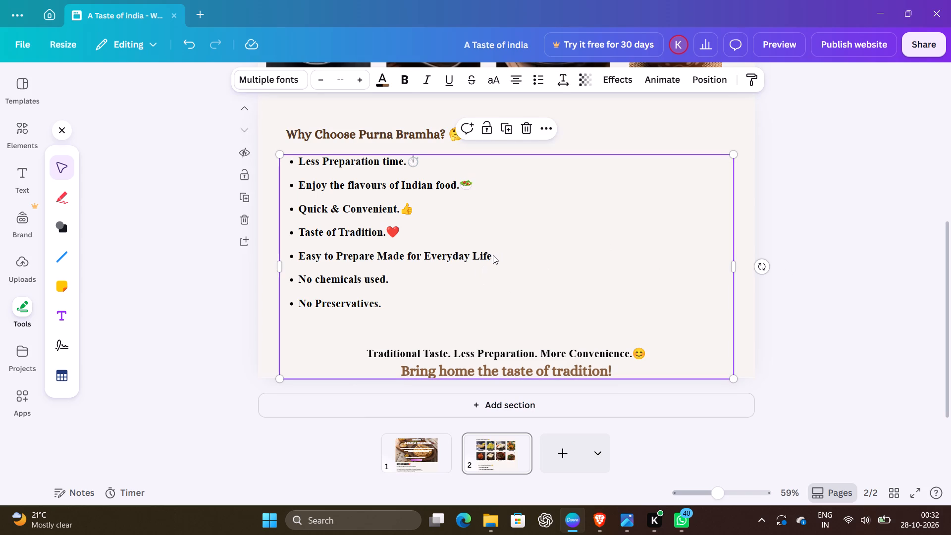
pyautogui.press('.')
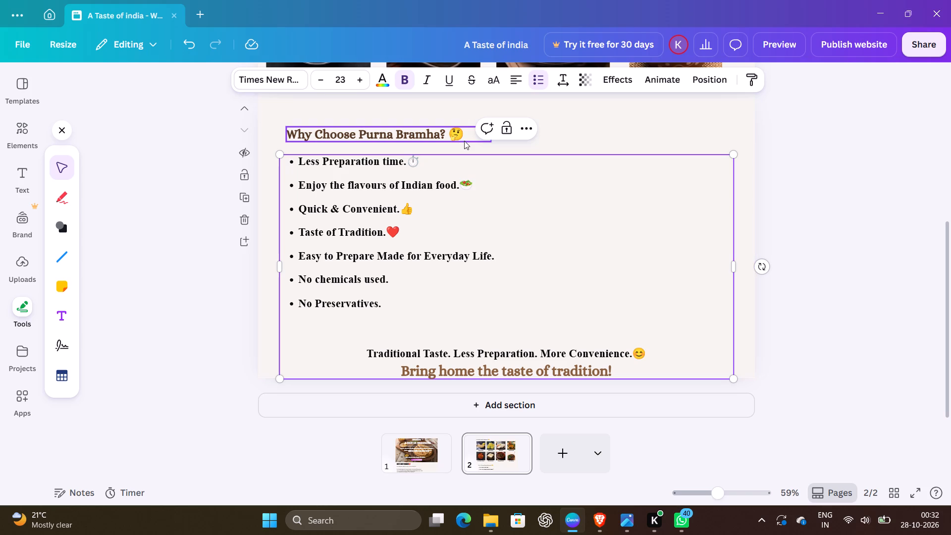
pyautogui.press('super+period')
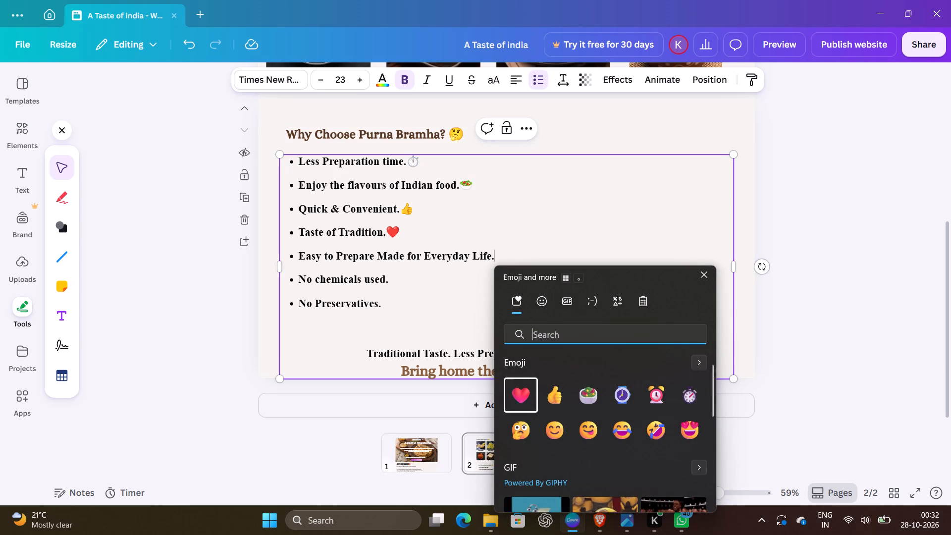
pyautogui.write('chef')
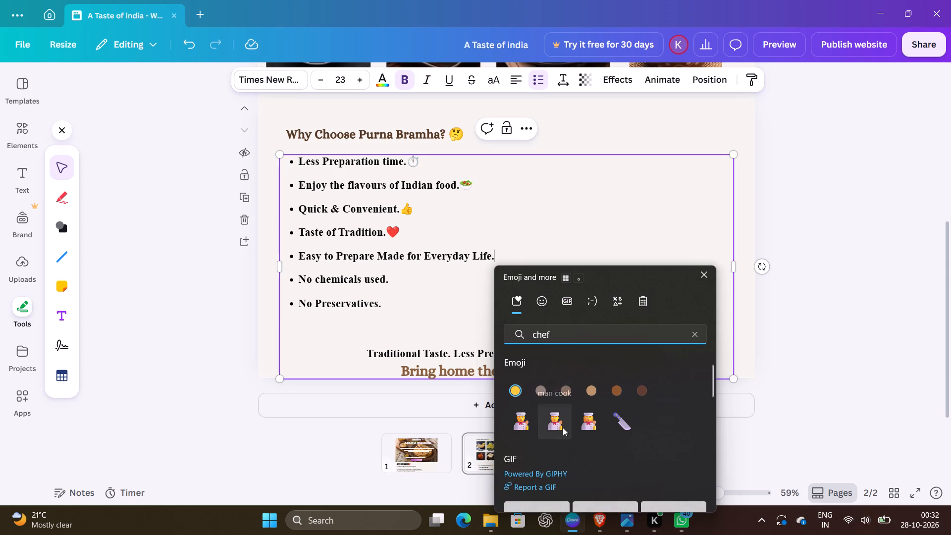
pyautogui.click(582, 428)
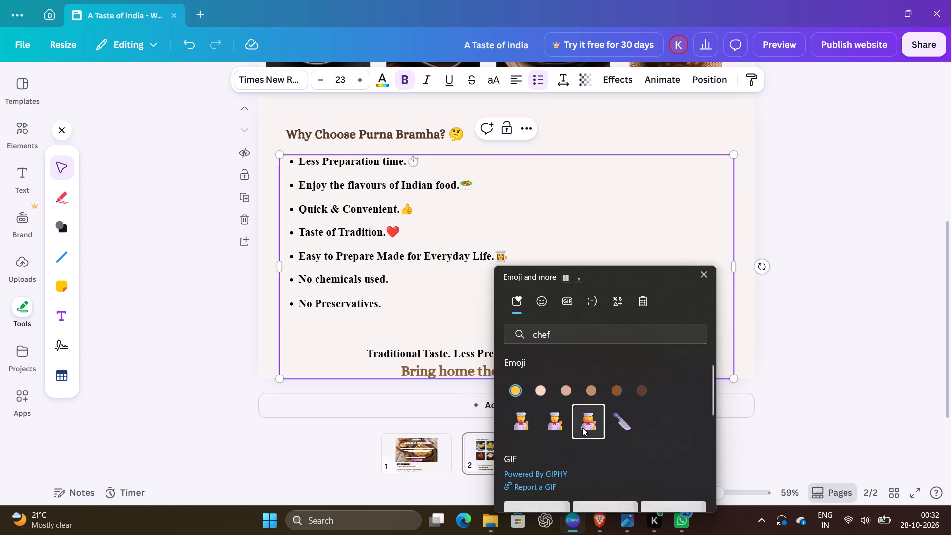
pyautogui.click(832, 382)
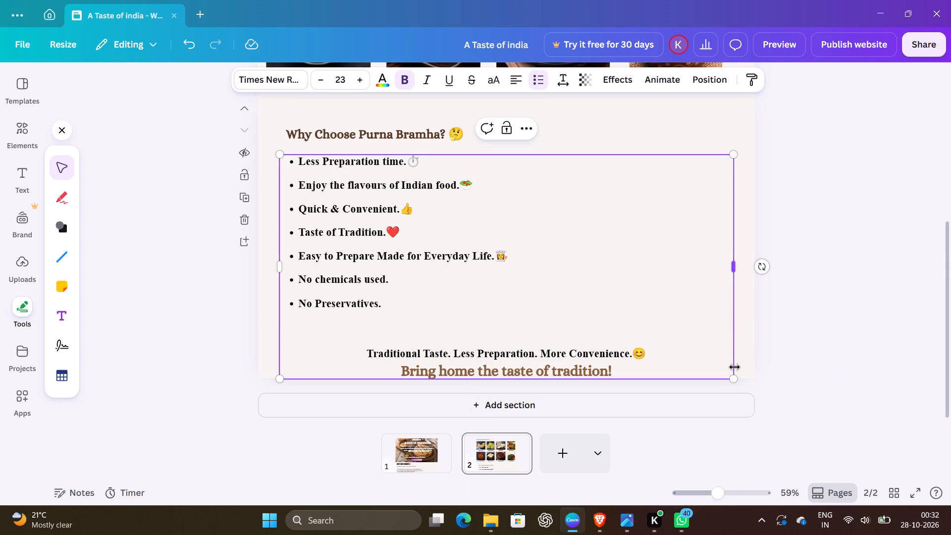
# Insert the green herb emoji, found by searching "lea", at the end of the "No chemicals used." bullet.
pyautogui.click(401, 278)
pyautogui.press('super+period')
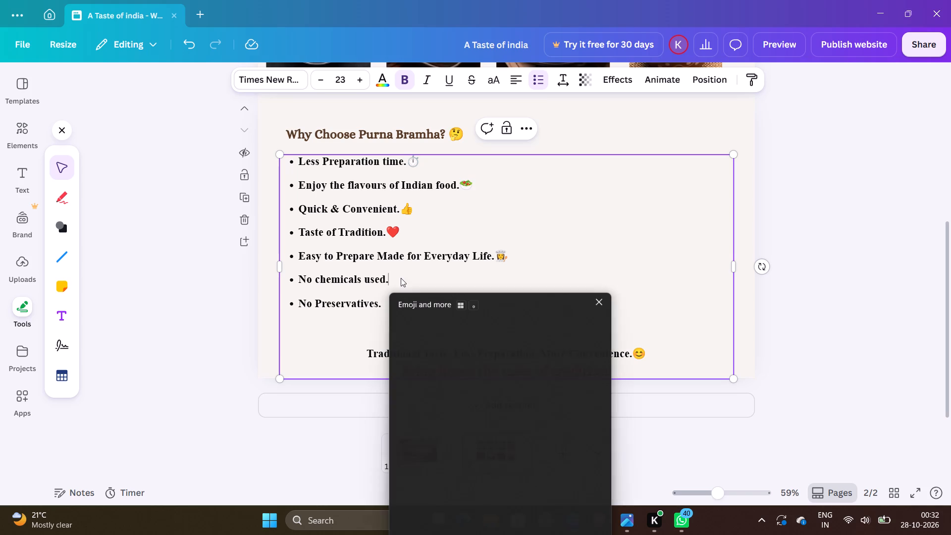
pyautogui.write('lea')
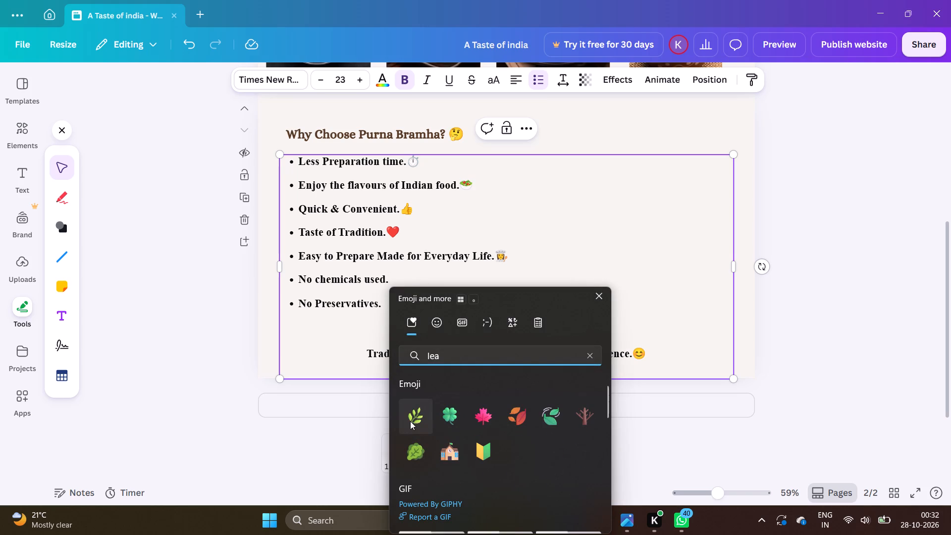
pyautogui.click(410, 421)
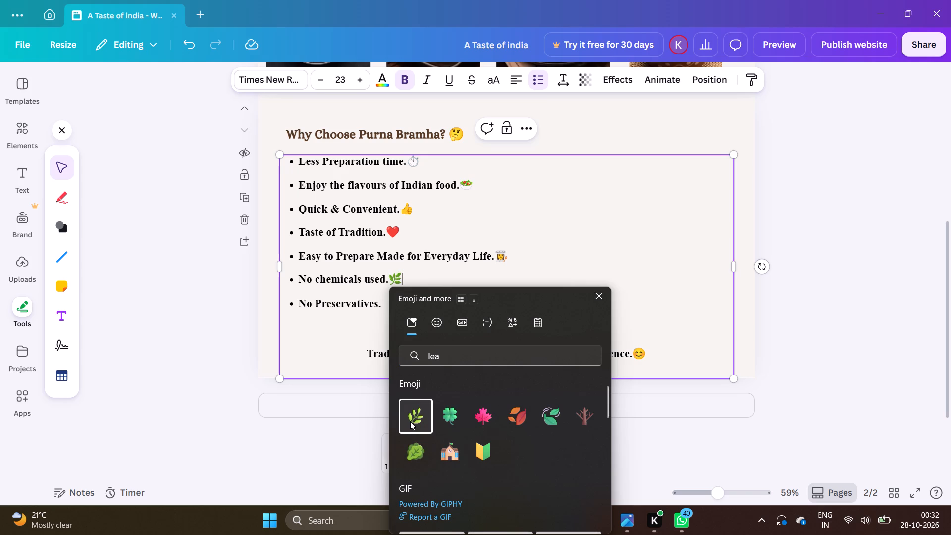
# Search the emojis for "banne" and "circ" with the text cursor placed at the end of the "No Preservatives." bullet.
pyautogui.click(381, 302)
pyautogui.click(382, 303)
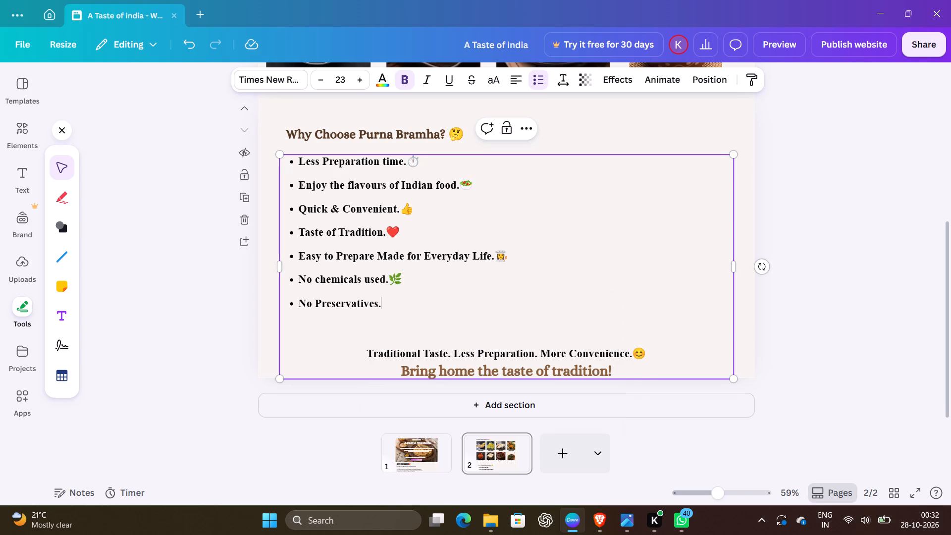
pyautogui.press('super+period')
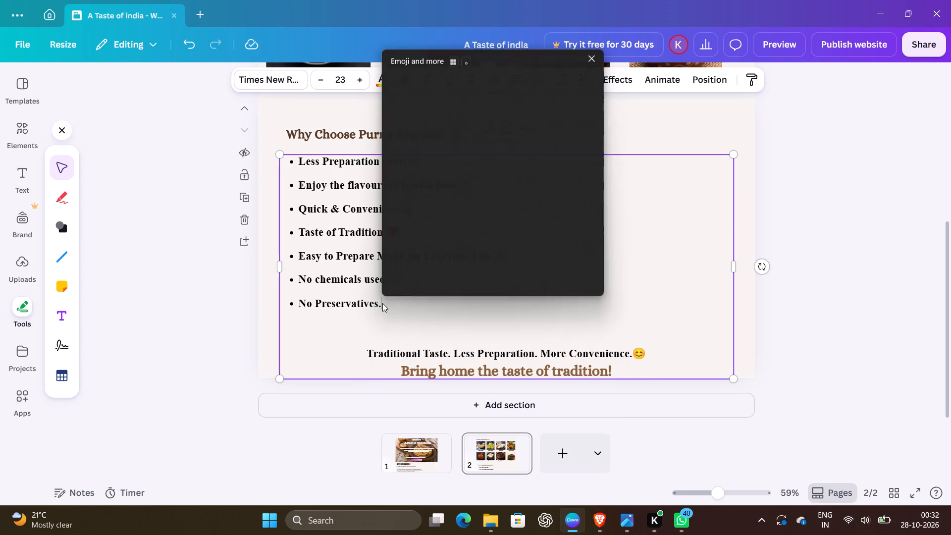
pyautogui.click(457, 86)
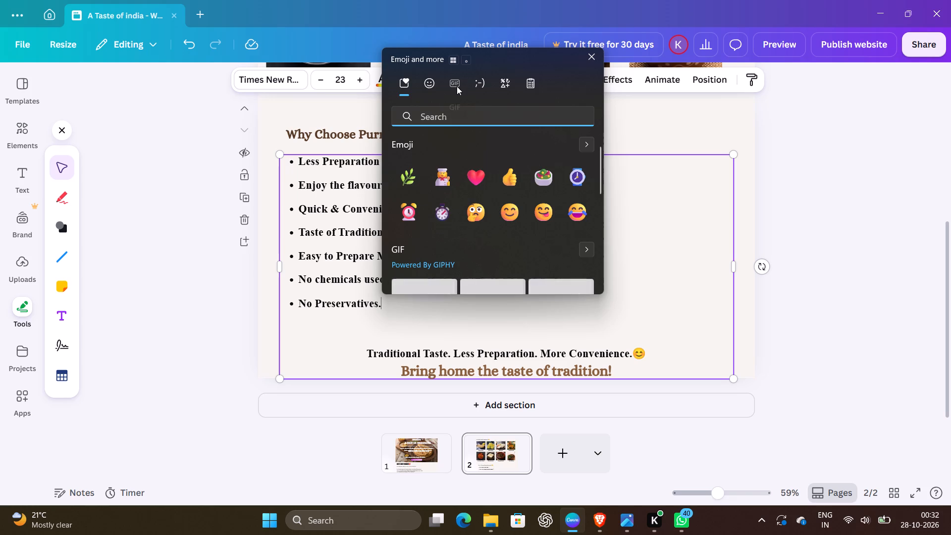
pyautogui.click(433, 83)
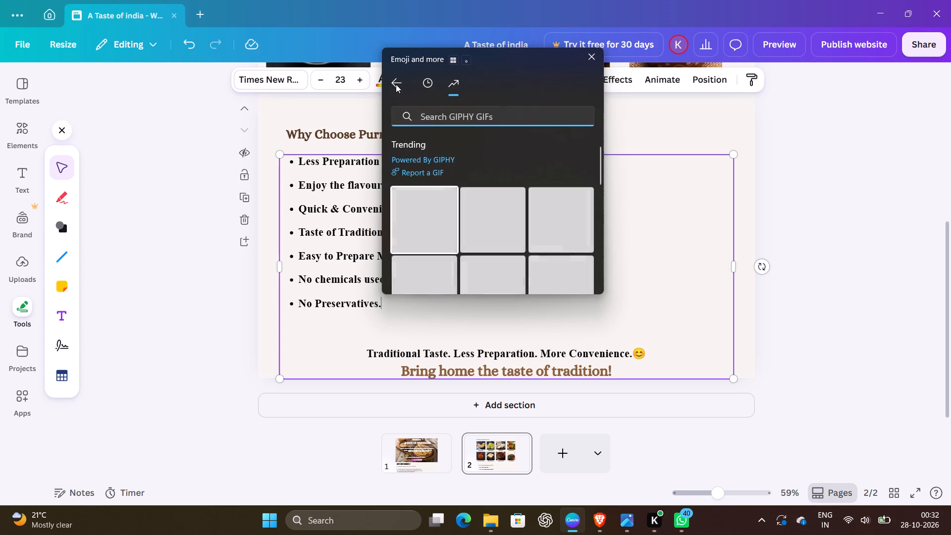
pyautogui.click(396, 84)
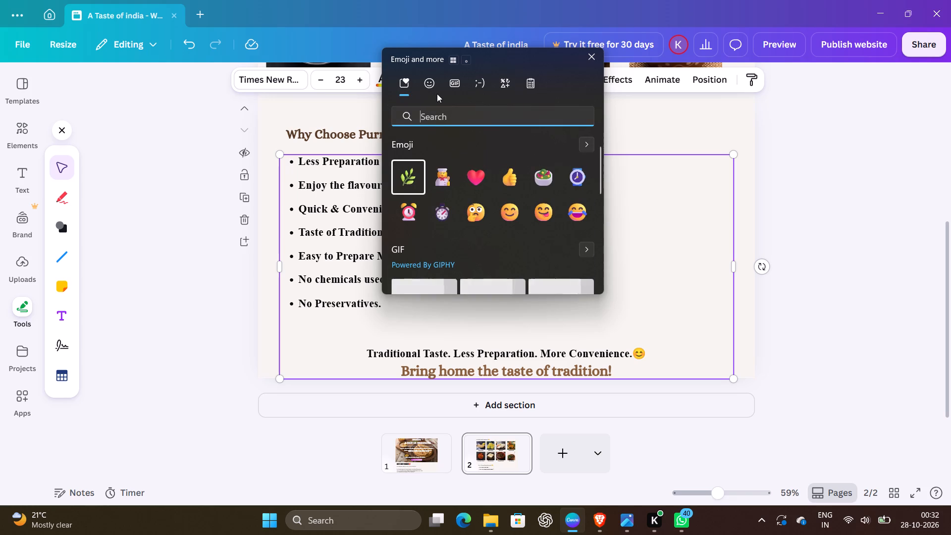
pyautogui.click(424, 81)
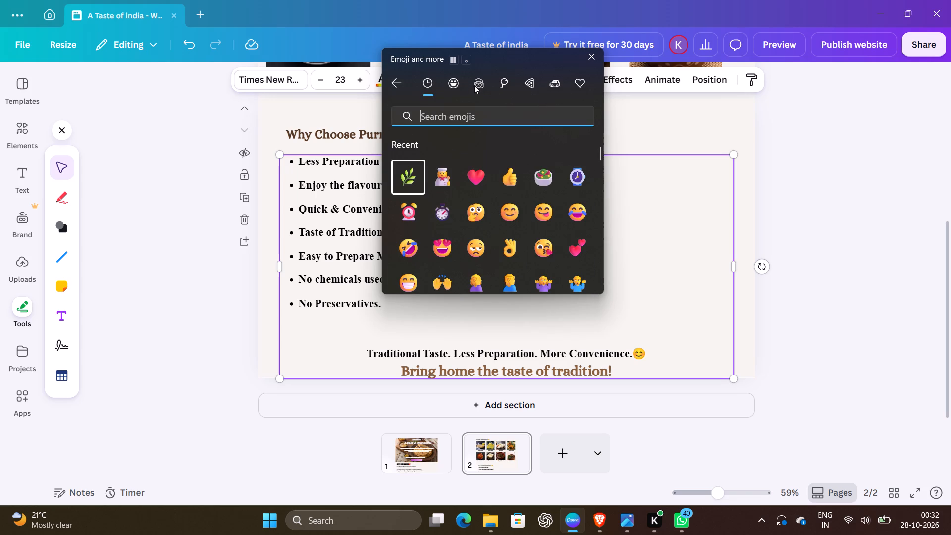
pyautogui.click(468, 120)
pyautogui.write('ban')
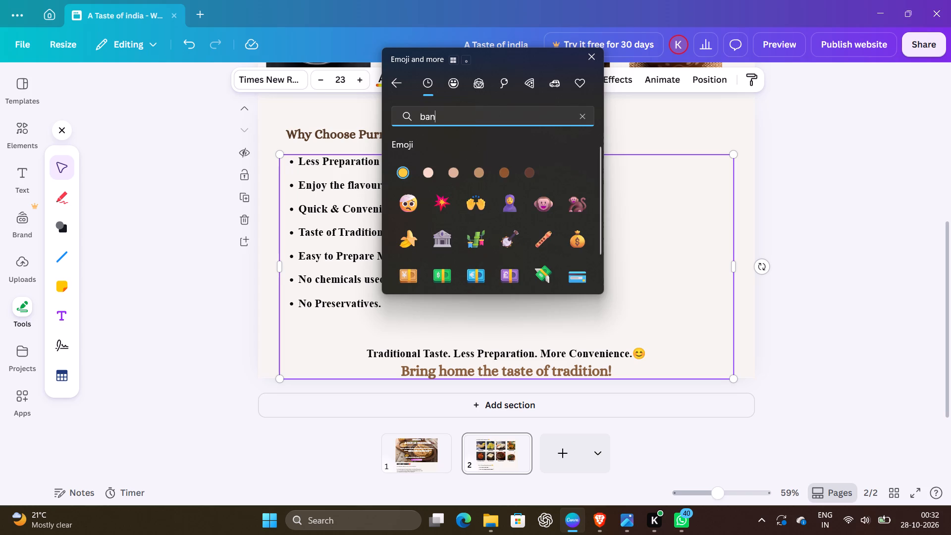
pyautogui.write('ne')
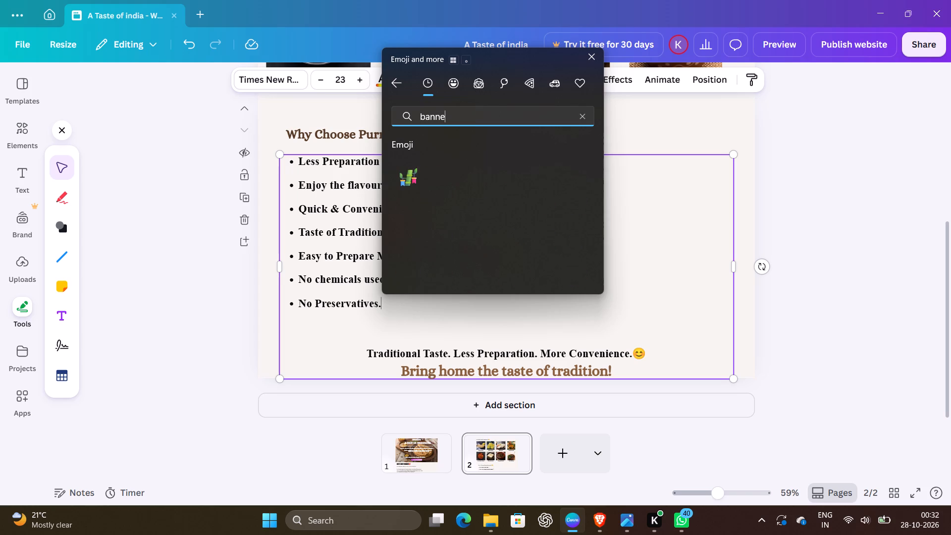
pyautogui.press('BackSpace')
pyautogui.press('BackSpace')
pyautogui.press('BackSpace')
pyautogui.press('BackSpace')
pyautogui.press('BackSpace')
pyautogui.write('cir')
pyautogui.press('c')
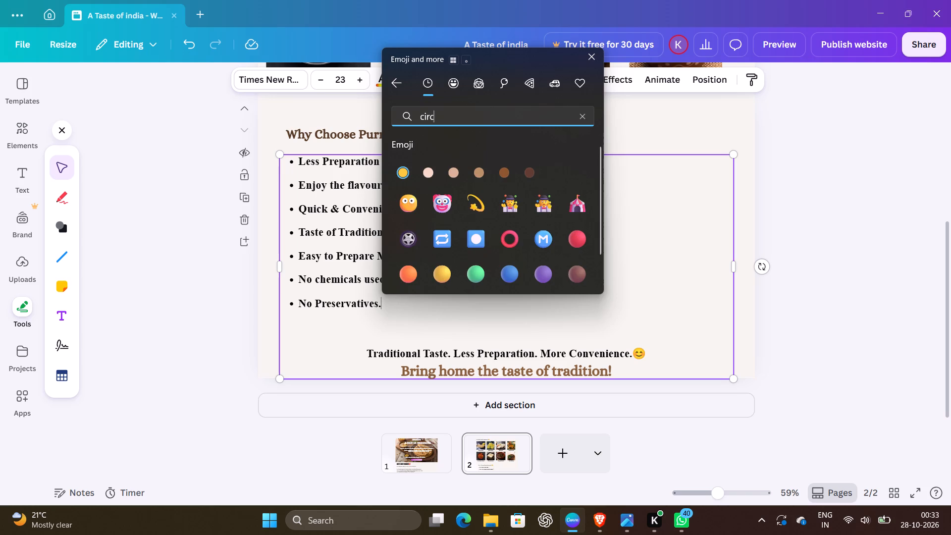
pyautogui.press('l')
pyautogui.press('BackSpace')
pyautogui.press('BackSpace')
pyautogui.press('BackSpace')
pyautogui.press('BackSpace')
pyautogui.press('BackSpace')
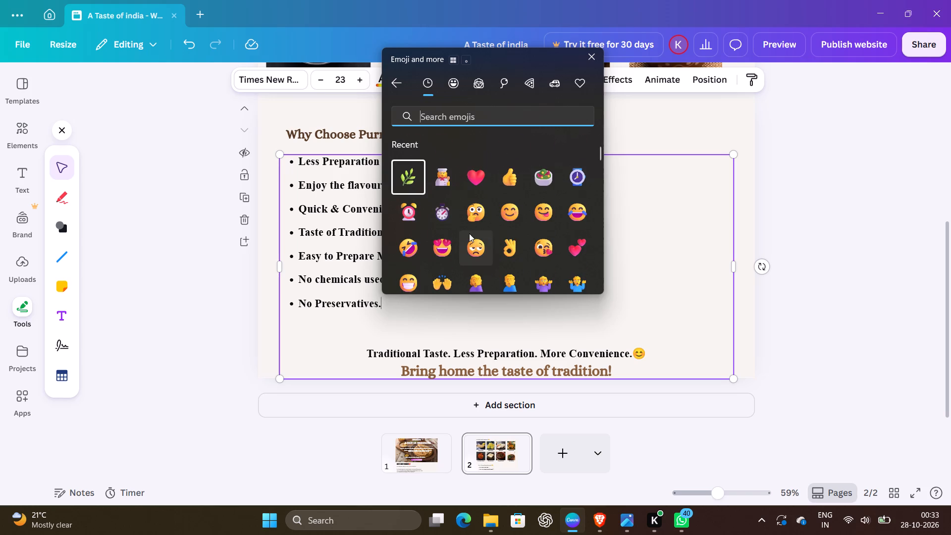
# Browse the smiley, animal and people emojis for a symbol that suits the "No Preservatives." bullet.
pyautogui.scroll(-11, 469, 233)
pyautogui.scroll(2, 469, 233)
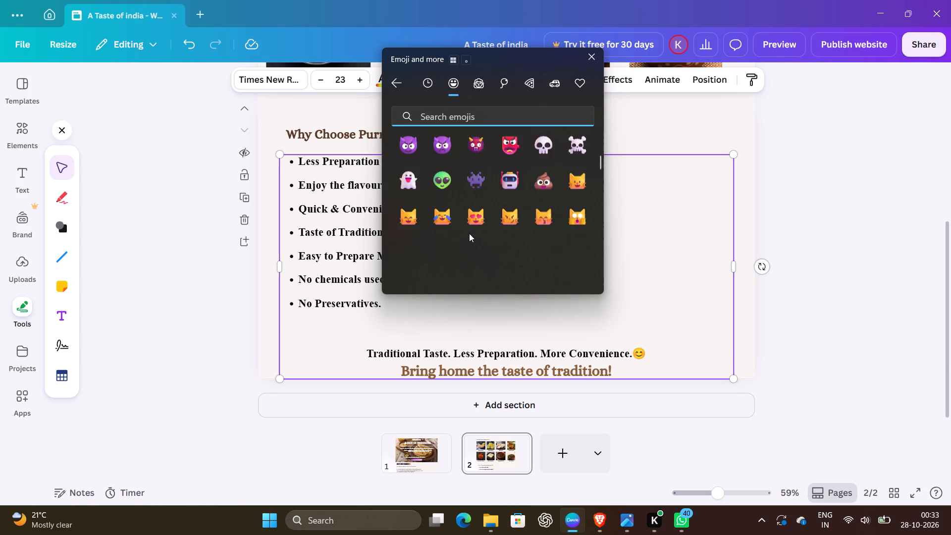
pyautogui.scroll(-2, 469, 233)
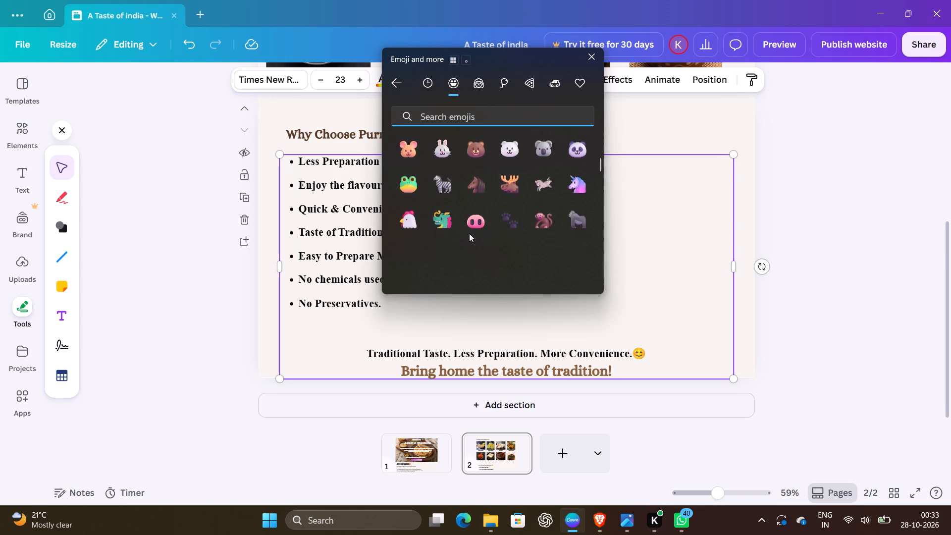
pyautogui.scroll(-6, 469, 233)
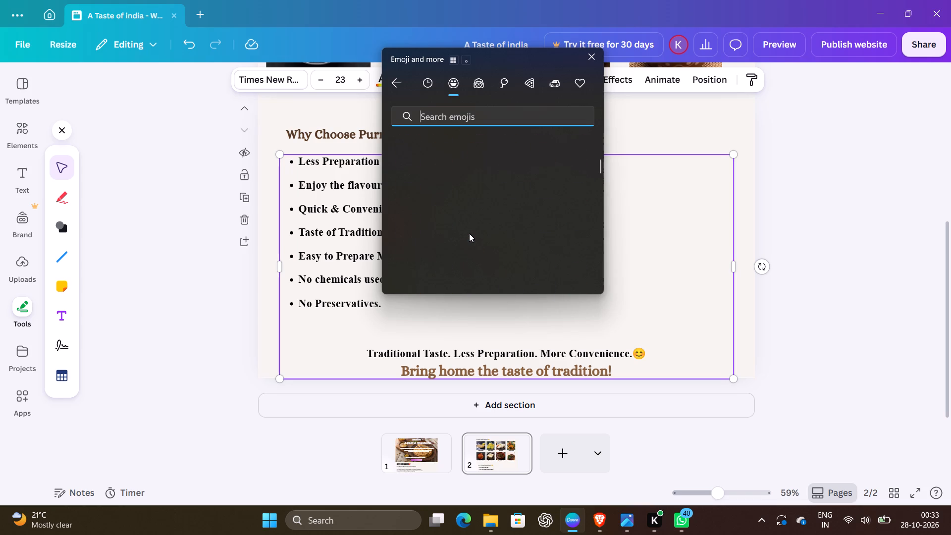
pyautogui.scroll(-3, 469, 233)
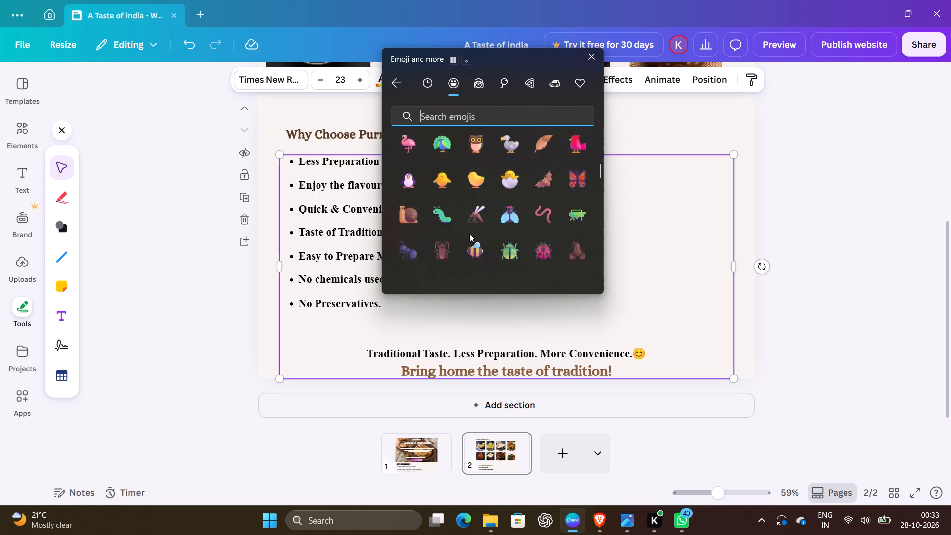
pyautogui.scroll(-6, 469, 233)
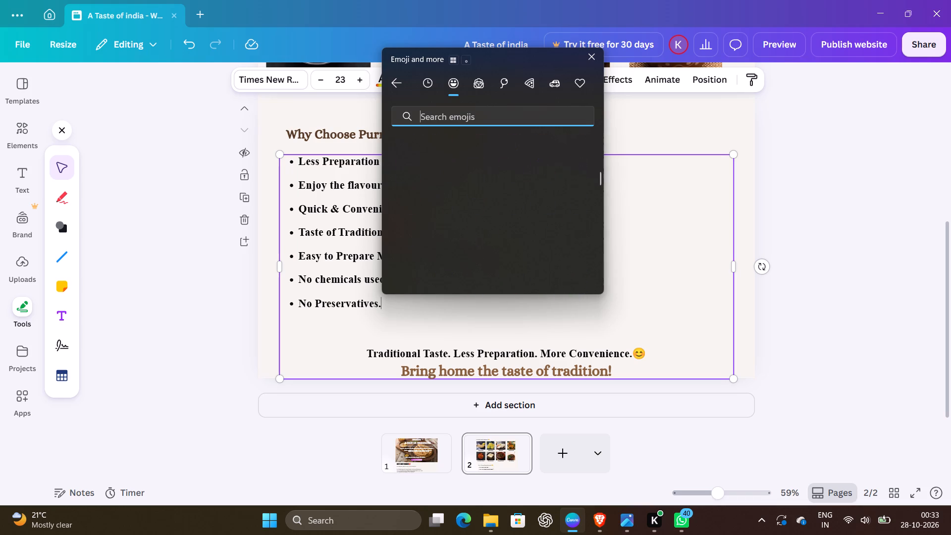
pyautogui.scroll(2, 469, 233)
pyautogui.scroll(-2, 469, 233)
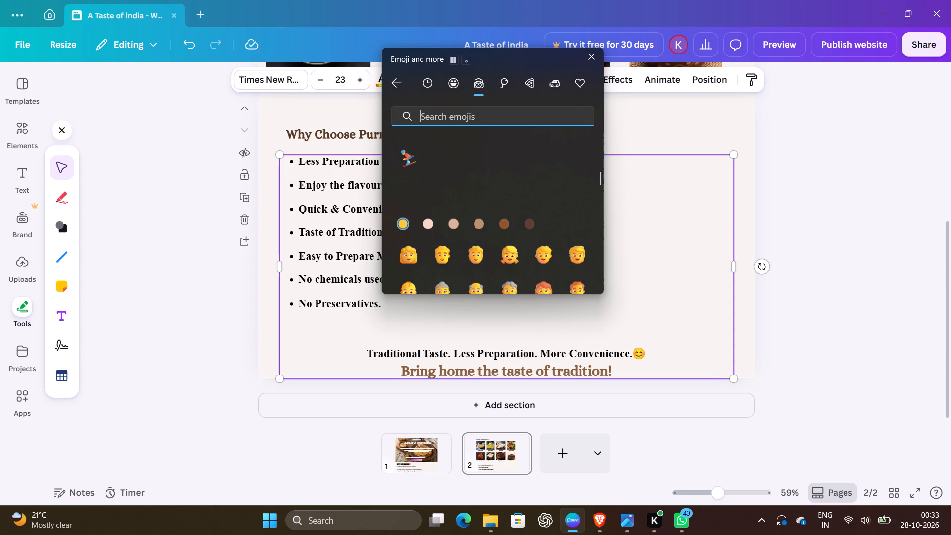
pyautogui.scroll(-3, 469, 233)
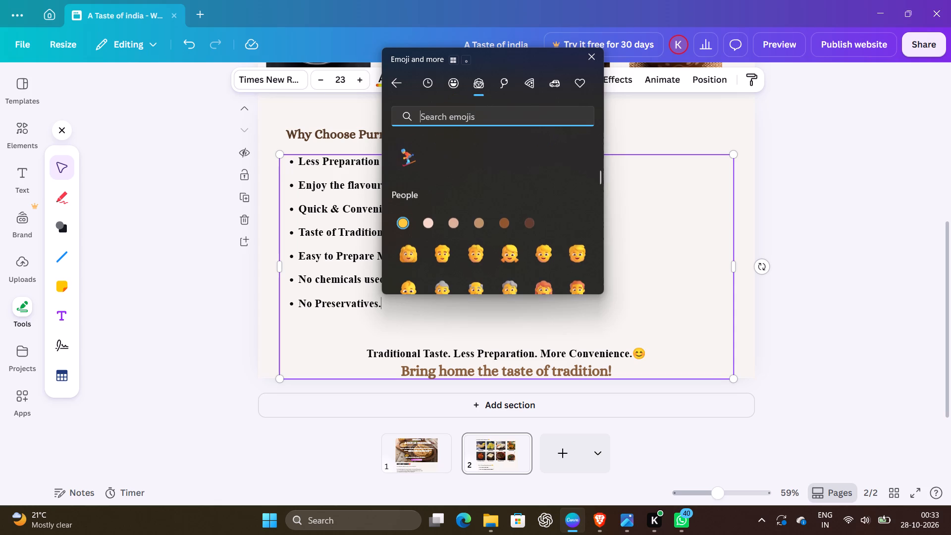
pyautogui.scroll(-2, 469, 233)
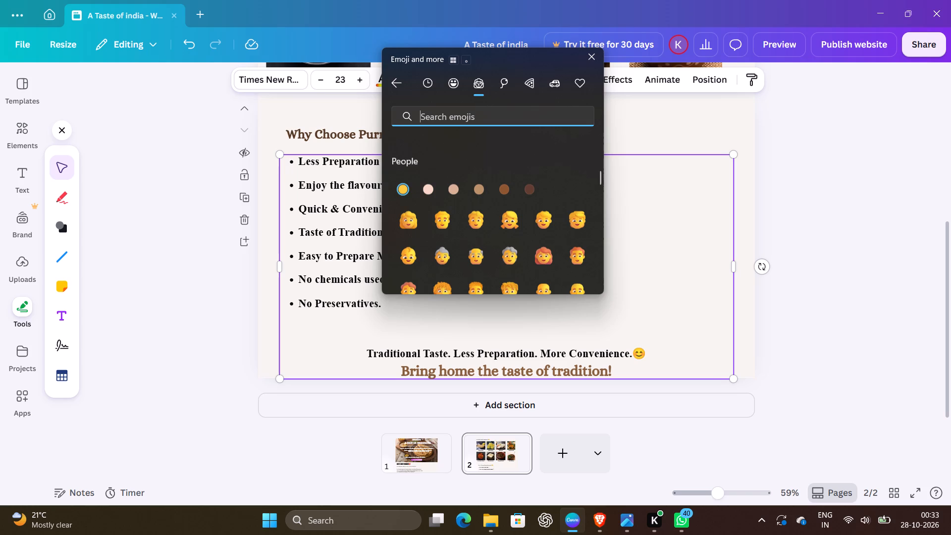
pyautogui.scroll(-2, 469, 233)
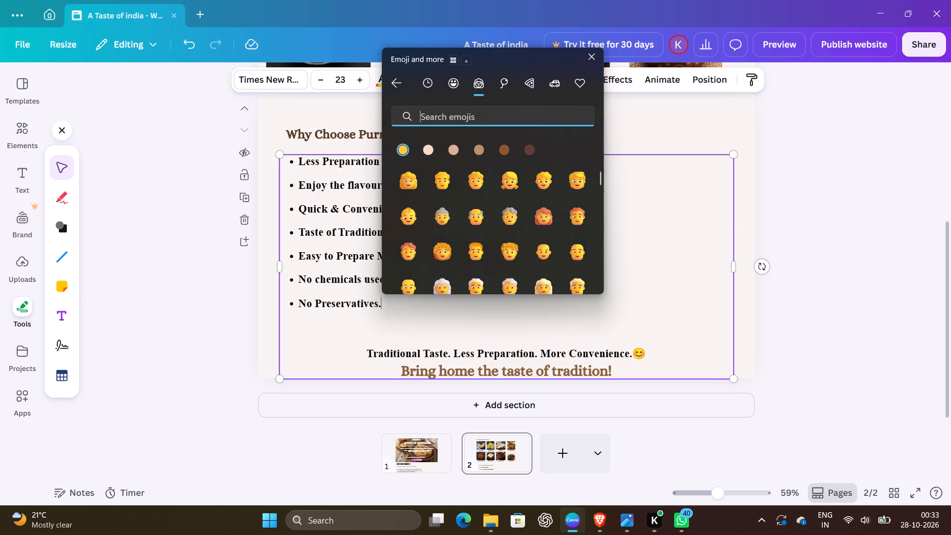
pyautogui.scroll(-1, 469, 233)
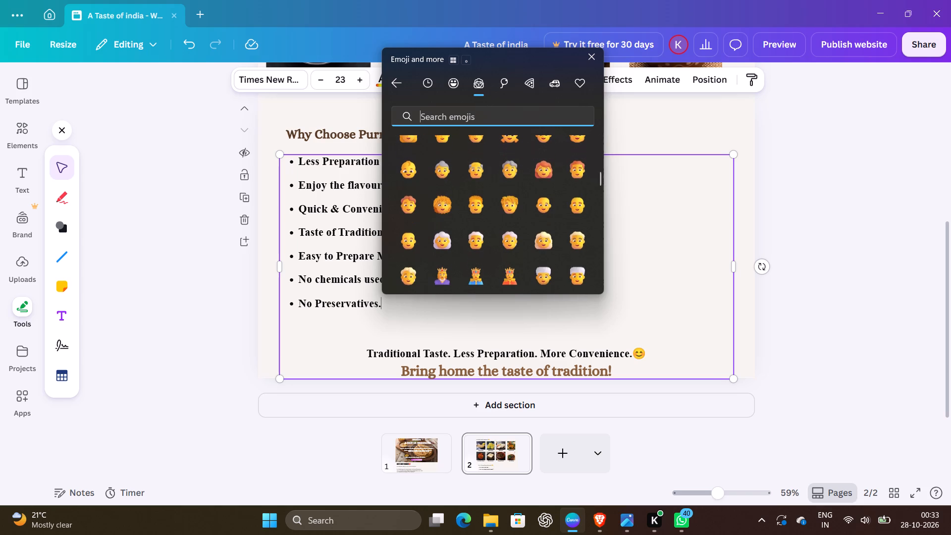
pyautogui.scroll(-1, 469, 233)
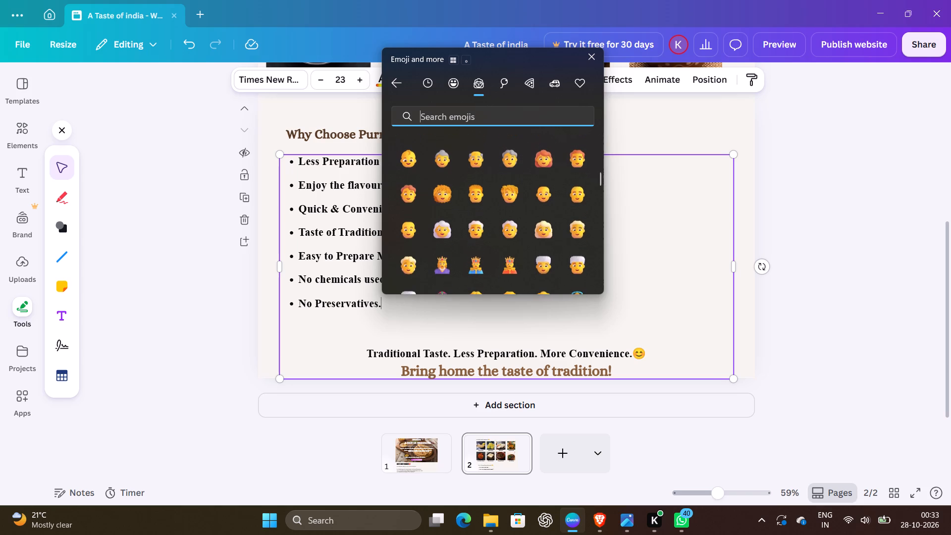
pyautogui.scroll(-1, 469, 233)
pyautogui.scroll(1, 469, 233)
pyautogui.scroll(-1, 469, 233)
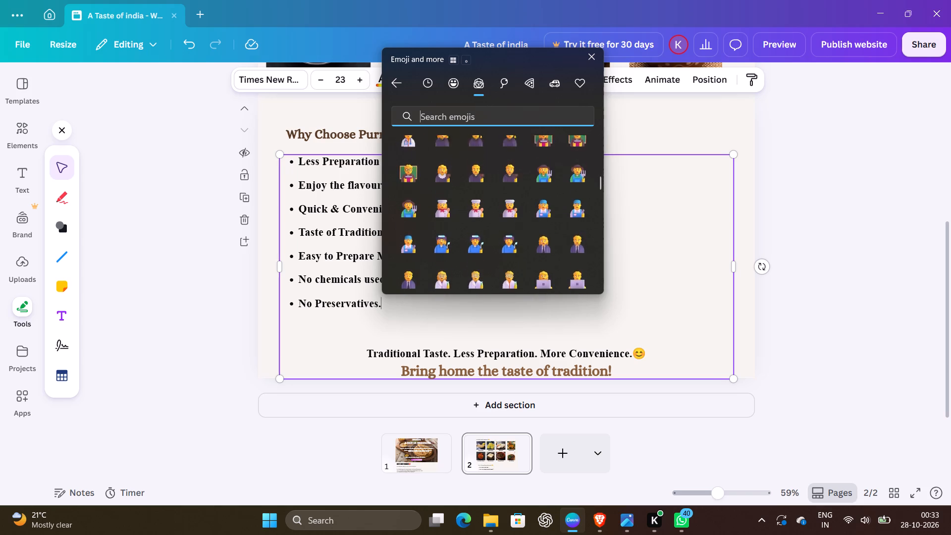
pyautogui.scroll(-4, 469, 233)
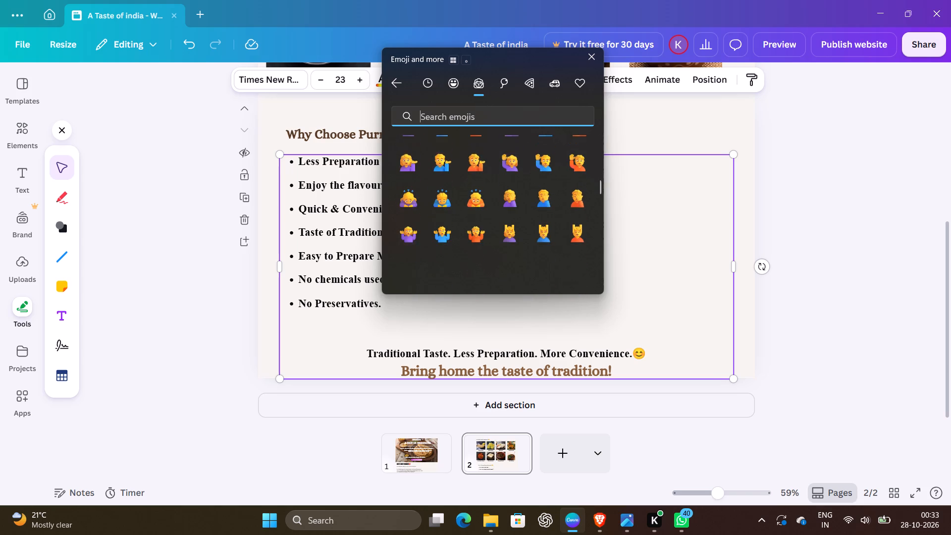
pyautogui.scroll(-3, 469, 233)
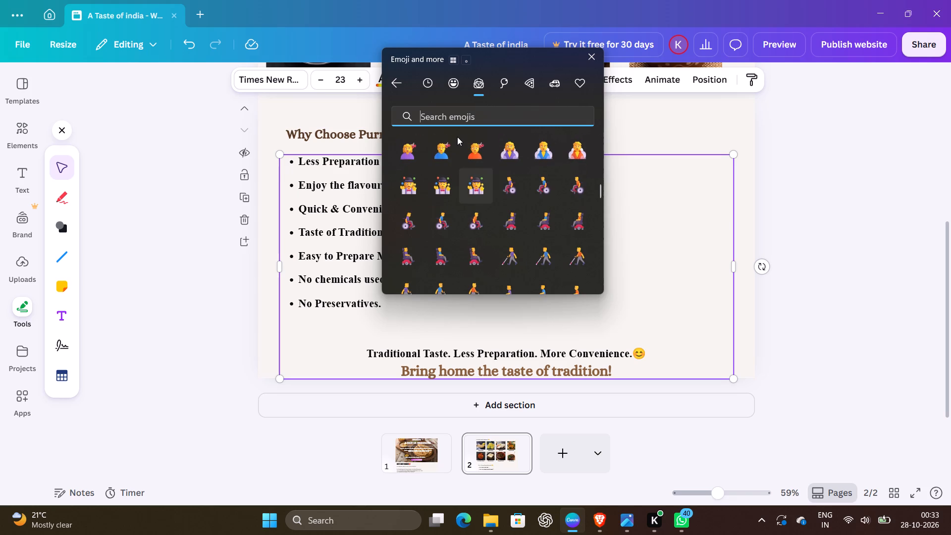
# Insert the red prohibition sign emoji, found by searching "no", at the end of the "No Preservatives." bullet and deselect the text.
pyautogui.write('no')
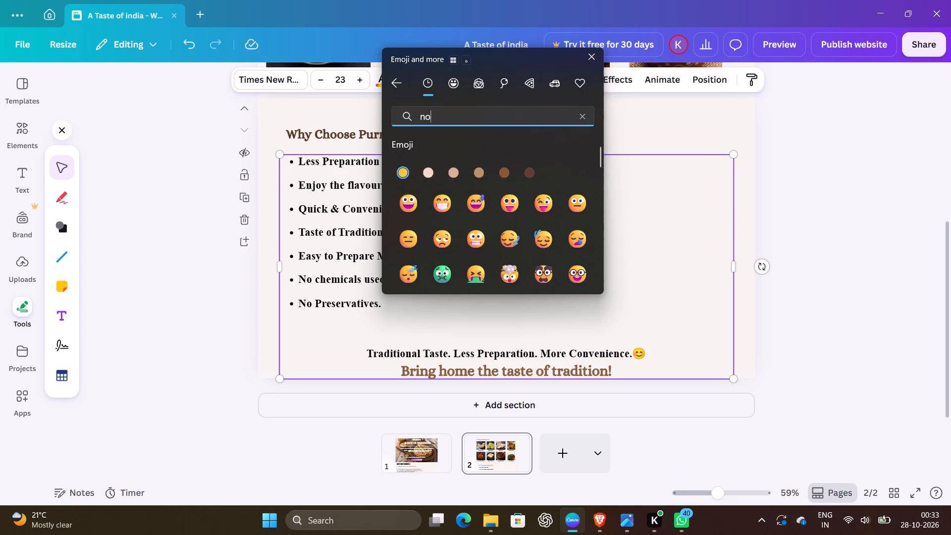
pyautogui.scroll(-2, 457, 137)
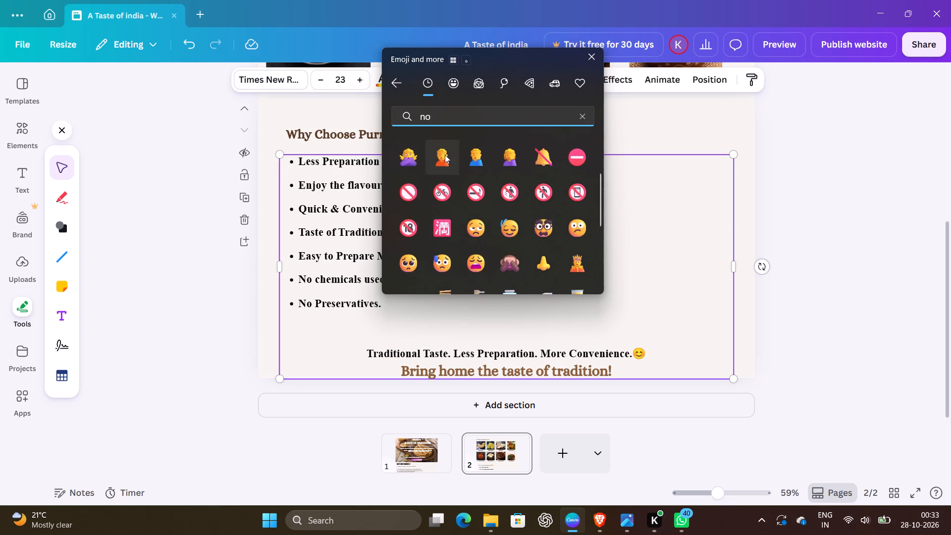
pyautogui.click(411, 197)
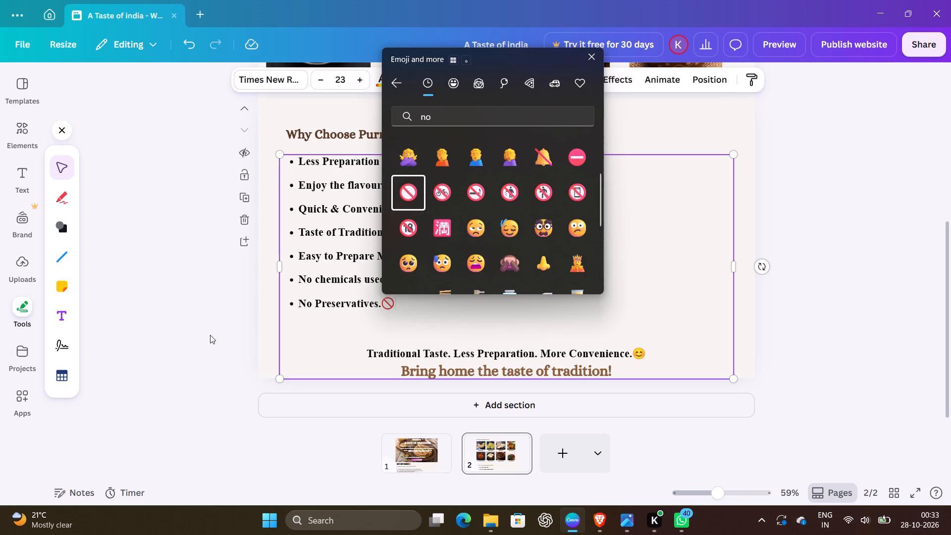
pyautogui.click(210, 335)
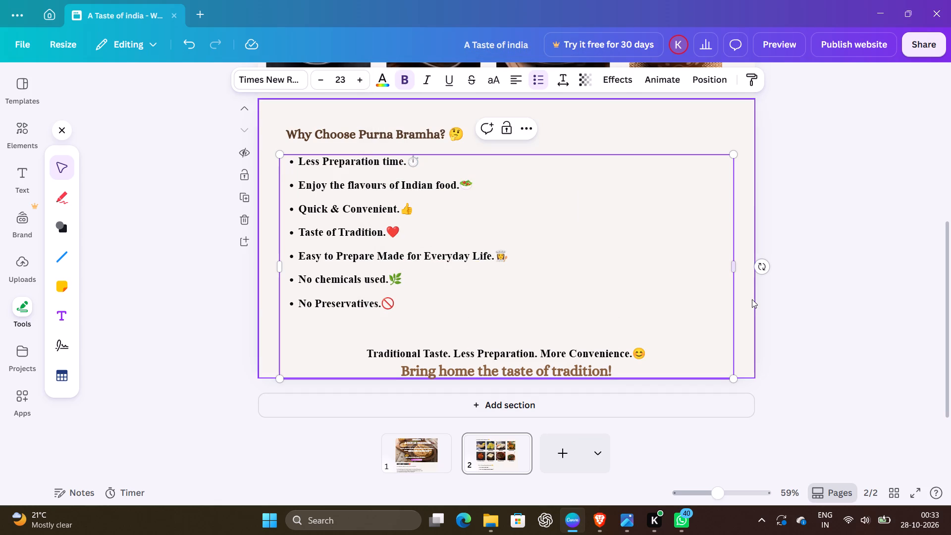
pyautogui.click(800, 303)
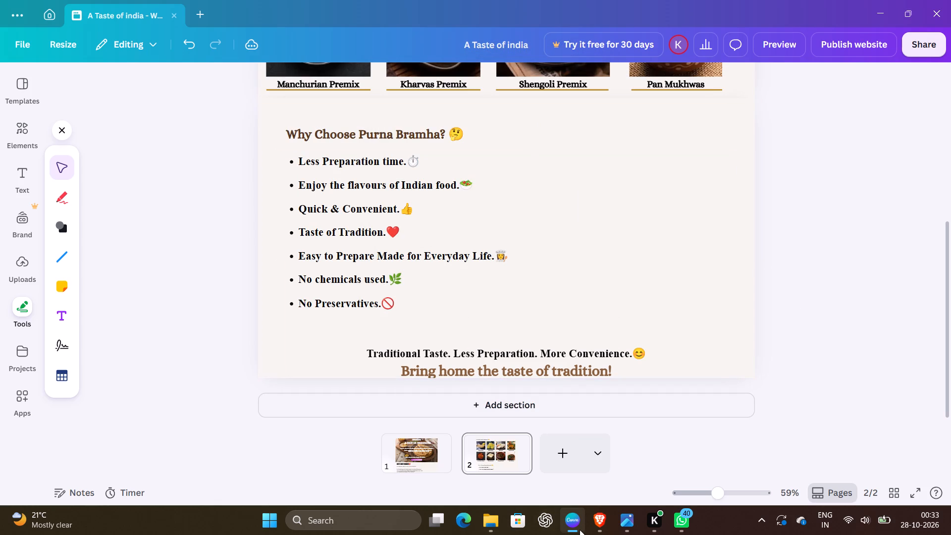
# Switch to the Brave browser and search the images for "commercial traditional food images".
pyautogui.click(602, 523)
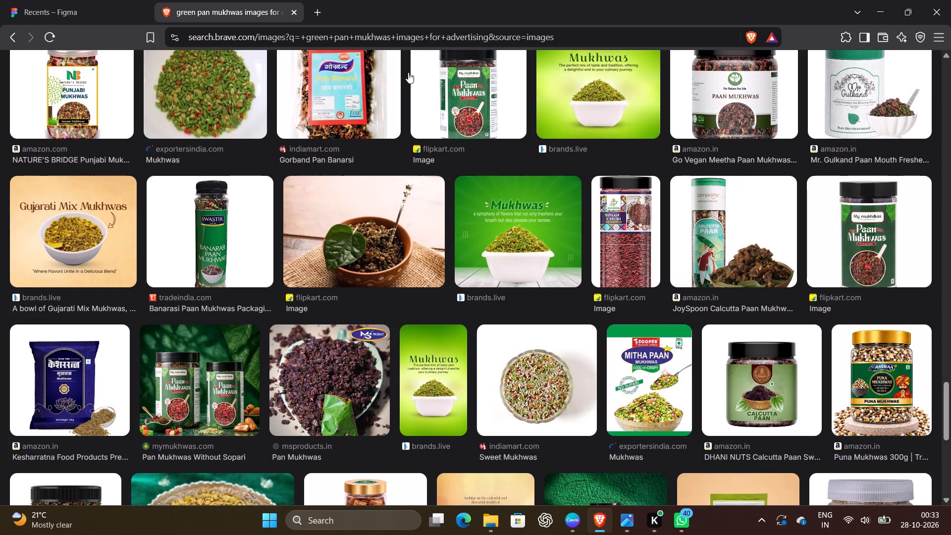
pyautogui.scroll(10, 382, 118)
pyautogui.scroll(17, 382, 118)
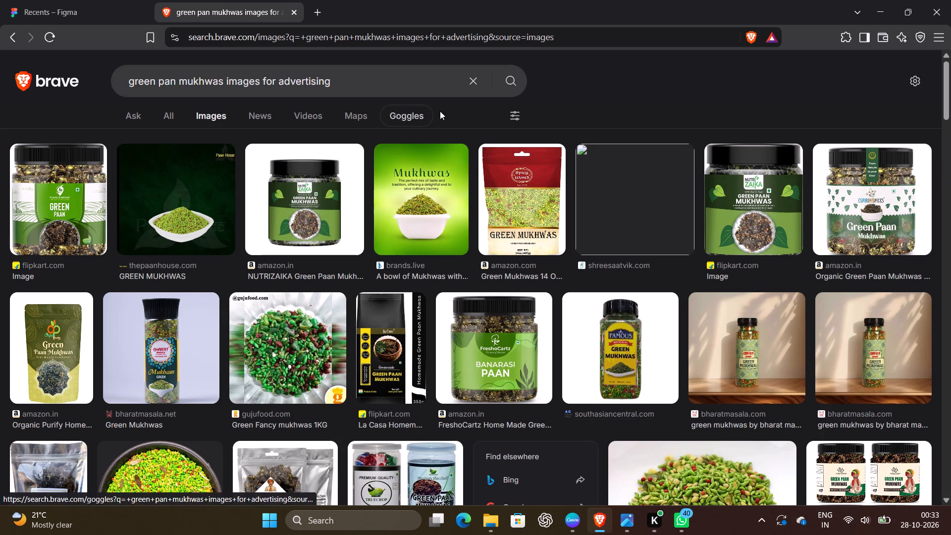
pyautogui.click(473, 86)
pyautogui.write('coo')
pyautogui.press('BackSpace')
pyautogui.write('mmercial food')
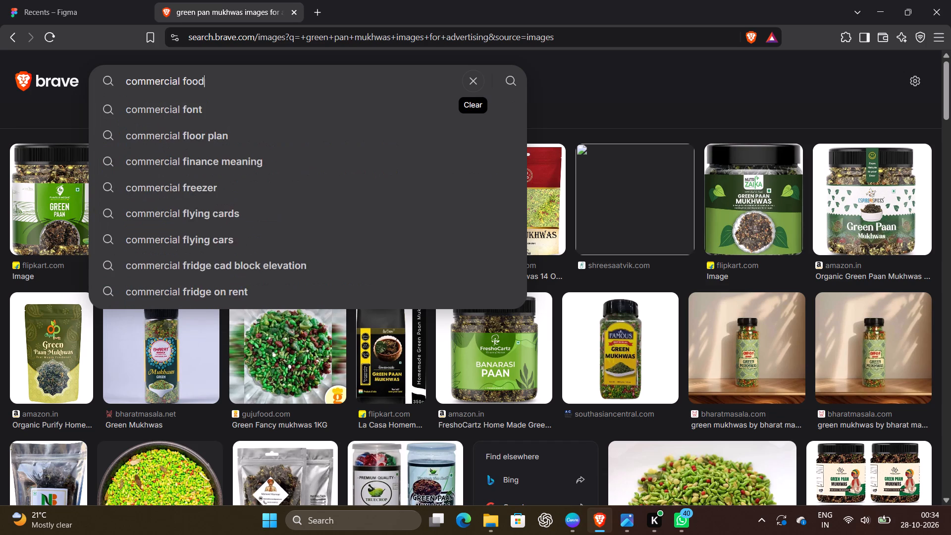
pyautogui.press('BackSpace')
pyautogui.press('BackSpace')
pyautogui.press('BackSpace')
pyautogui.press('BackSpace')
pyautogui.write('tradition')
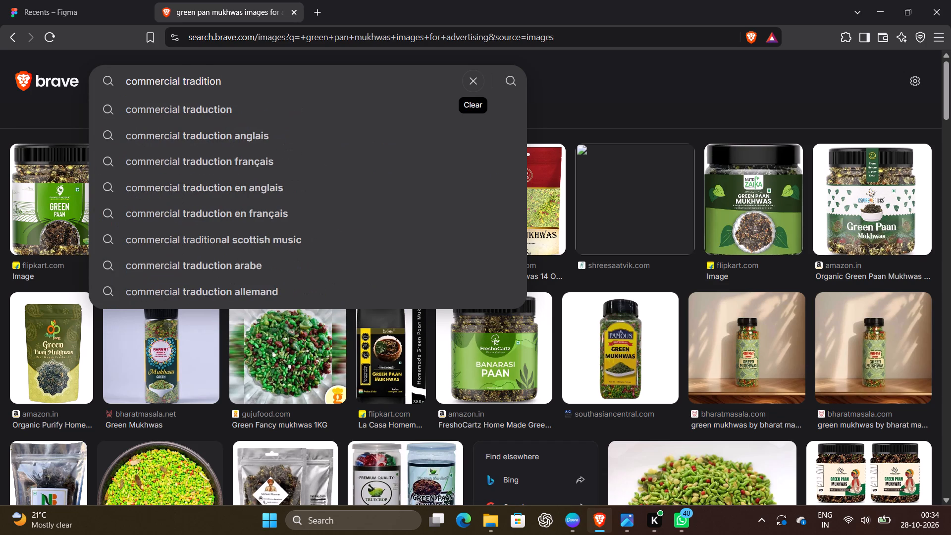
pyautogui.write('al')
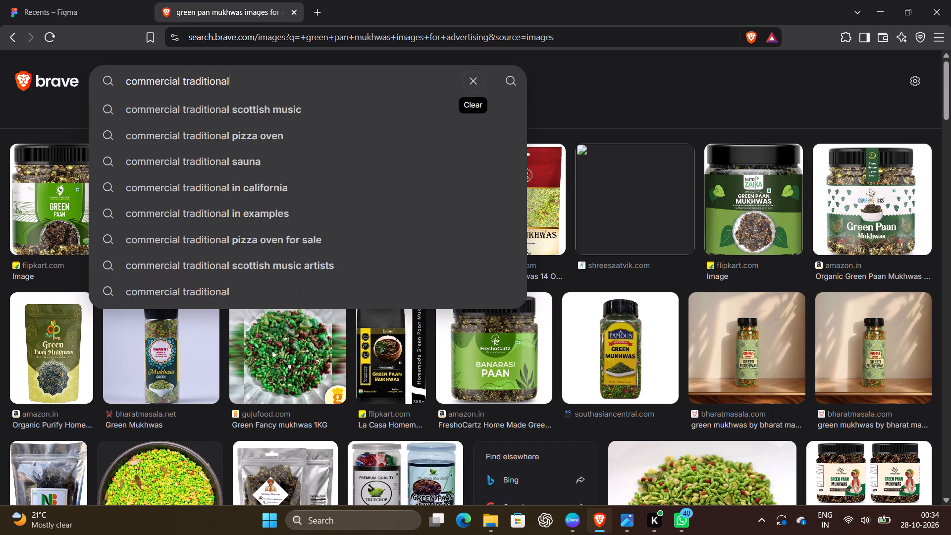
pyautogui.press('BackSpace')
pyautogui.press('BackSpace')
pyautogui.press('BackSpace')
pyautogui.press('BackSpace')
pyautogui.press('BackSpace')
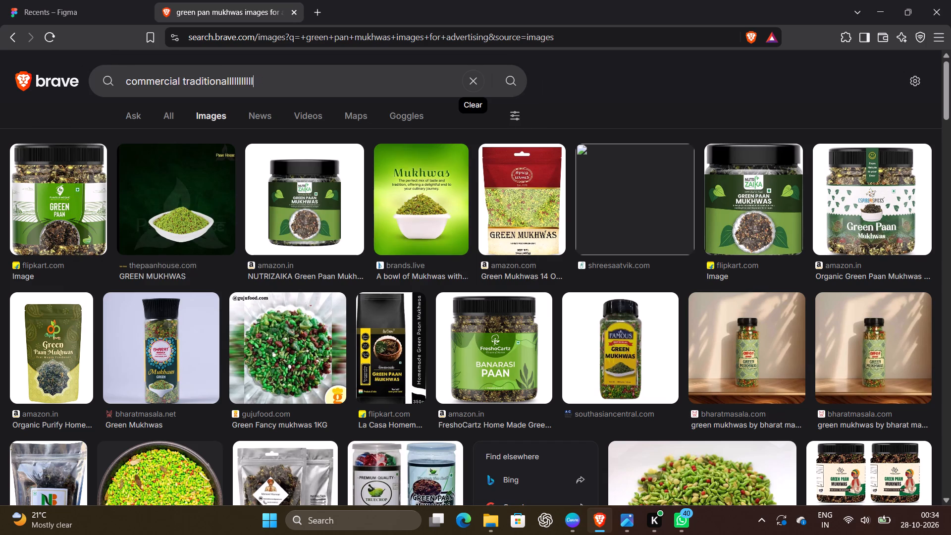
pyautogui.press('BackSpace')
pyautogui.press('BackSpace')
pyautogui.press('BackSpace')
pyautogui.press('BackSpace')
pyautogui.press('BackSpace')
pyautogui.press('BackSpace')
pyautogui.press('BackSpace')
pyautogui.press('BackSpace')
pyautogui.press('BackSpace')
pyautogui.press('BackSpace')
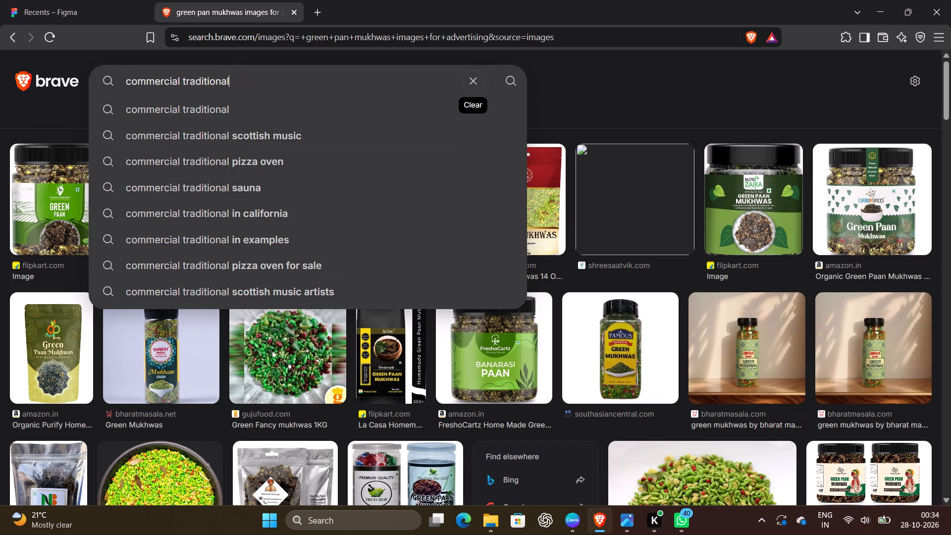
pyautogui.press('space')
pyautogui.write('food images')
pyautogui.press('Return')
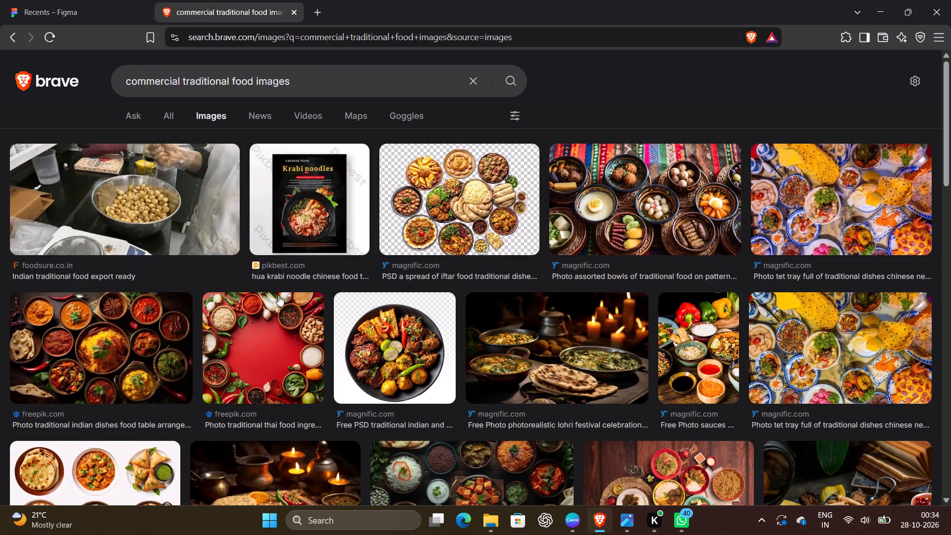
# Browse the traditional food image results for a photo that suits the website's Why Choose Purna Bramha? section.
pyautogui.scroll(-3, 278, 295)
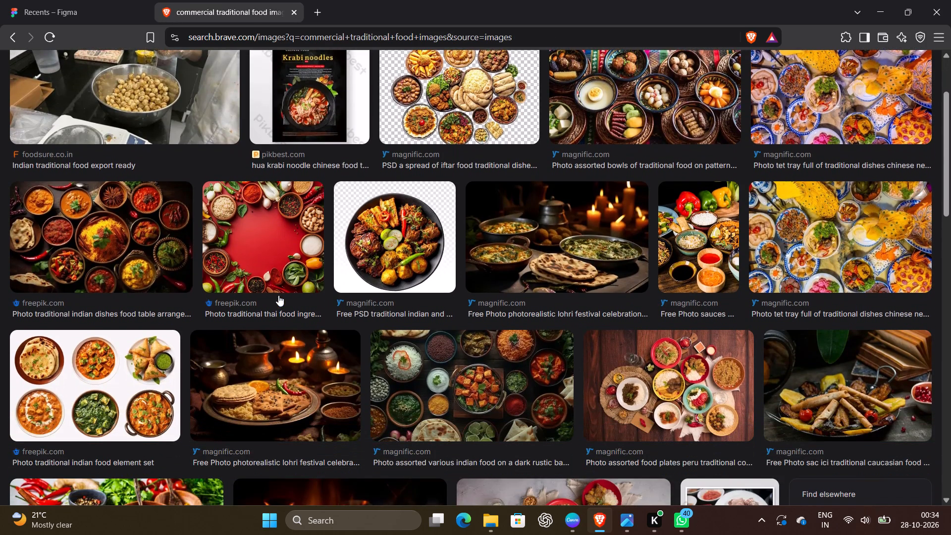
pyautogui.scroll(-7, 278, 295)
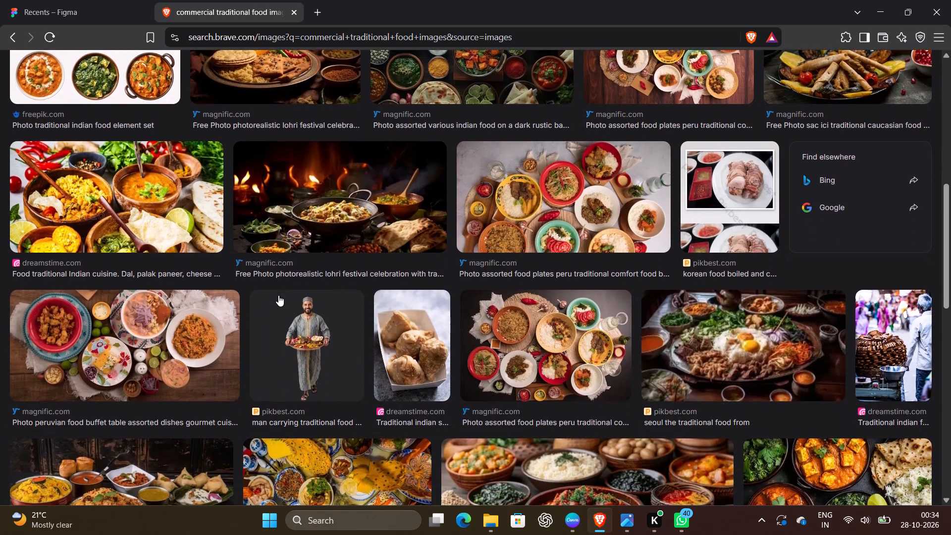
pyautogui.scroll(-4, 278, 295)
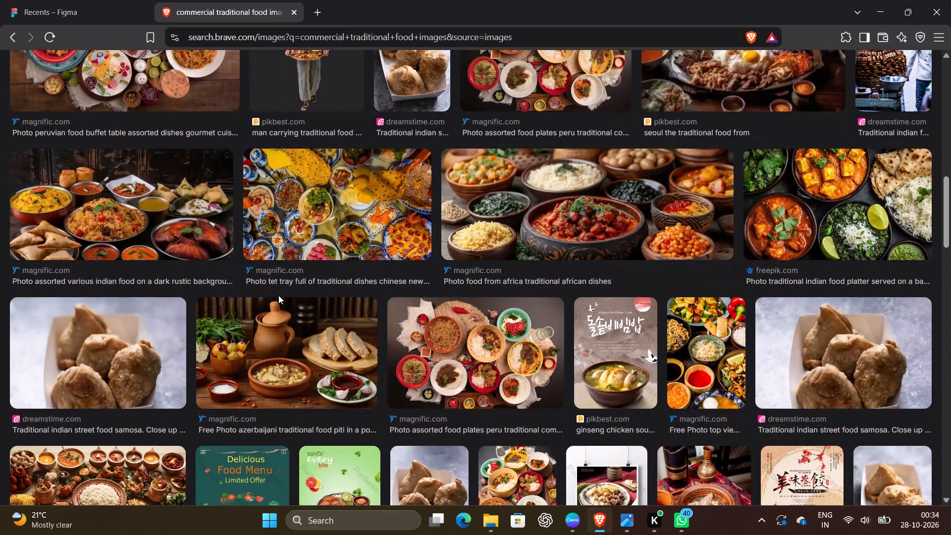
pyautogui.scroll(-3, 278, 295)
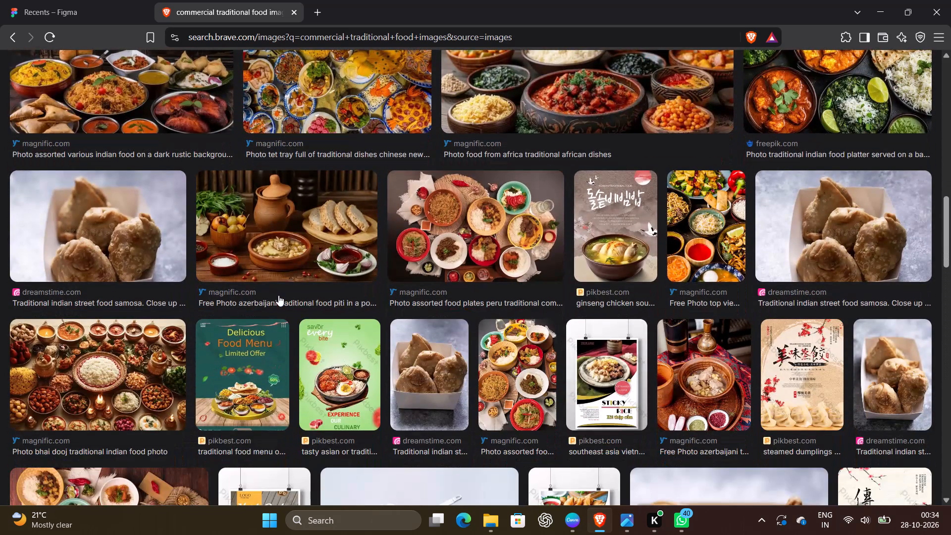
pyautogui.scroll(-7, 278, 295)
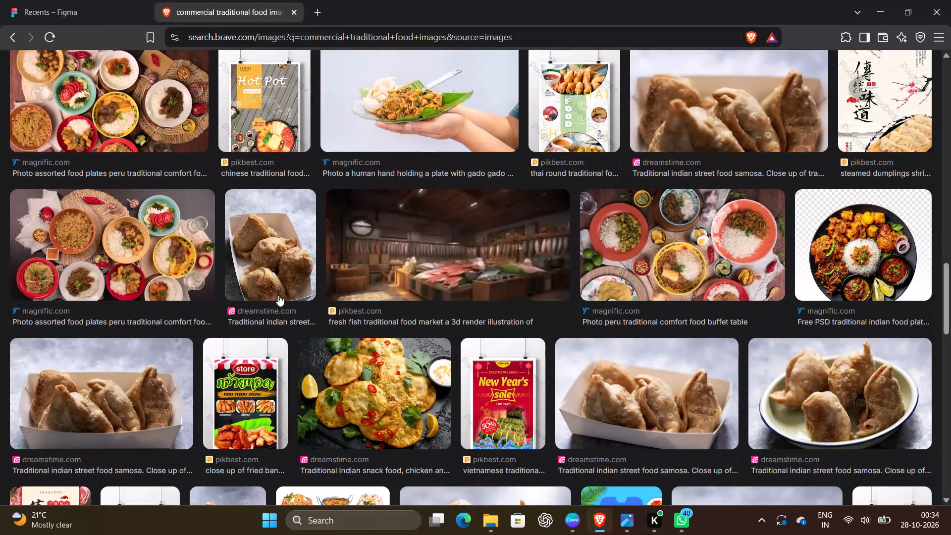
pyautogui.scroll(-5, 278, 295)
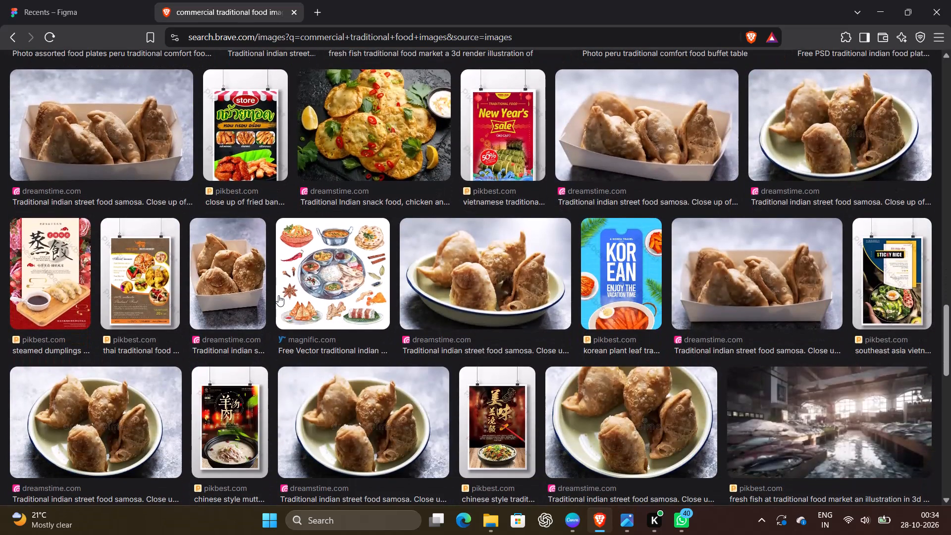
pyautogui.scroll(-1, 278, 295)
pyautogui.scroll(15, 278, 295)
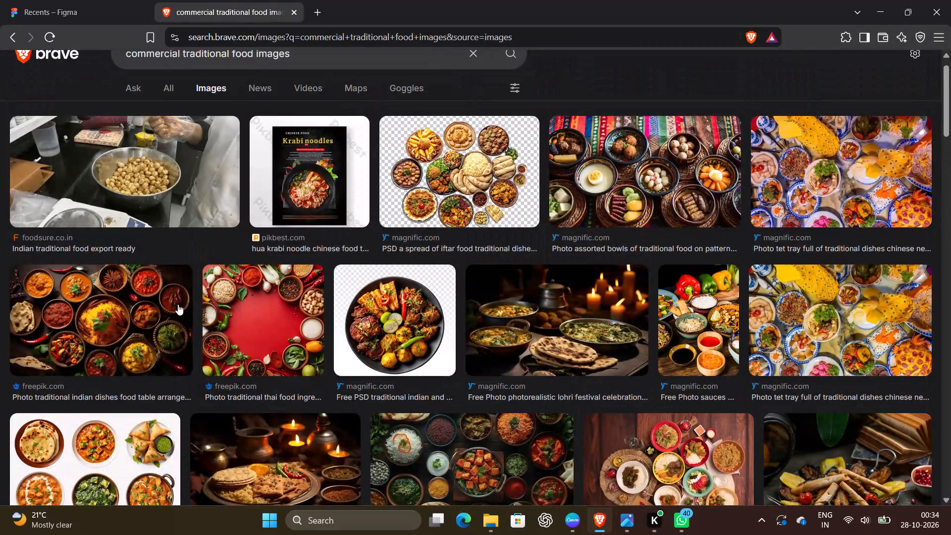
pyautogui.scroll(-18, 274, 261)
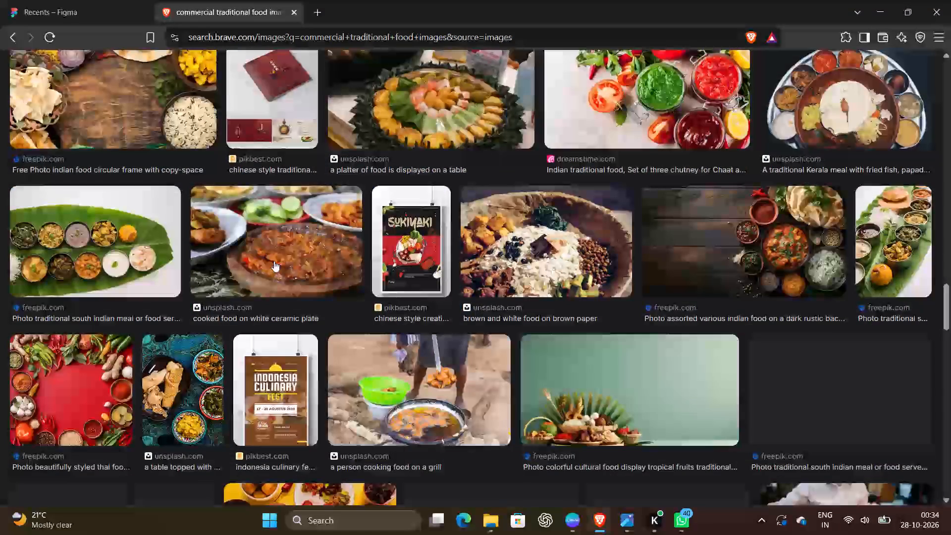
pyautogui.scroll(-3, 274, 261)
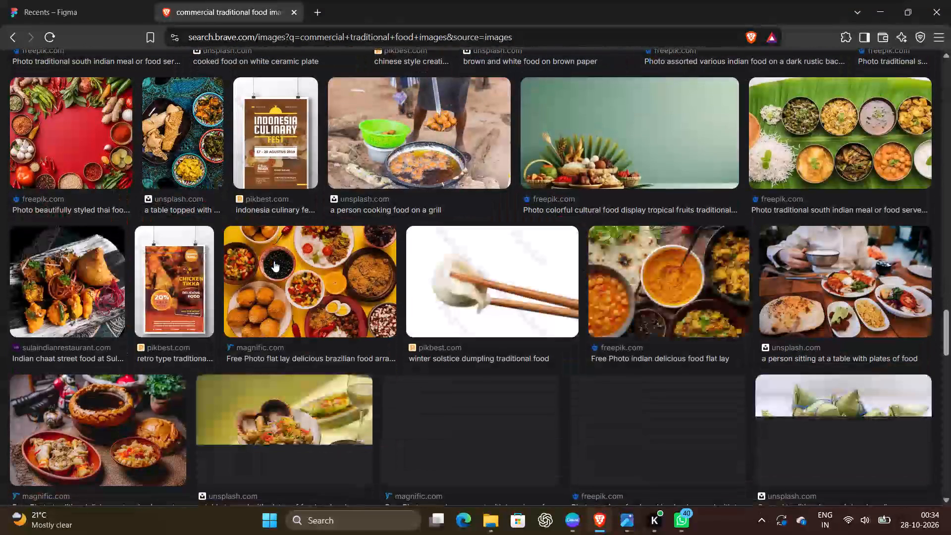
# Copy the magnific.com image "Free Photo flat lay delicious brazilian food arrangement" from the results.
pyautogui.click(274, 261)
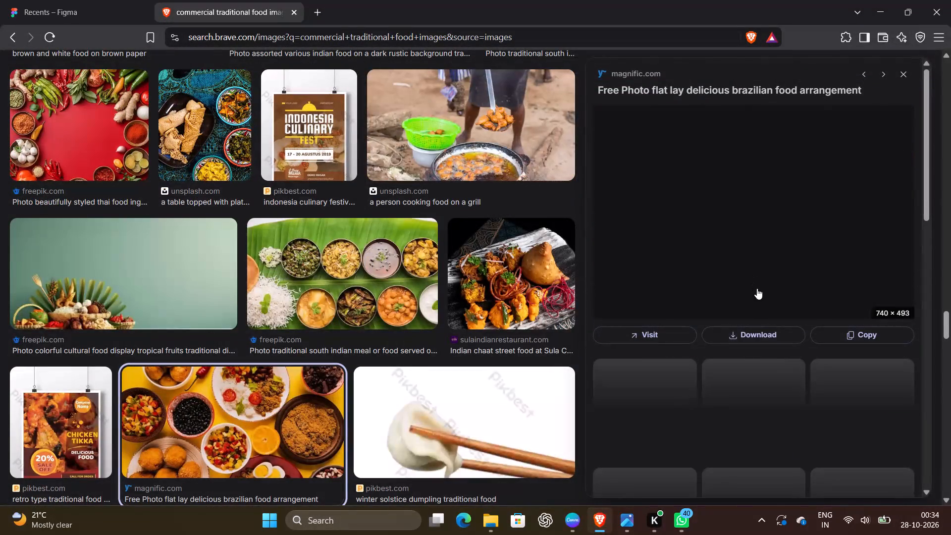
pyautogui.click(835, 333)
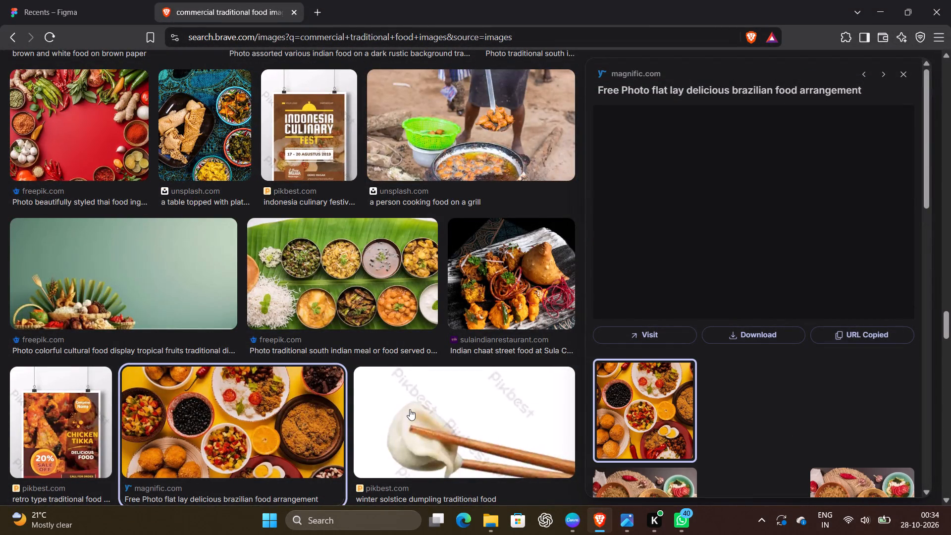
# Look through further traditional food results and the images related to the Brazilian food photo.
pyautogui.scroll(-9, 410, 409)
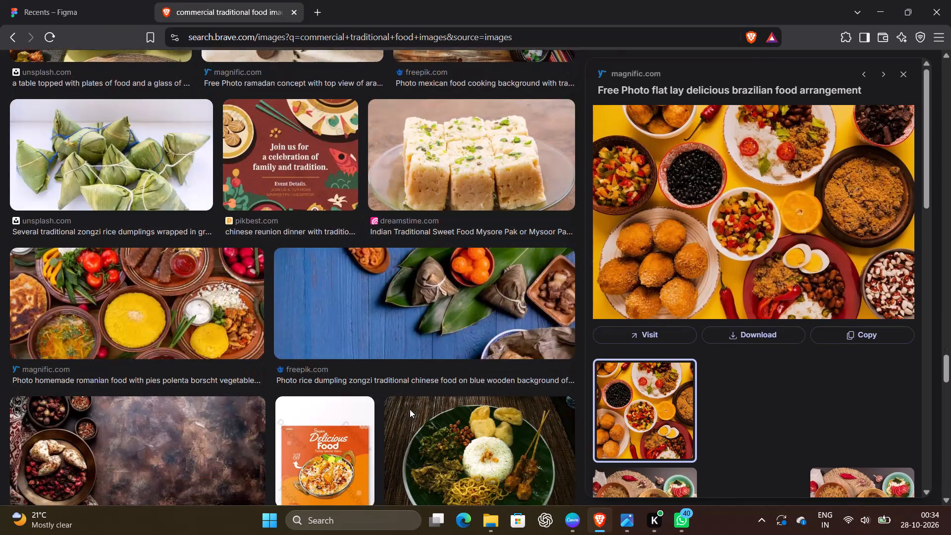
pyautogui.scroll(-4, 410, 409)
pyautogui.scroll(-2, 740, 422)
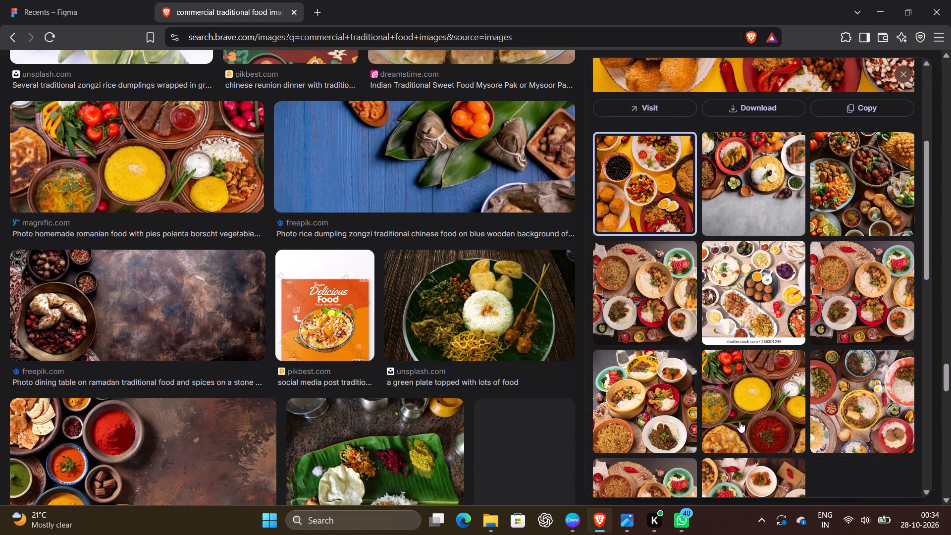
pyautogui.scroll(-4, 740, 422)
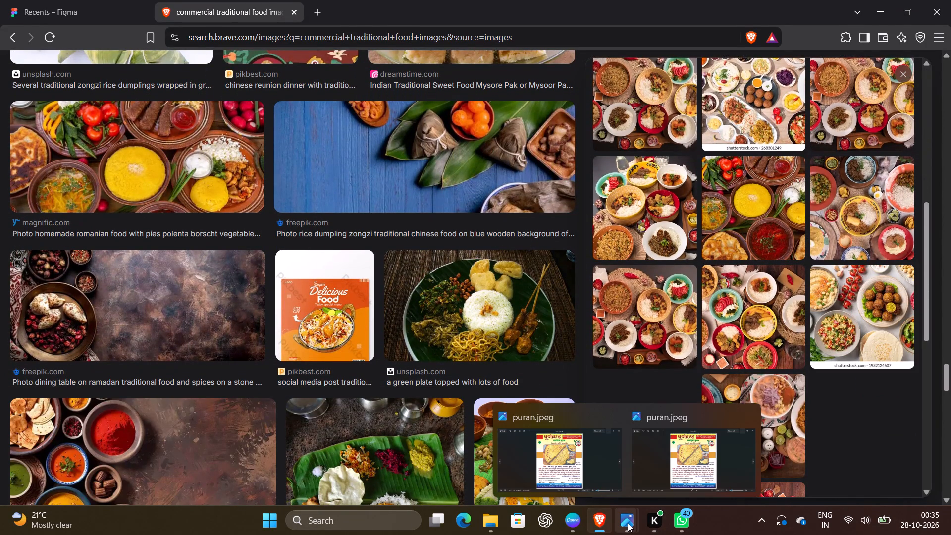
# Switch to Canva and paste the copied Brazilian food image into page 2's Why Choose Purna Bramha? section.
pyautogui.click(579, 524)
pyautogui.click(598, 148)
pyautogui.rightClick(598, 148)
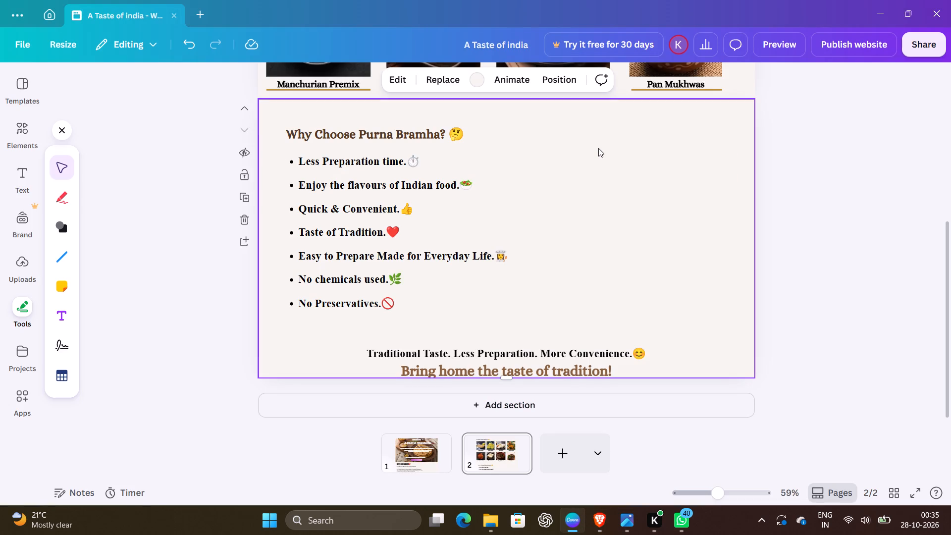
pyautogui.rightClick(598, 148)
pyautogui.click(628, 184)
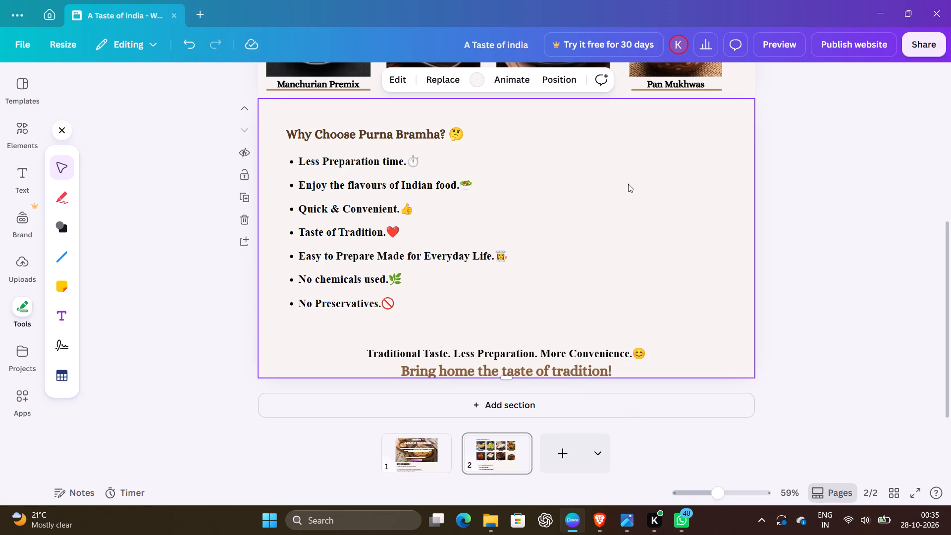
pyautogui.rightClick(628, 184)
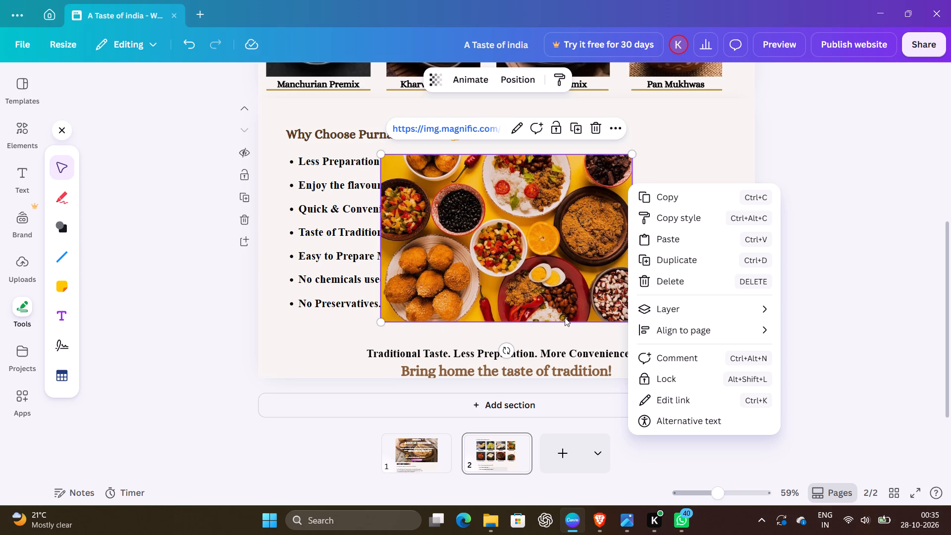
pyautogui.click(807, 168)
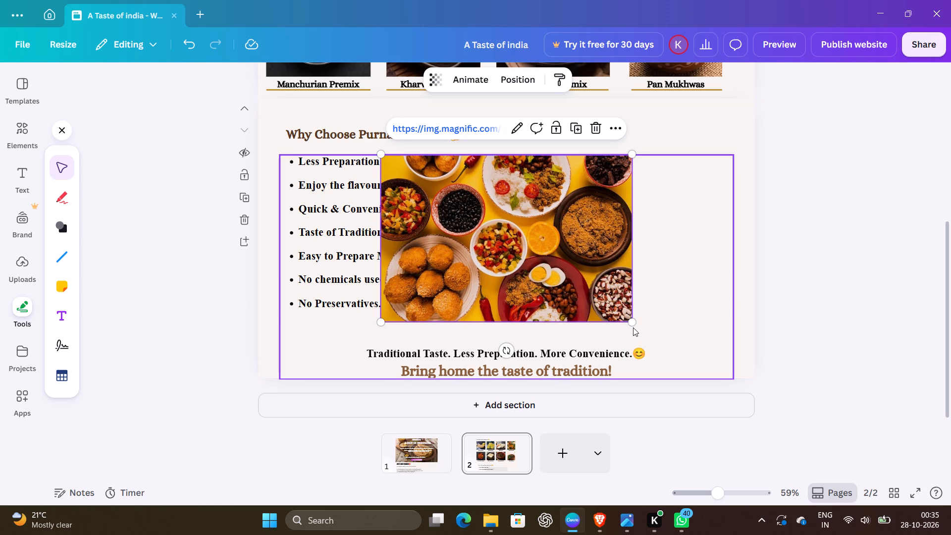
# Shrink the pasted food image and place it to the right of the Why Choose Purna Bramha? heading and bullets.
pyautogui.moveTo(633, 323); pyautogui.dragTo(530, 298)
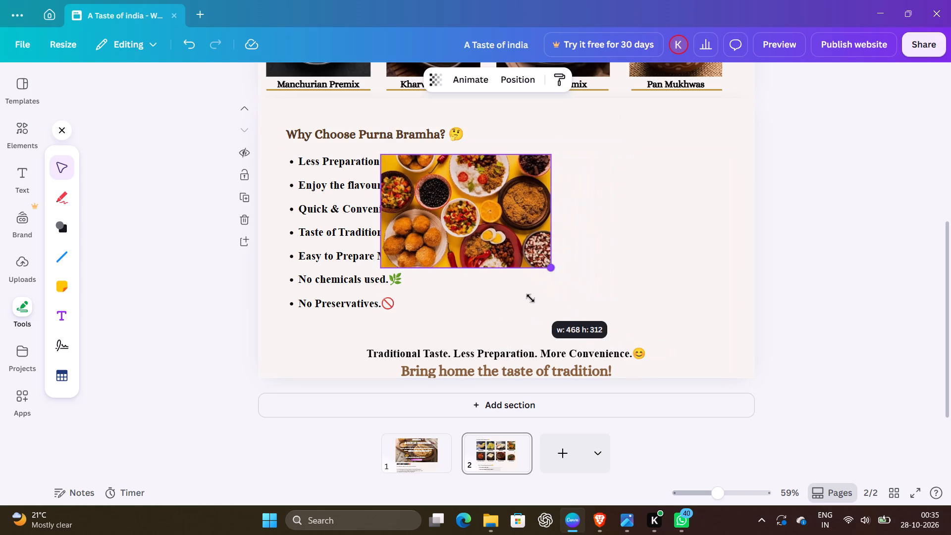
pyautogui.moveTo(530, 298); pyautogui.dragTo(537, 304)
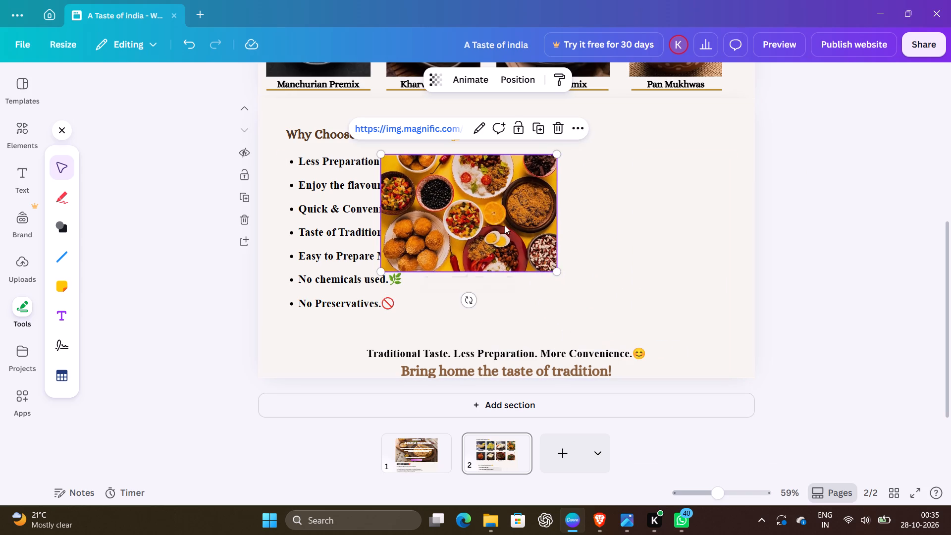
pyautogui.moveTo(505, 225); pyautogui.dragTo(656, 195)
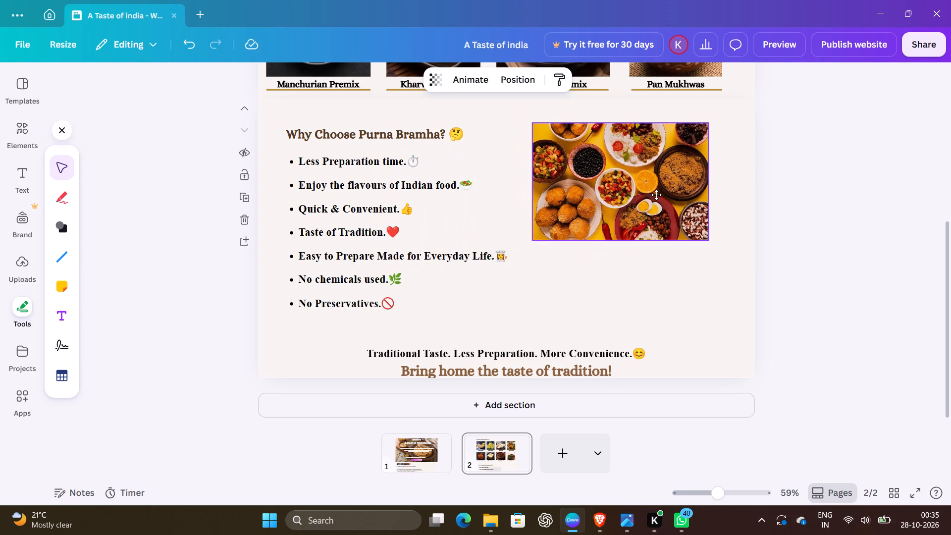
pyautogui.moveTo(656, 195); pyautogui.dragTo(657, 196)
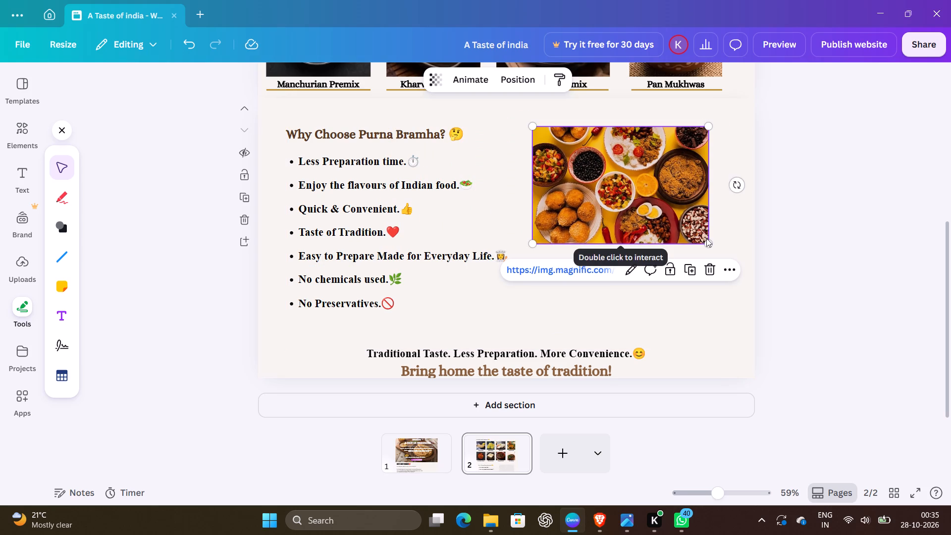
pyautogui.moveTo(707, 239); pyautogui.dragTo(678, 233)
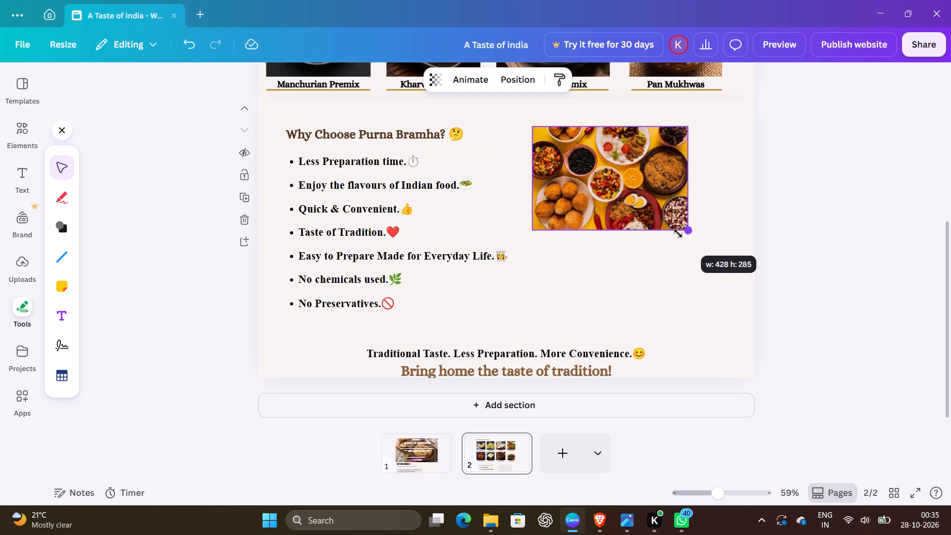
pyautogui.moveTo(678, 233); pyautogui.dragTo(660, 238)
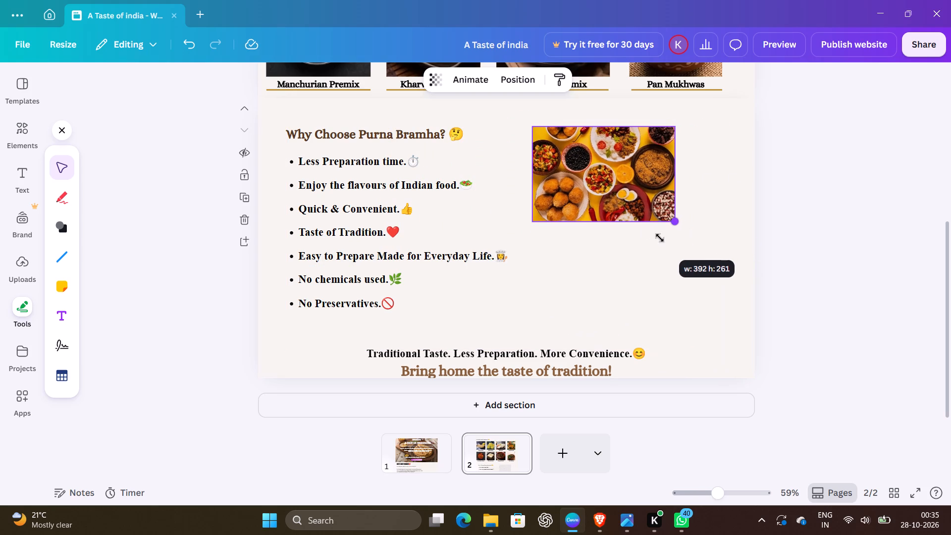
pyautogui.moveTo(660, 238); pyautogui.dragTo(668, 241)
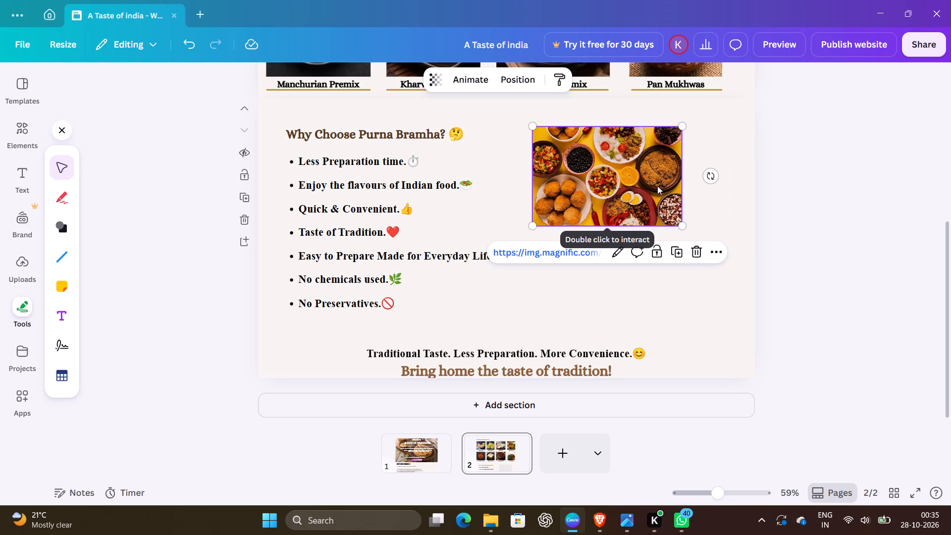
pyautogui.click(828, 216)
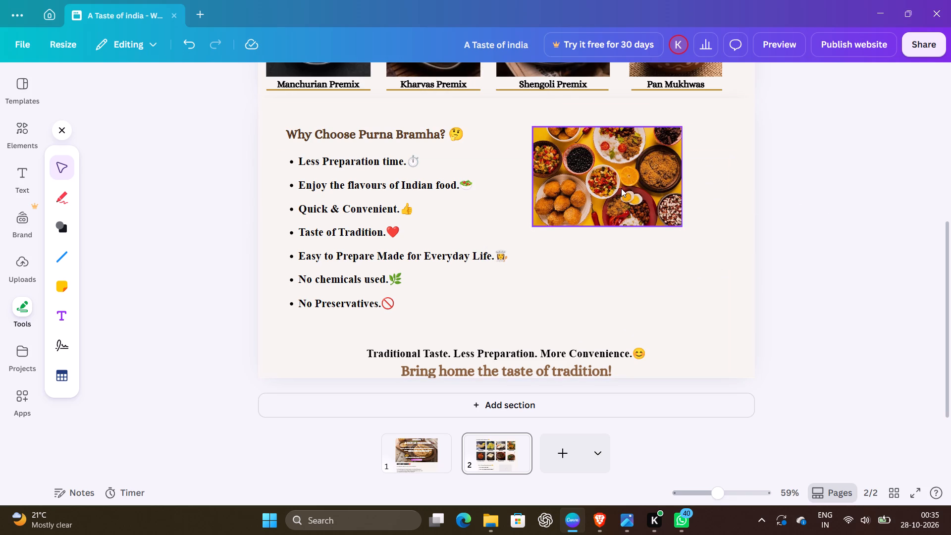
# Delete the Brazilian food image beside the Why Choose Purna Bramha? bullets on page 2.
pyautogui.rightClick(621, 188)
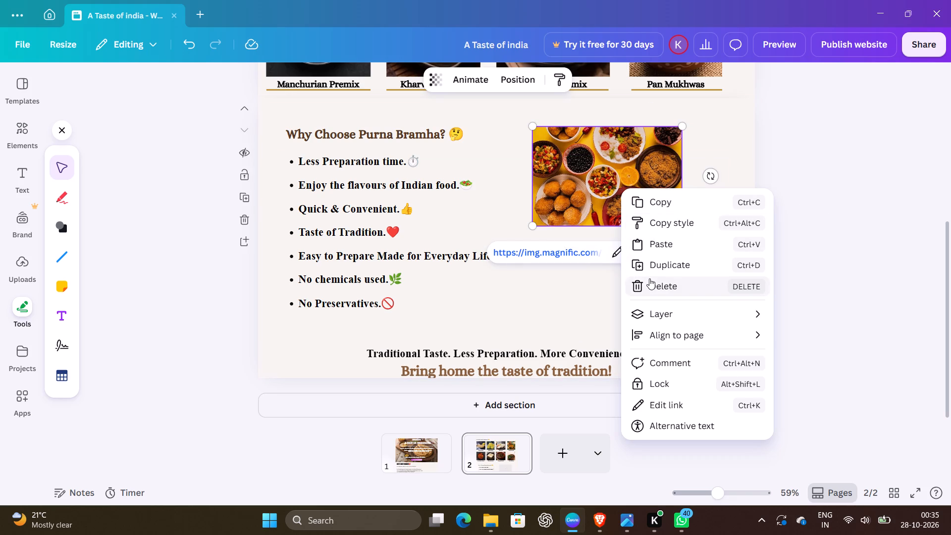
pyautogui.click(649, 278)
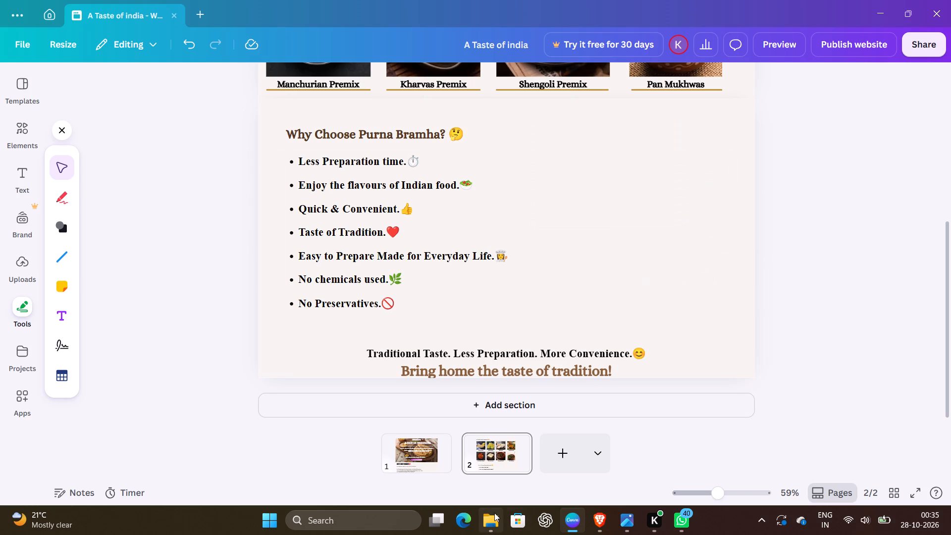
# Switch to Brave, search for images of "maharashtrian food images hd" and look through the first results.
pyautogui.click(585, 526)
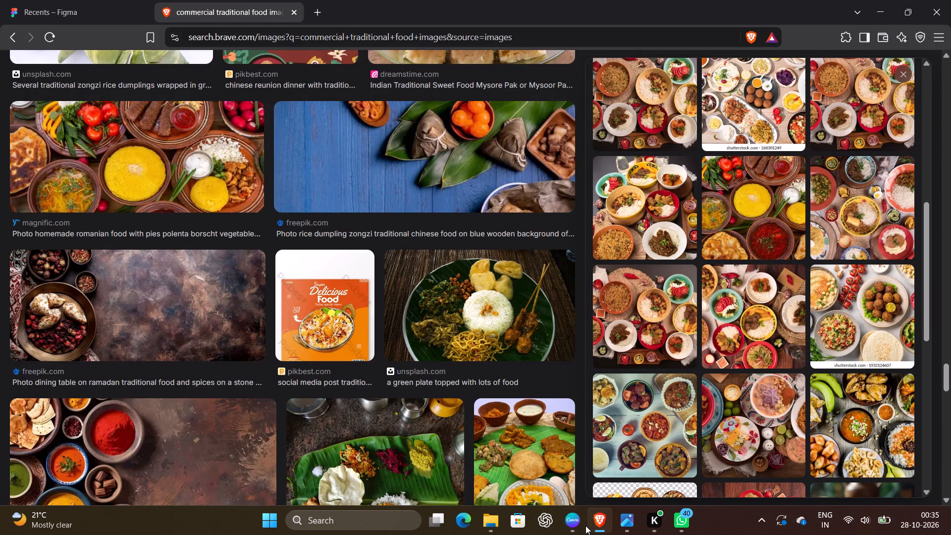
pyautogui.scroll(14, 354, 105)
pyautogui.scroll(12, 354, 105)
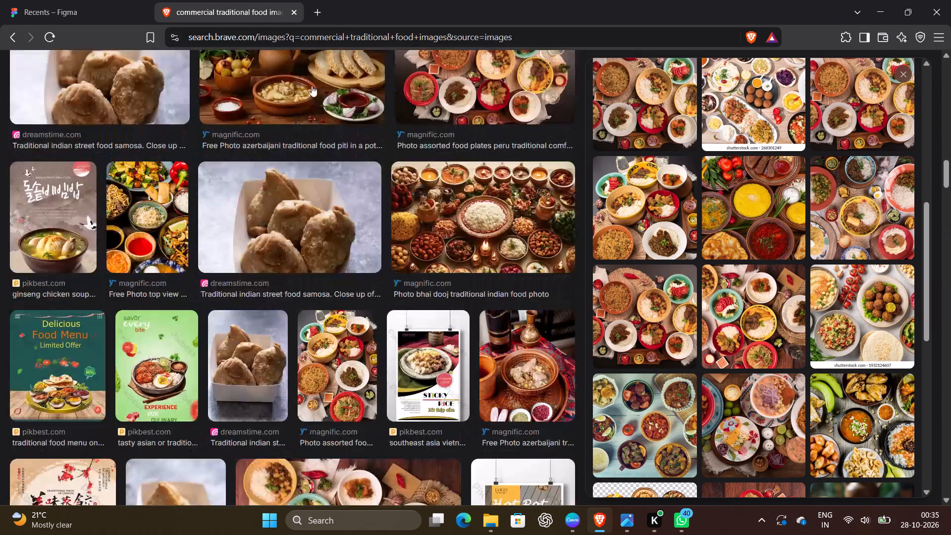
pyautogui.scroll(12, 312, 86)
pyautogui.scroll(12, 312, 86)
pyautogui.moveTo(301, 86); pyautogui.dragTo(61, 63)
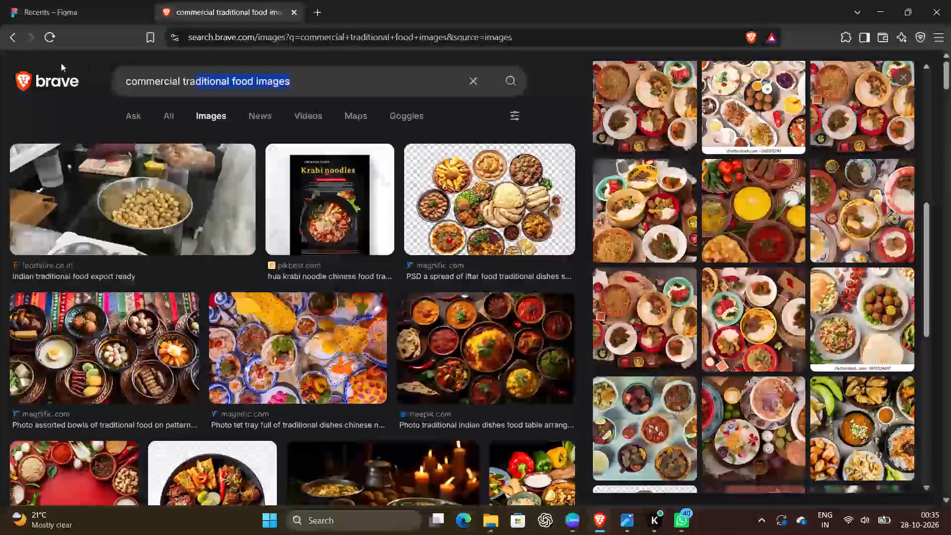
pyautogui.moveTo(61, 63); pyautogui.dragTo(40, 60)
pyautogui.write('maharshtrian food images')
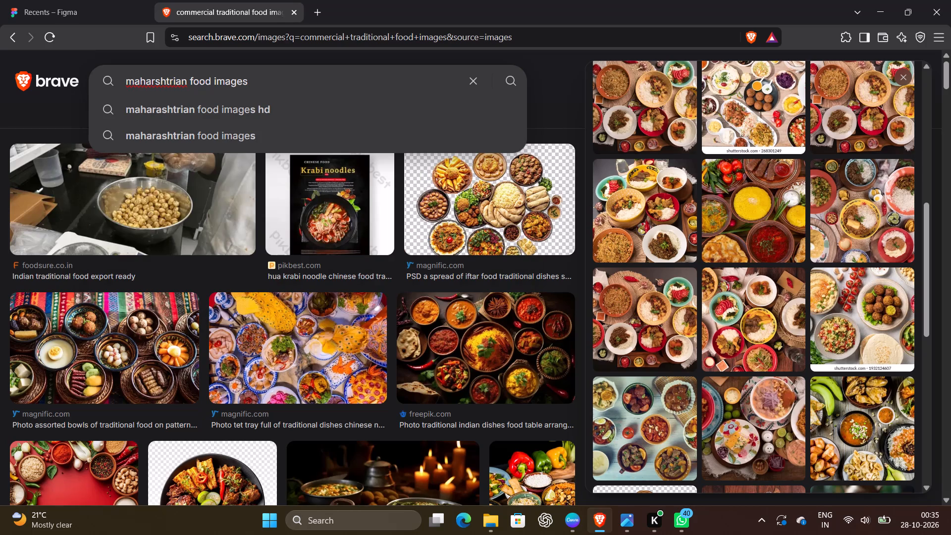
pyautogui.click(211, 112)
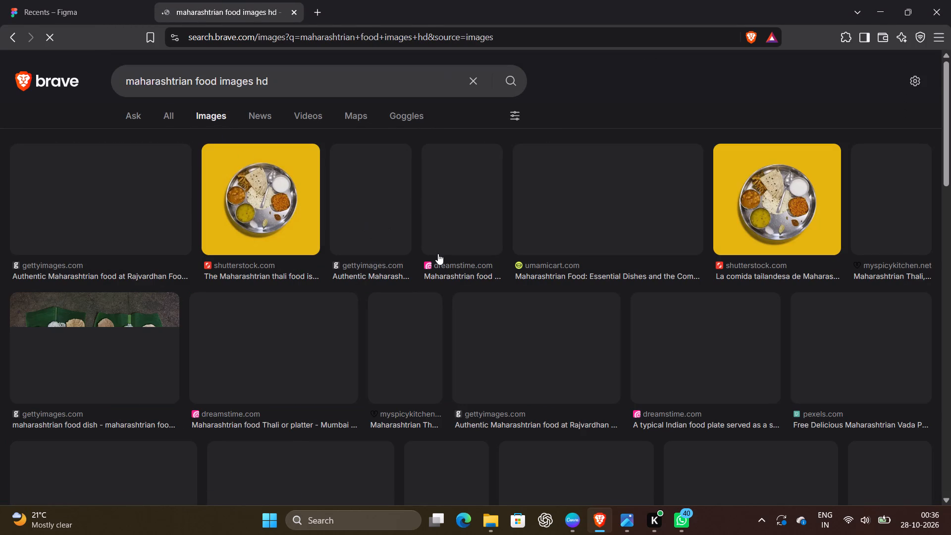
pyautogui.scroll(-2, 438, 254)
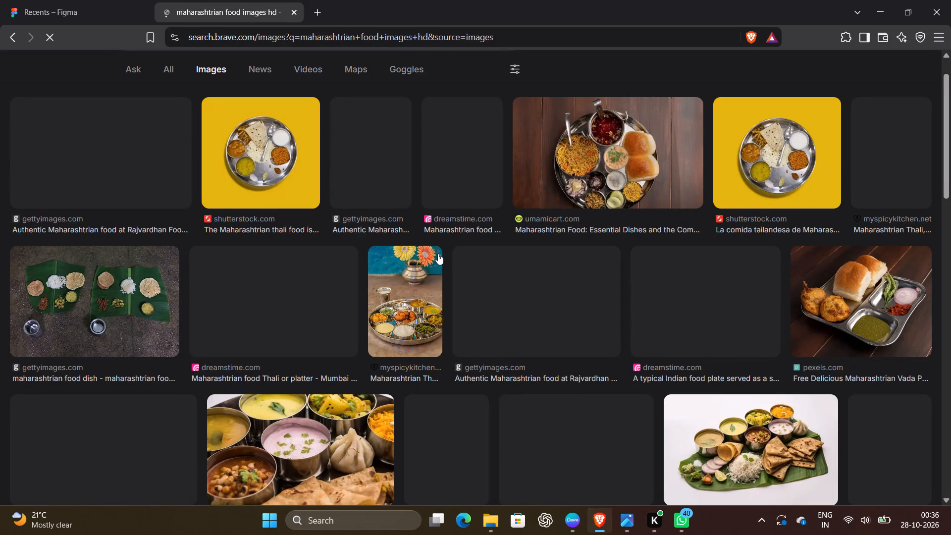
pyautogui.scroll(-2, 438, 254)
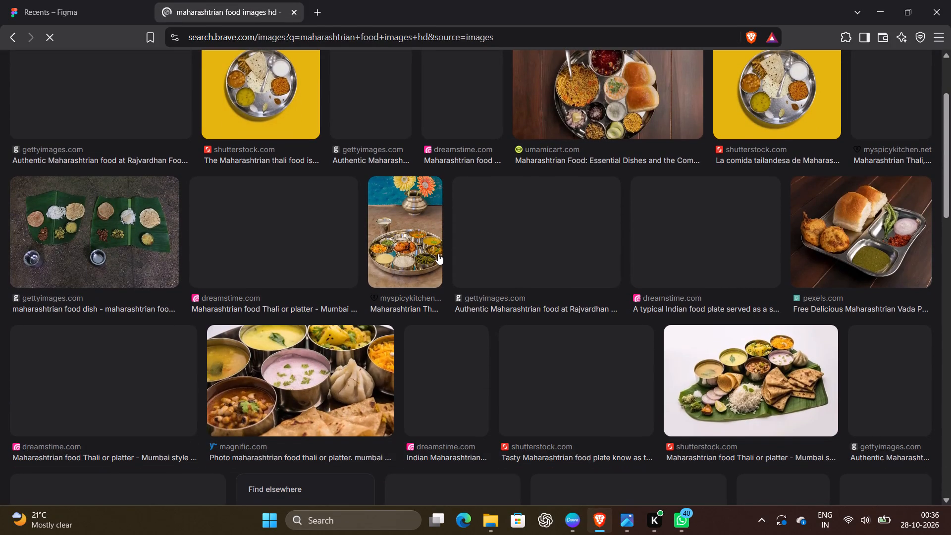
pyautogui.scroll(2, 438, 254)
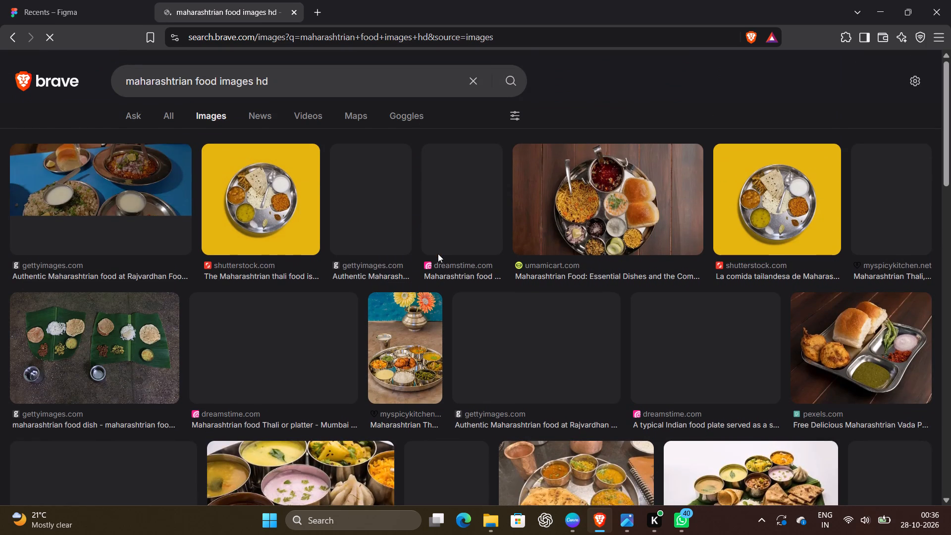
# Replace the image search with "Maharashtrian traditional food images".
pyautogui.doubleClick(291, 77)
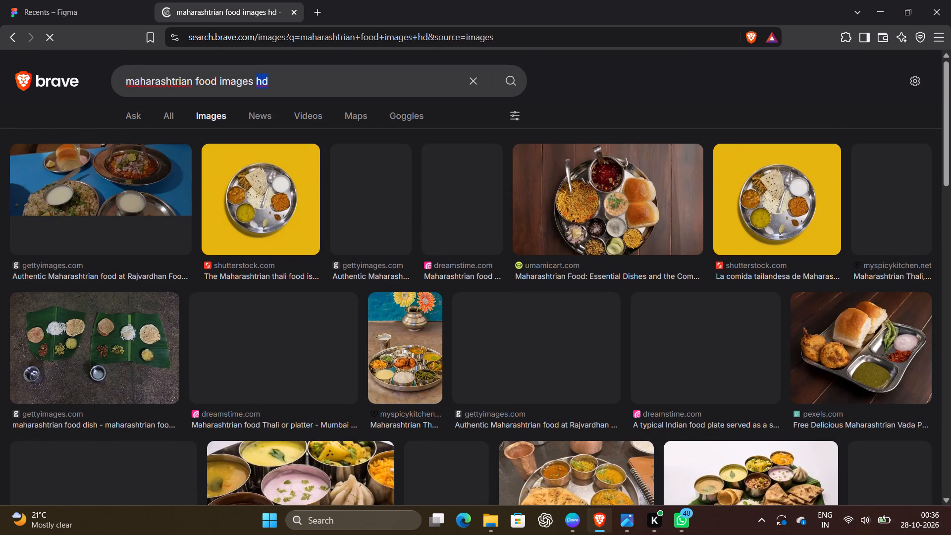
pyautogui.click(318, 87)
pyautogui.moveTo(318, 87); pyautogui.dragTo(207, 90)
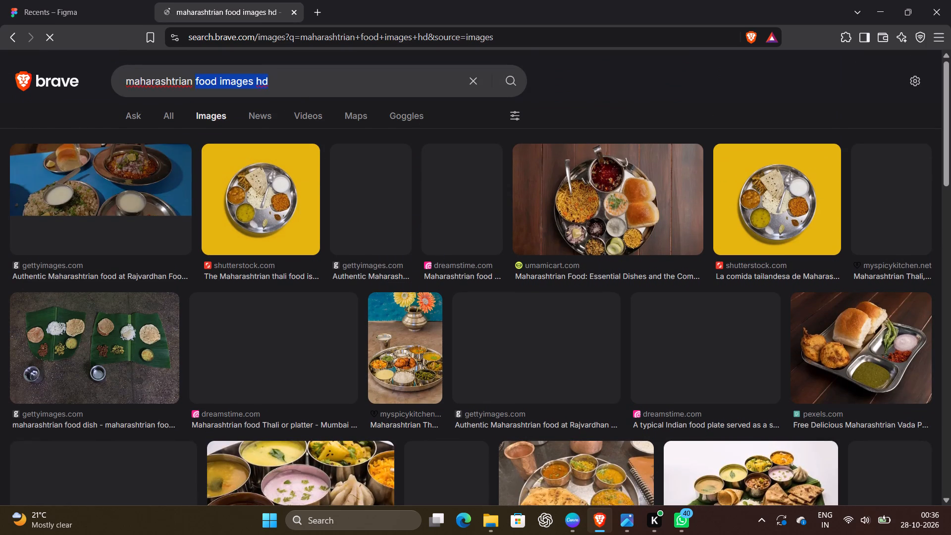
pyautogui.moveTo(207, 90); pyautogui.dragTo(153, 99)
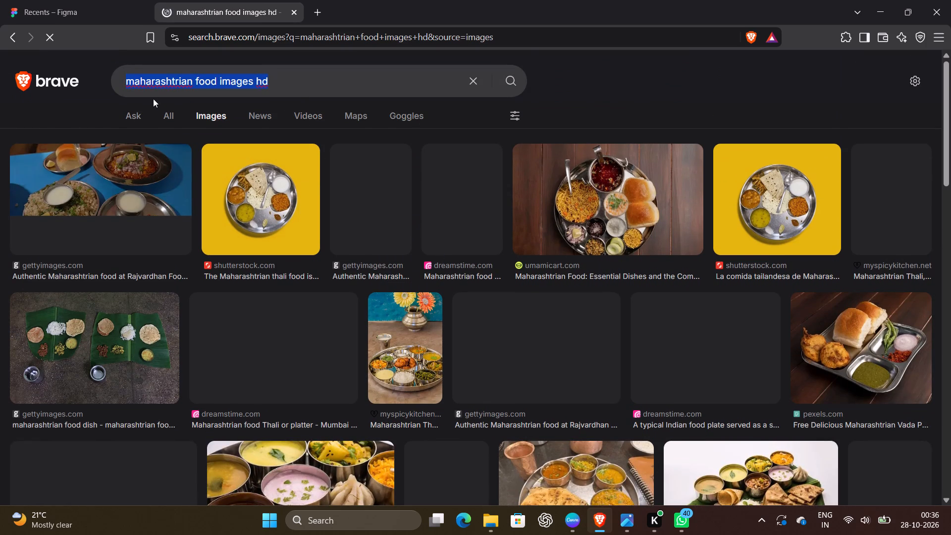
pyautogui.write('Maha')
pyautogui.write('rasht')
pyautogui.write('rian traditional food')
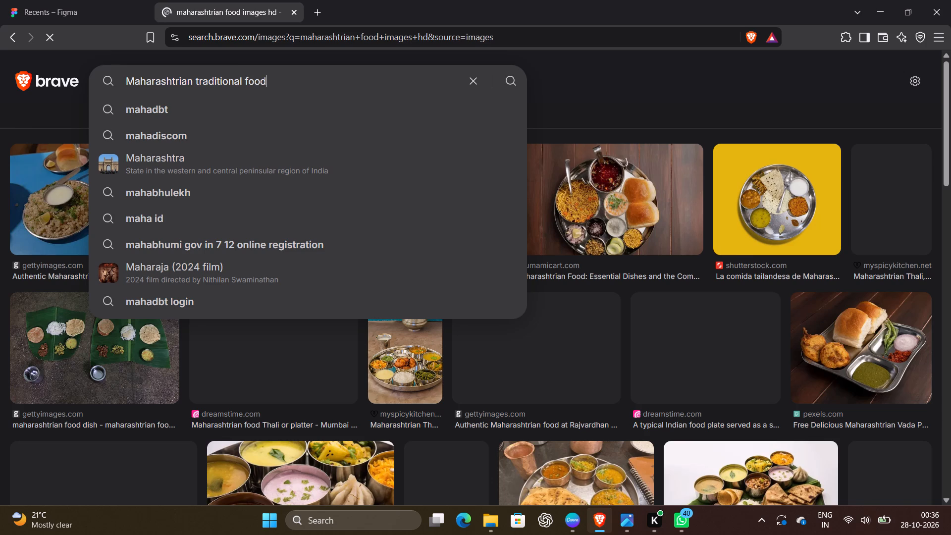
# Complete the image search query as "Maharashtrian traditional food images" and run it.
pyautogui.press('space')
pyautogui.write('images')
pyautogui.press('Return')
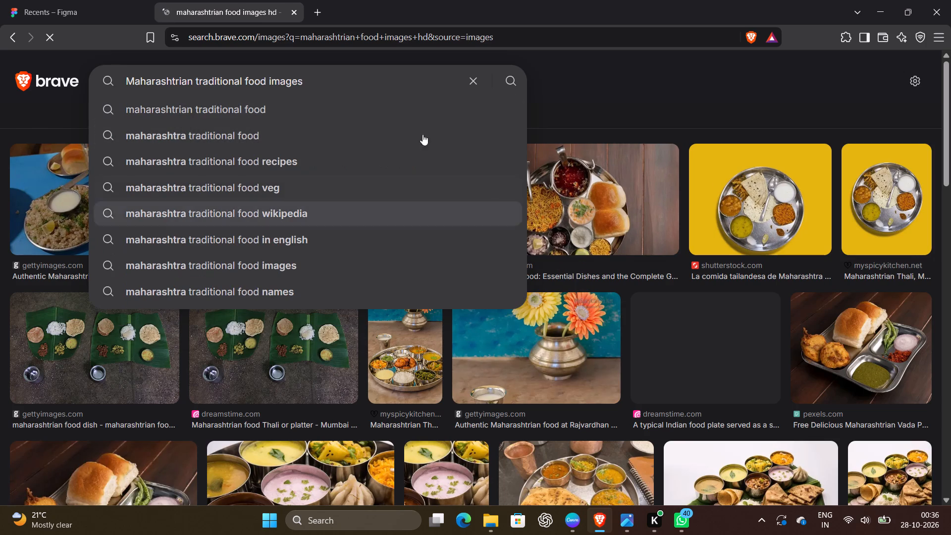
pyautogui.click(361, 76)
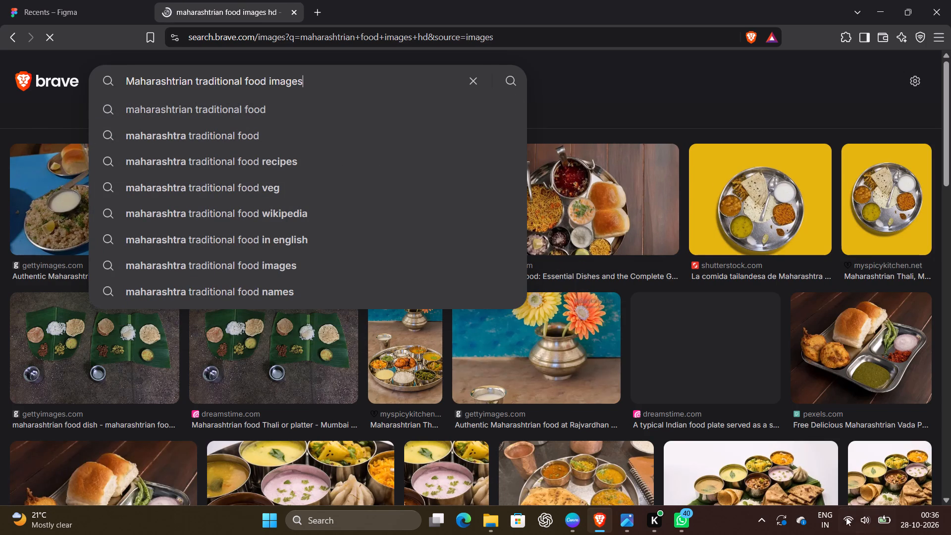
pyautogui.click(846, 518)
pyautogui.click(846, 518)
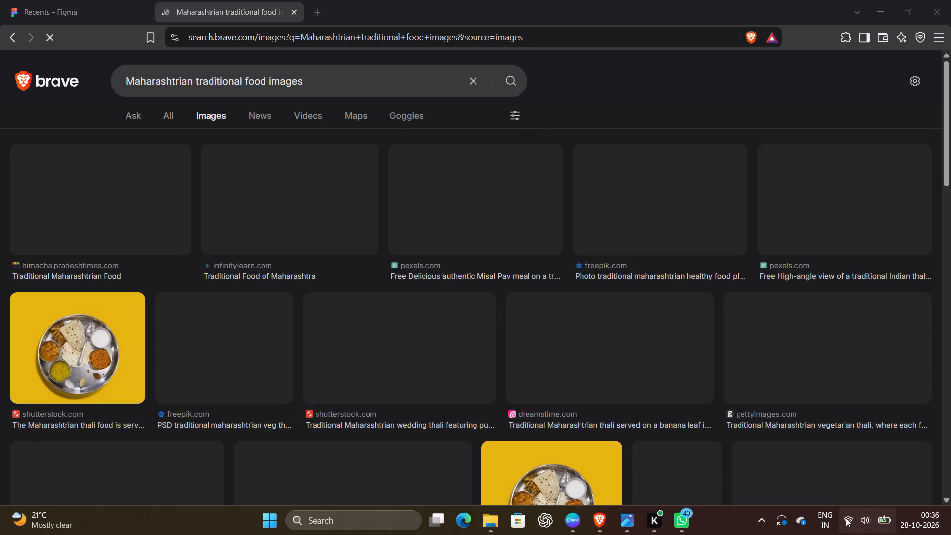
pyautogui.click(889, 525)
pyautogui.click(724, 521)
# Look through the Maharashtrian traditional food image results for a suitable food picture.
pyautogui.scroll(-4, 491, 319)
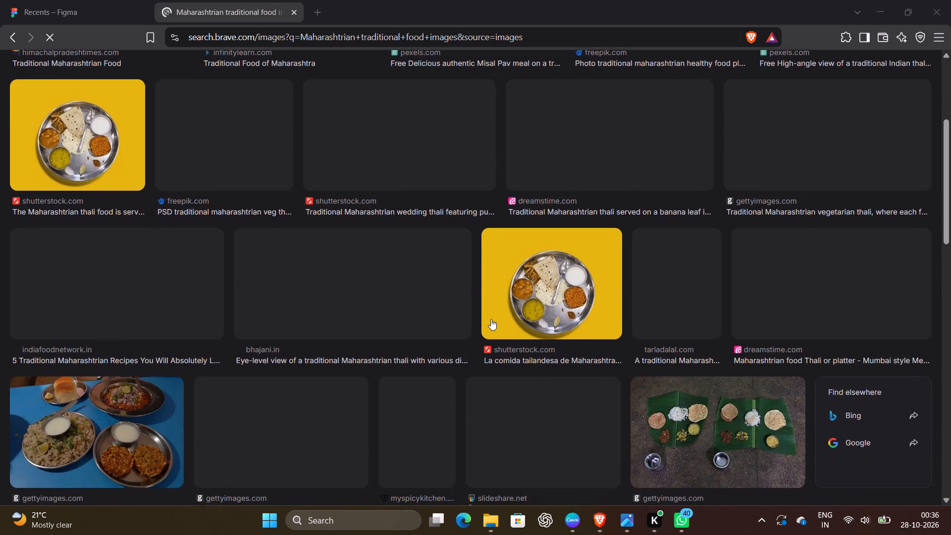
pyautogui.scroll(-3, 491, 319)
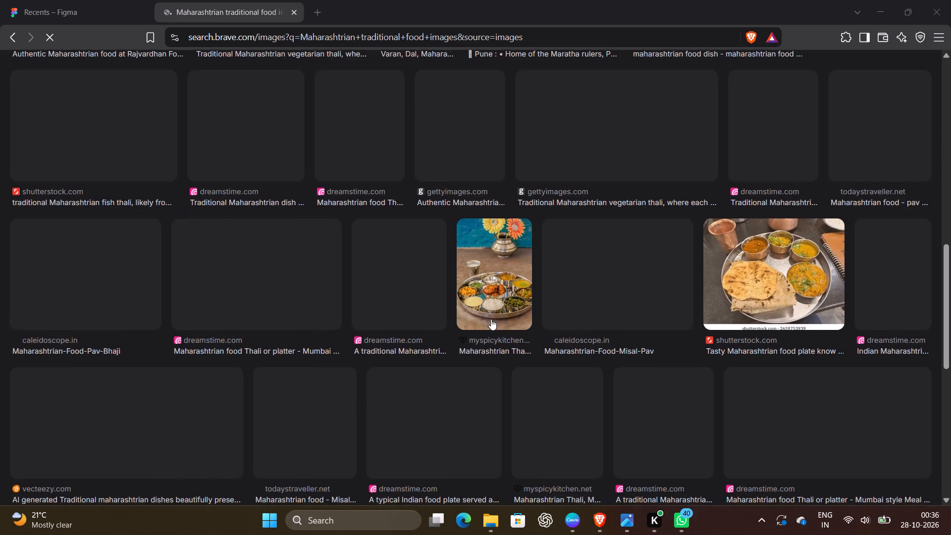
pyautogui.scroll(-3, 491, 319)
pyautogui.scroll(1, 491, 319)
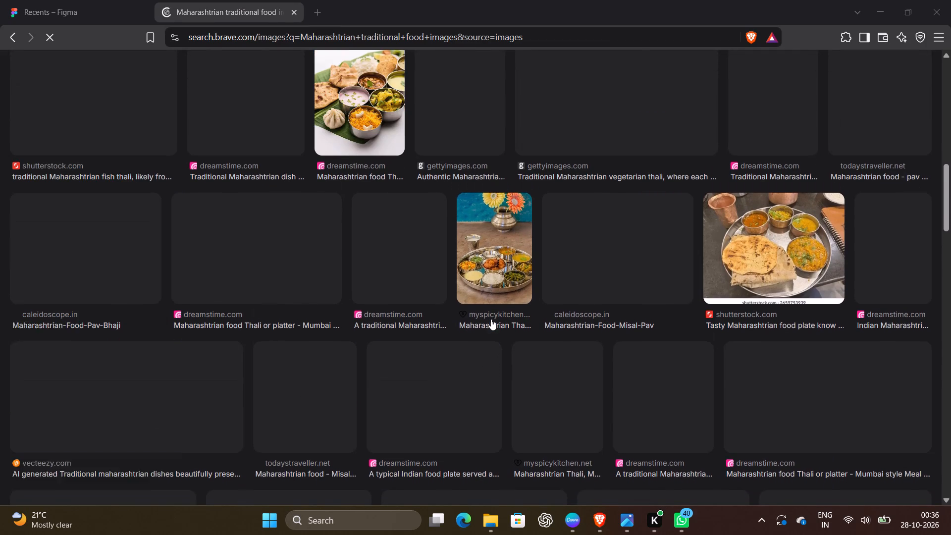
pyautogui.scroll(9, 491, 319)
pyautogui.scroll(-6, 491, 319)
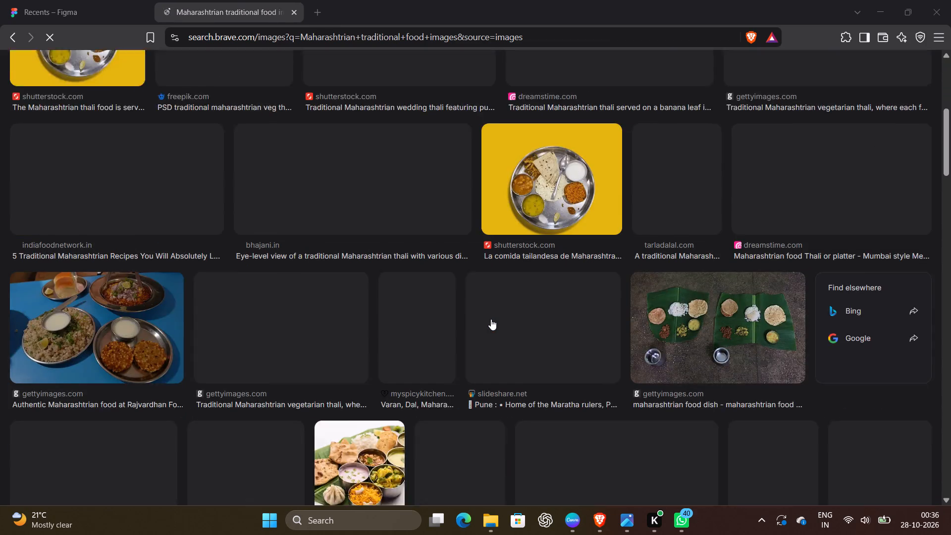
pyautogui.scroll(7, 491, 319)
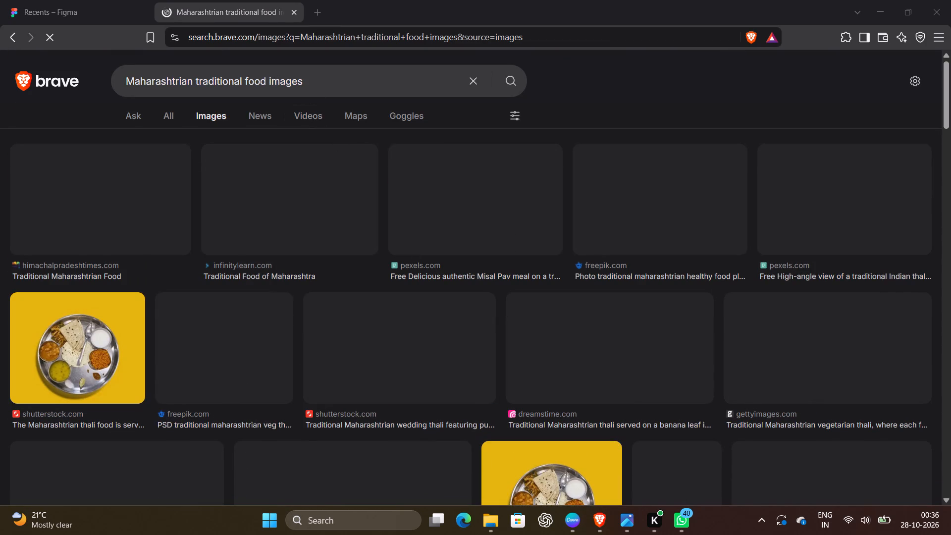
# Replace the image search query with "food images with light".
pyautogui.moveTo(317, 77); pyautogui.dragTo(35, 43)
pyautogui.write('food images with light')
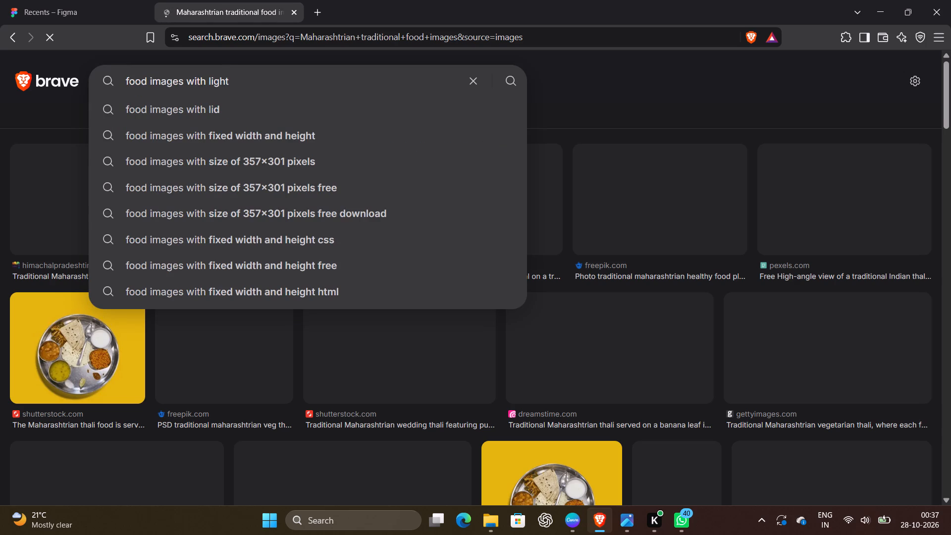
# Search for images of "food images with light background".
pyautogui.press('space')
pyautogui.write('background')
pyautogui.press('Return')
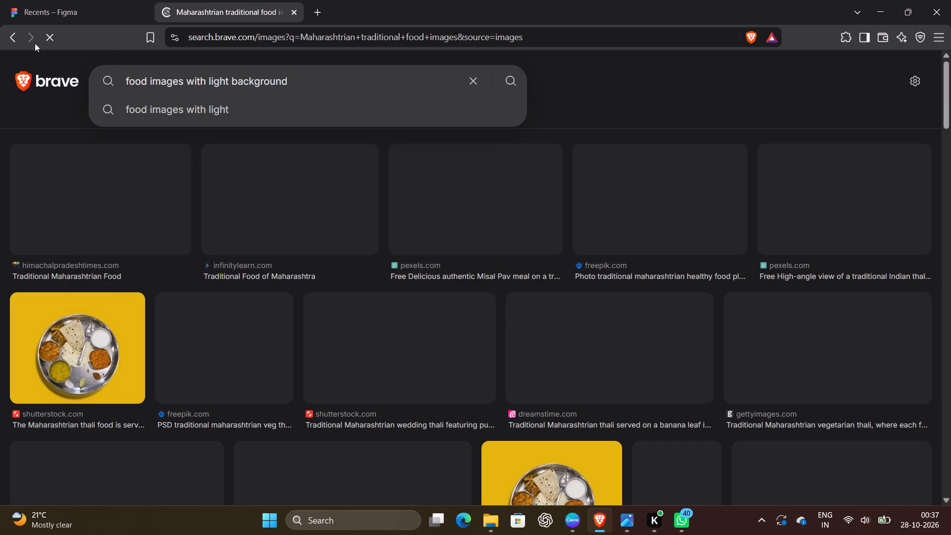
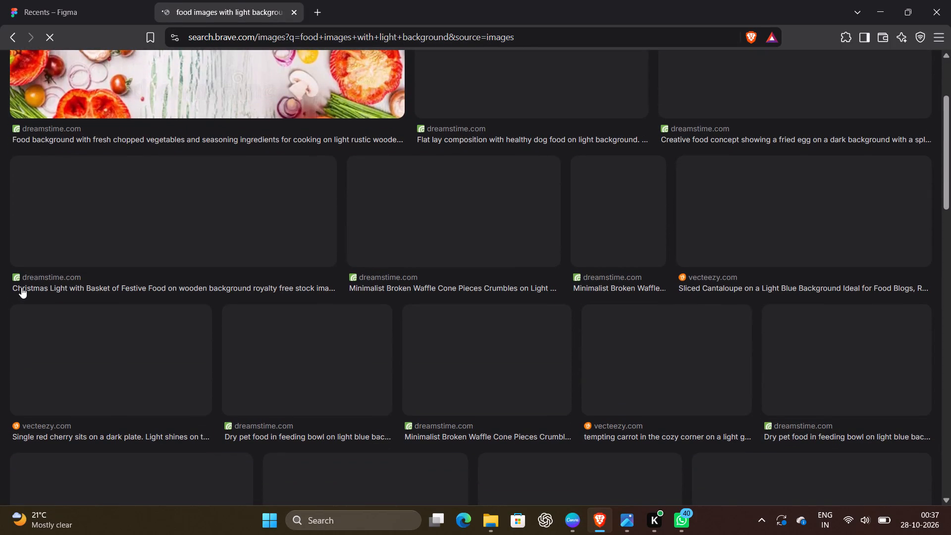
# Look through the image results for food with a light background for a suitable picture.
pyautogui.scroll(4, 21, 287)
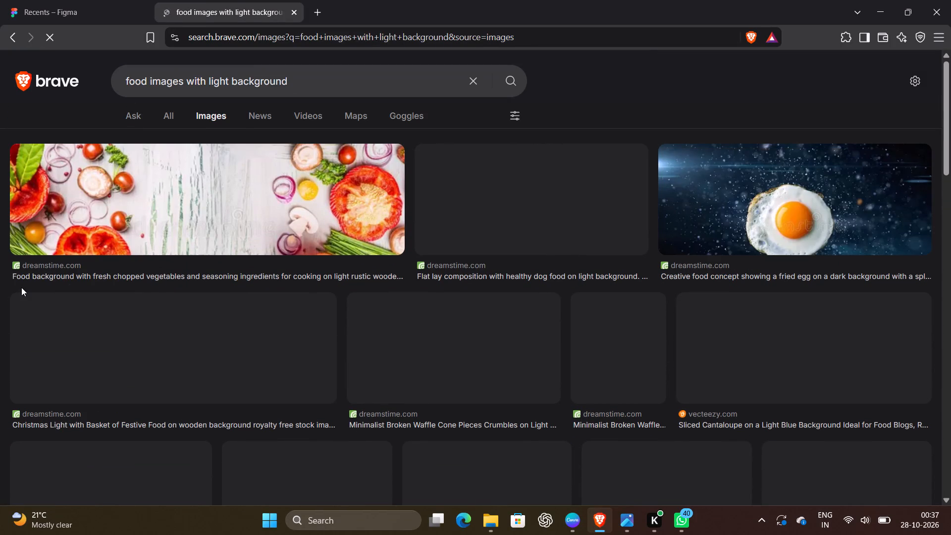
pyautogui.scroll(-3, 224, 415)
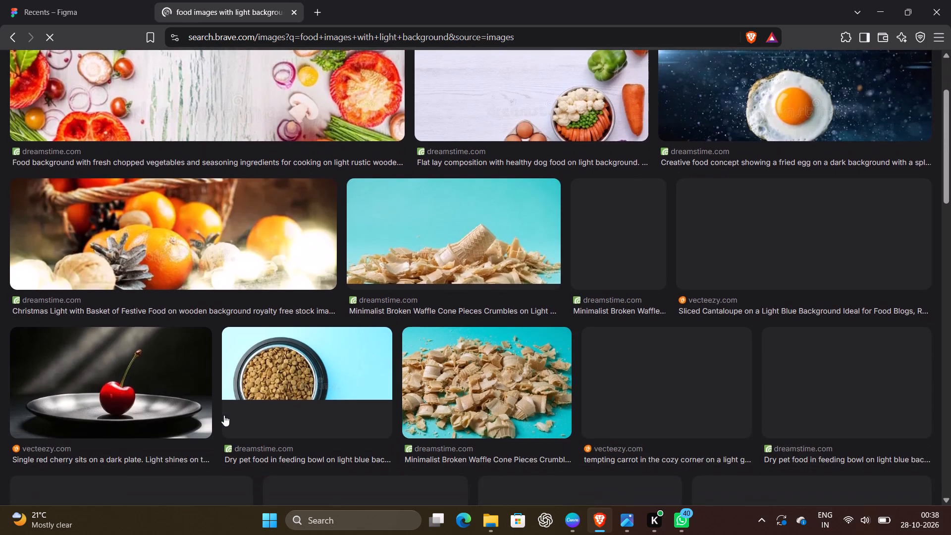
pyautogui.scroll(-3, 224, 415)
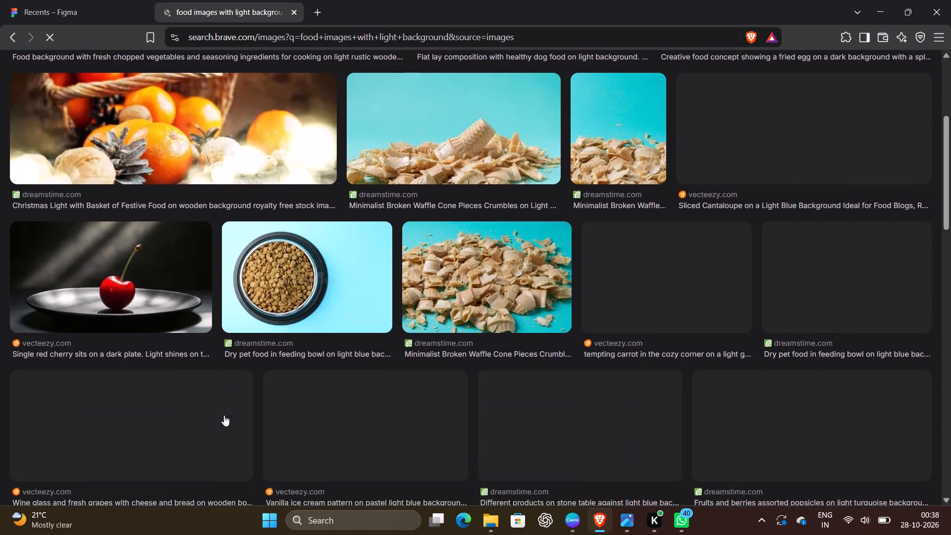
pyautogui.scroll(-3, 224, 415)
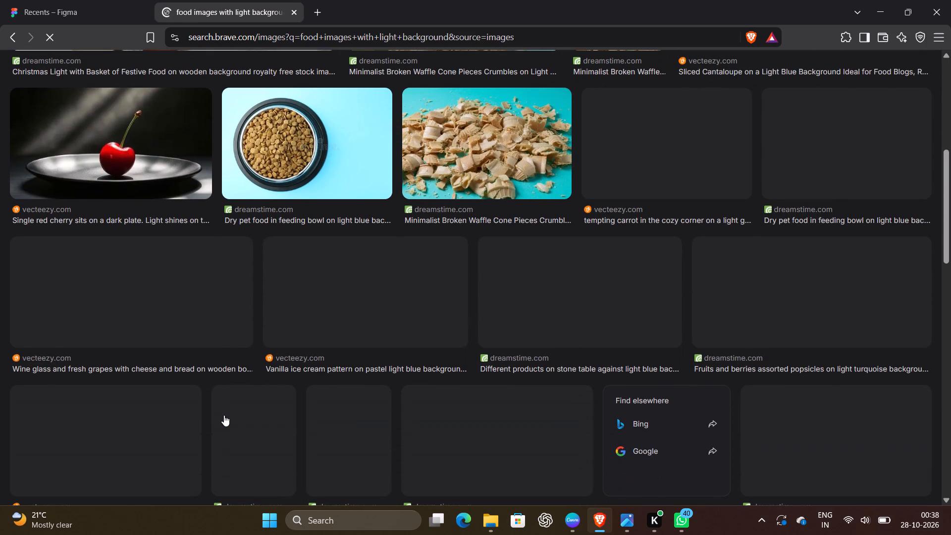
pyautogui.scroll(6, 224, 415)
pyautogui.scroll(-5, 224, 415)
pyautogui.scroll(7, 224, 415)
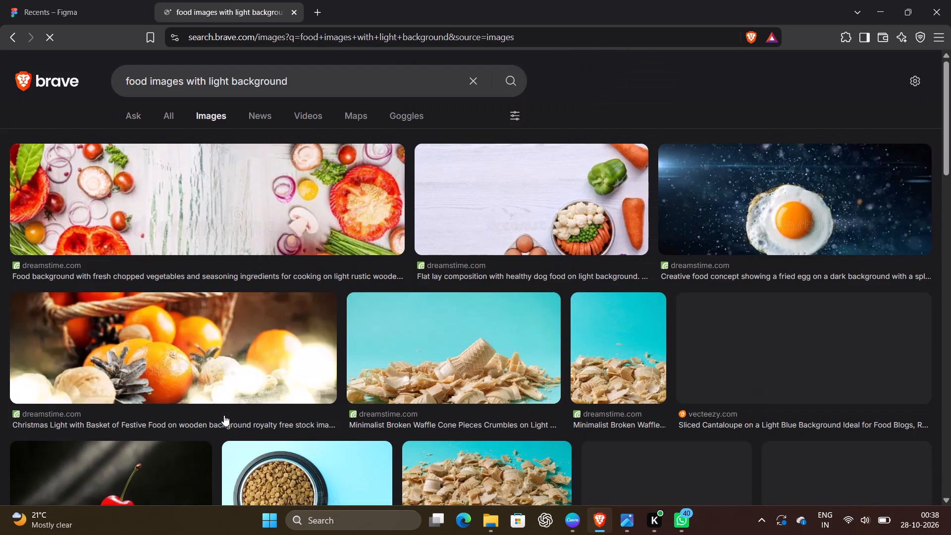
# Replace the image search with "food images indian minimal".
pyautogui.tripleClick(294, 73)
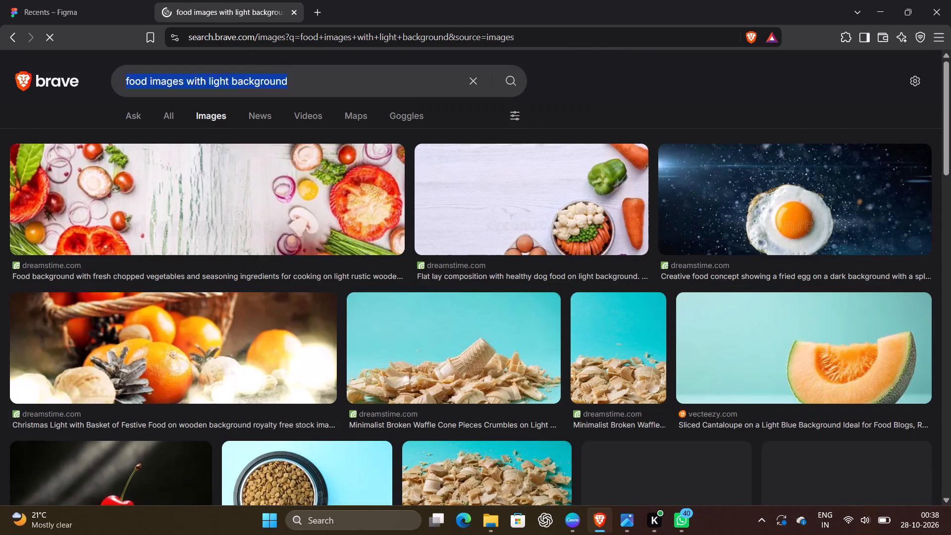
pyautogui.click(294, 73)
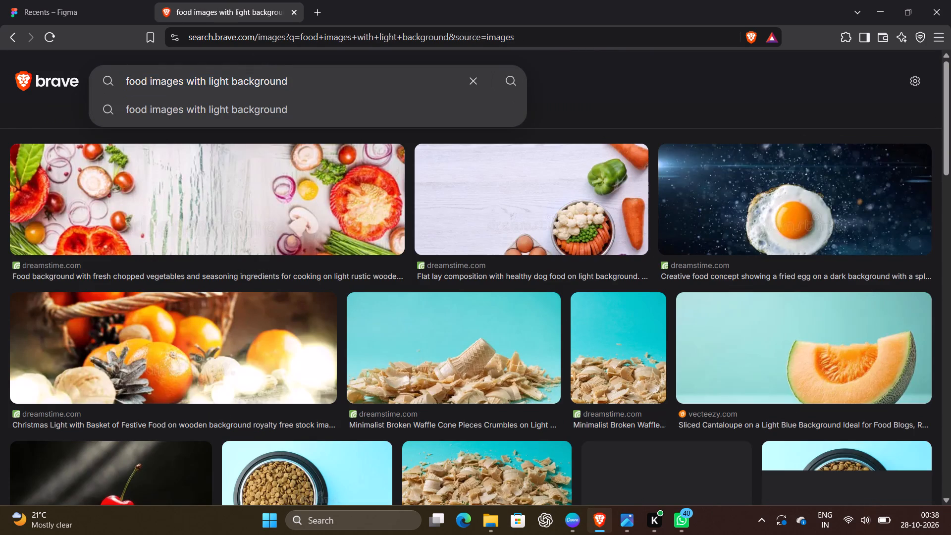
pyautogui.moveTo(294, 73); pyautogui.dragTo(212, 89)
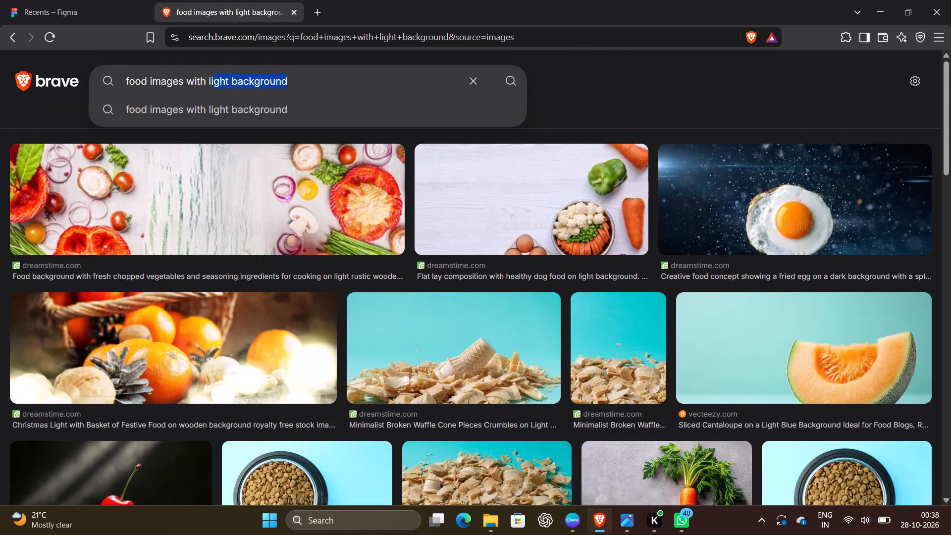
pyautogui.moveTo(212, 89); pyautogui.dragTo(207, 84)
pyautogui.write('mi')
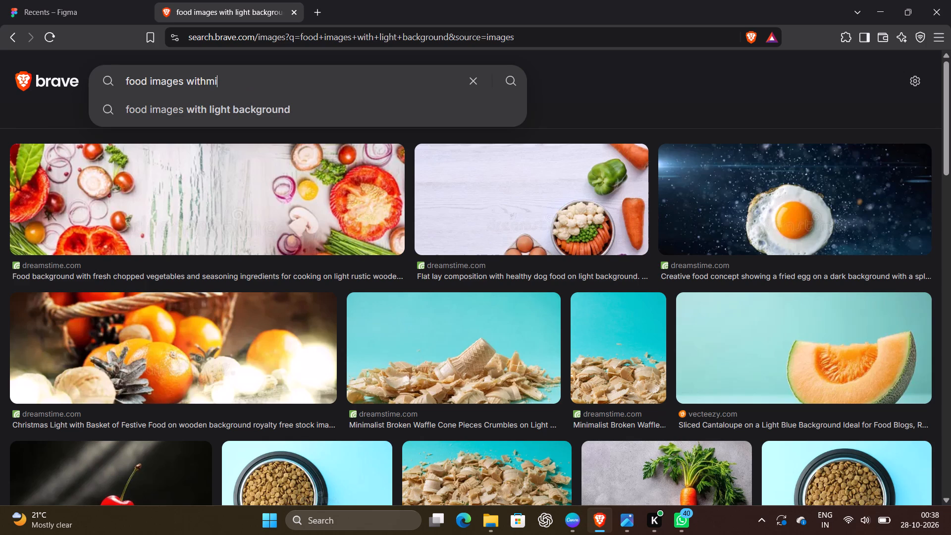
pyautogui.press('BackSpace')
pyautogui.press('BackSpace')
pyautogui.press('space')
pyautogui.write('m')
pyautogui.press('BackSpace')
pyautogui.press('BackSpace')
pyautogui.press('BackSpace')
pyautogui.press('BackSpace')
pyautogui.press('BackSpace')
pyautogui.press('BackSpace')
pyautogui.press('BackSpace')
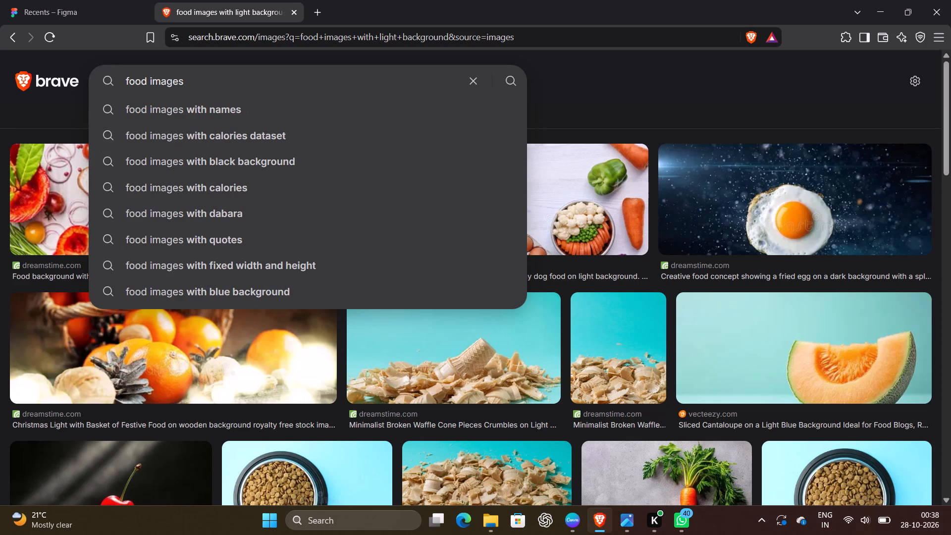
pyautogui.press('space')
pyautogui.write('minimal')
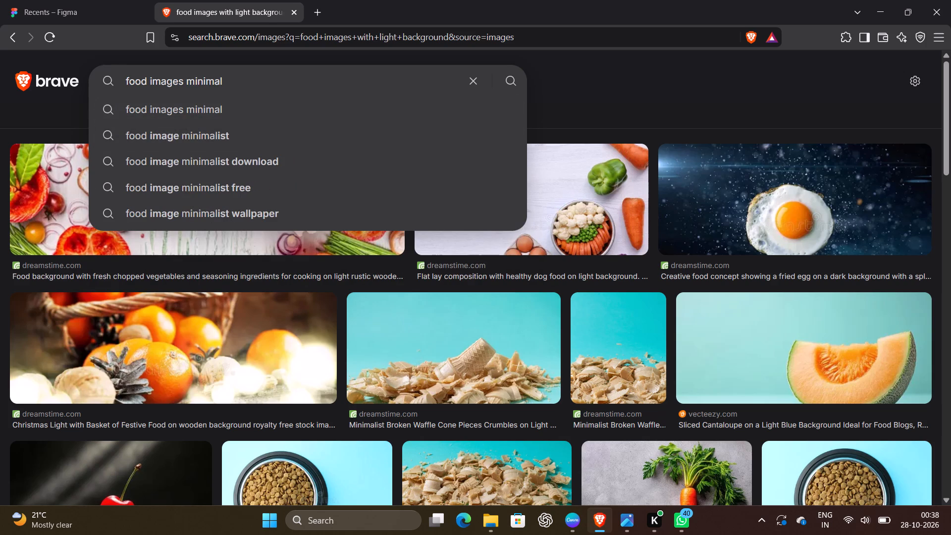
pyautogui.click(183, 80)
pyautogui.press('space')
pyautogui.write('indian')
pyautogui.press('Return')
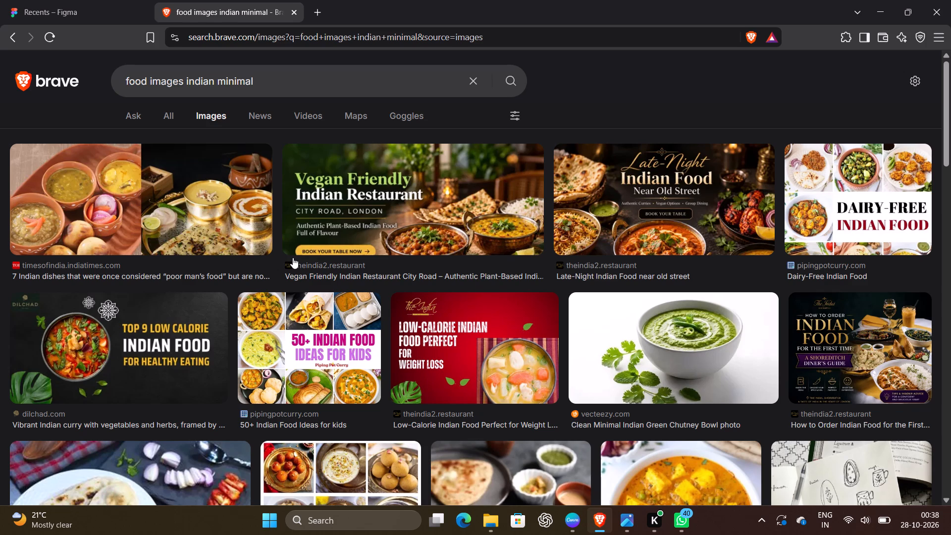
# Look through the minimal Indian food image results for a picture suited to the Why Choose Purna Bramha? section.
pyautogui.scroll(-1, 472, 373)
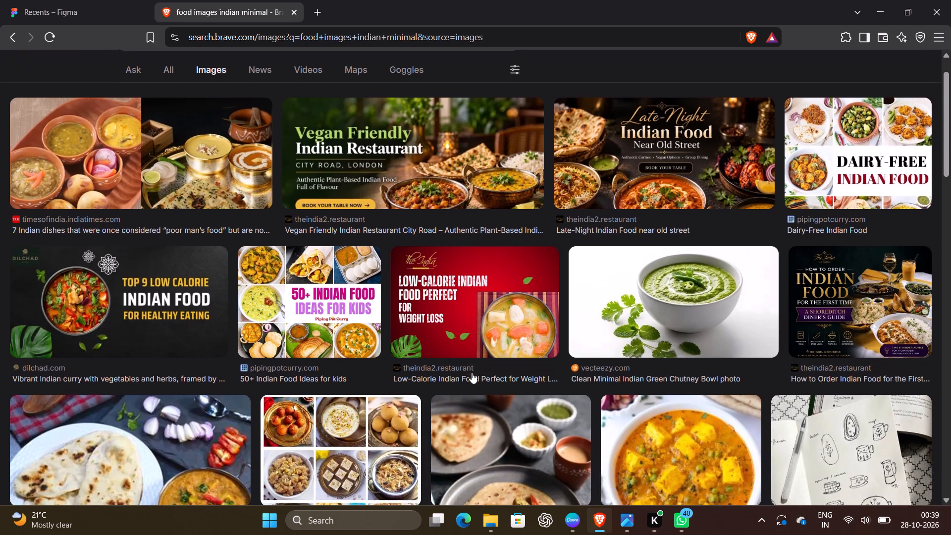
pyautogui.scroll(-4, 472, 373)
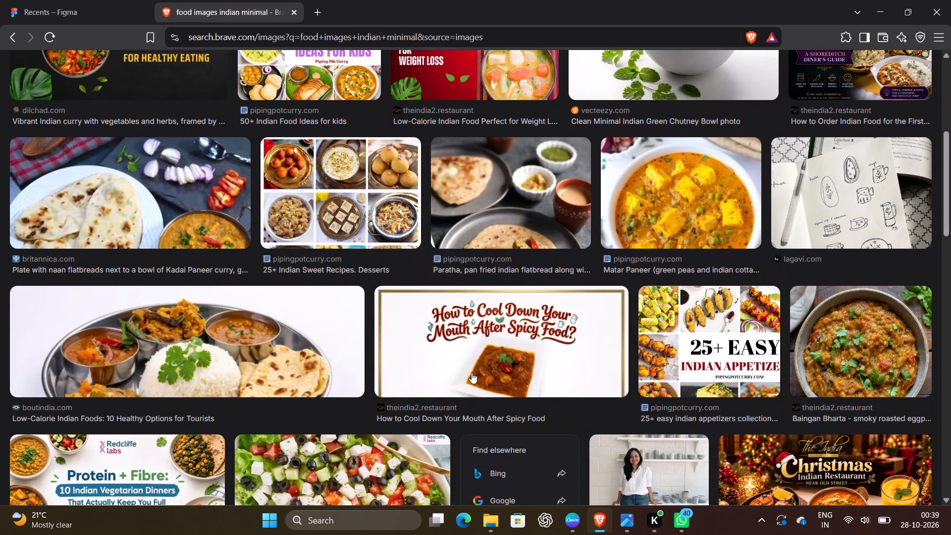
pyautogui.scroll(-6, 472, 373)
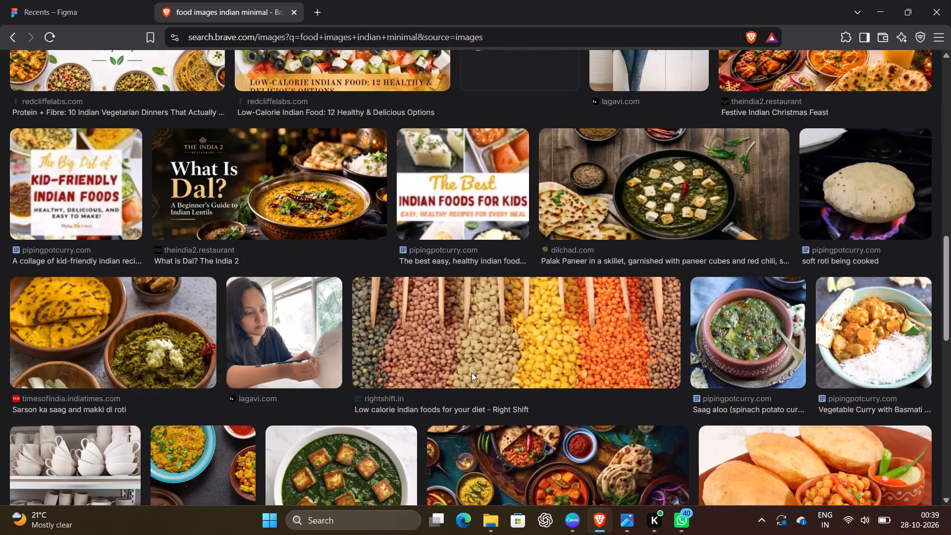
pyautogui.scroll(-2, 472, 373)
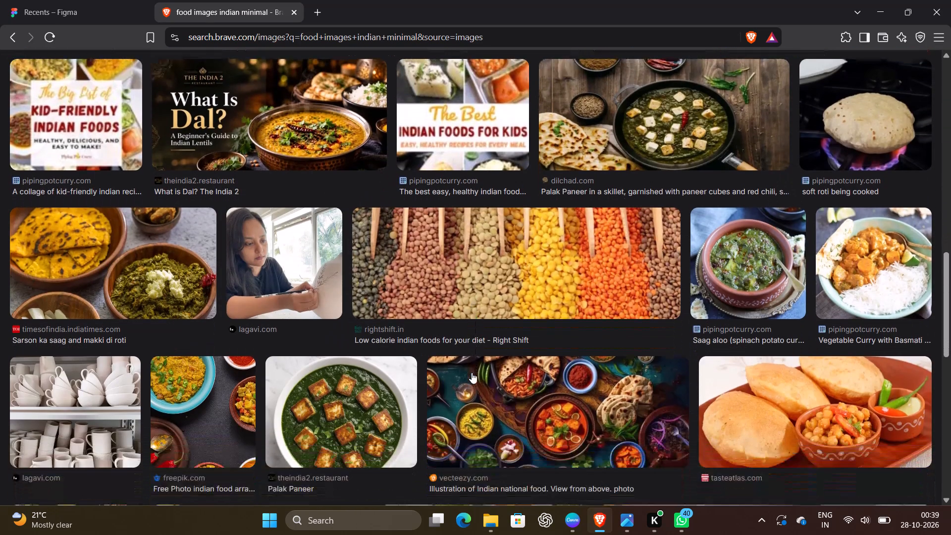
pyautogui.scroll(-2, 472, 373)
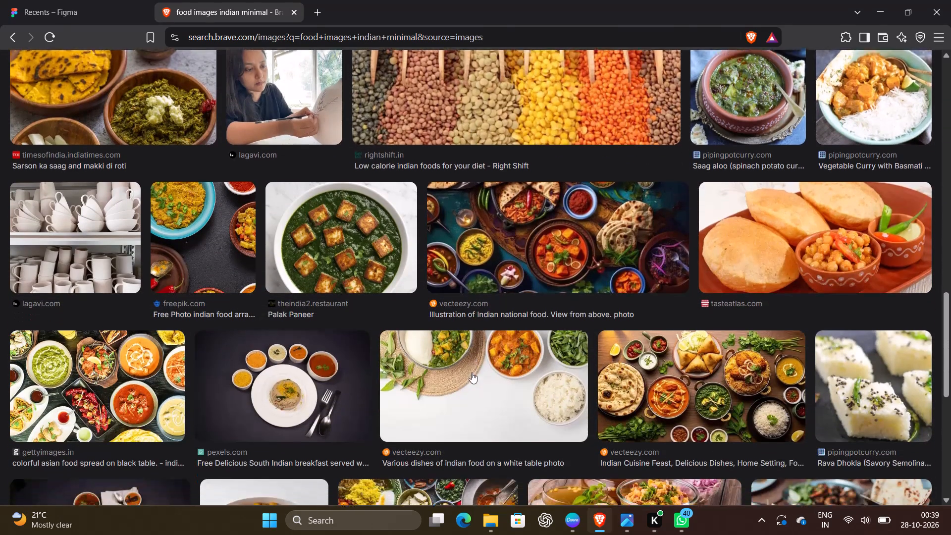
pyautogui.scroll(-2, 472, 373)
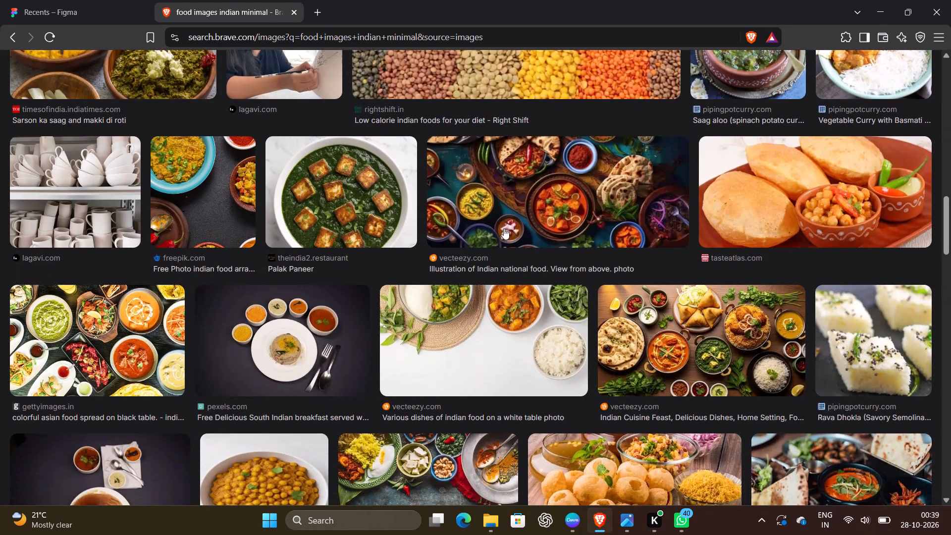
pyautogui.scroll(-3, 507, 225)
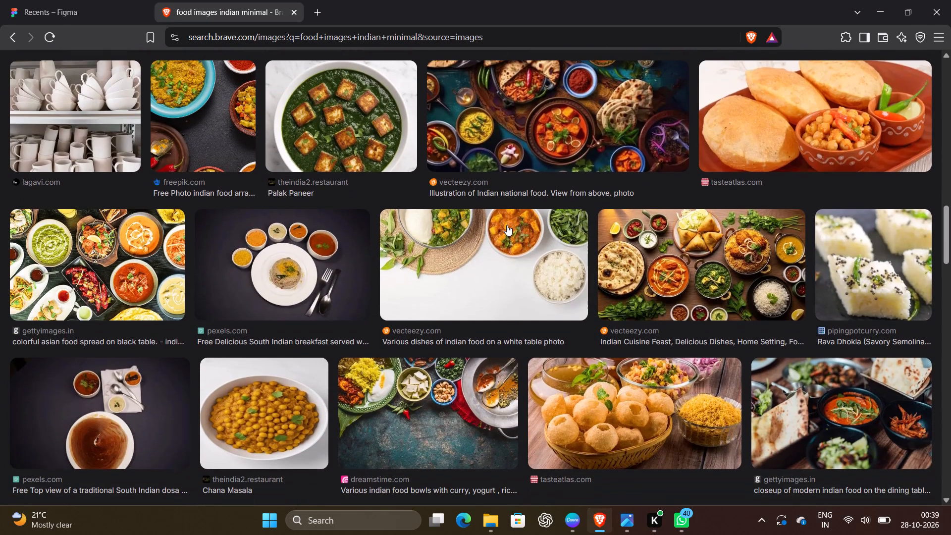
pyautogui.scroll(-4, 507, 225)
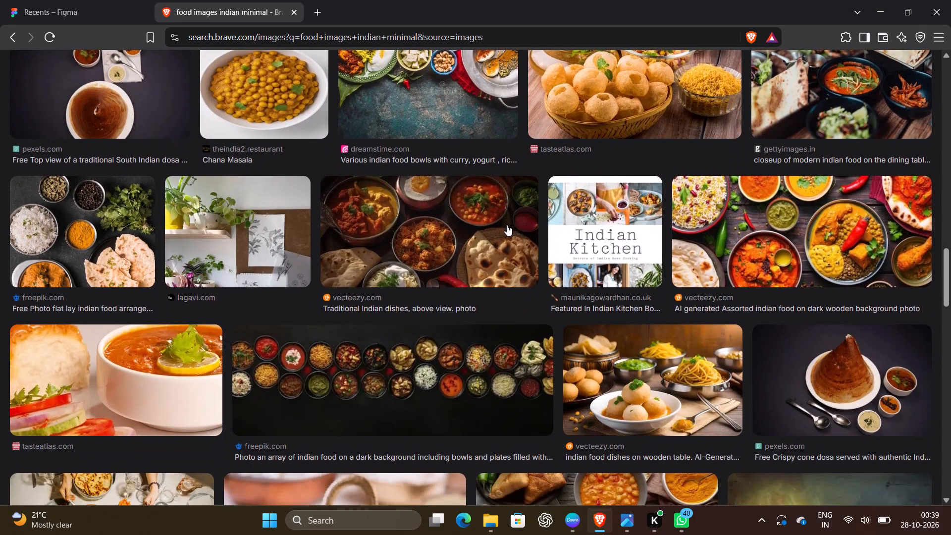
pyautogui.scroll(-3, 507, 225)
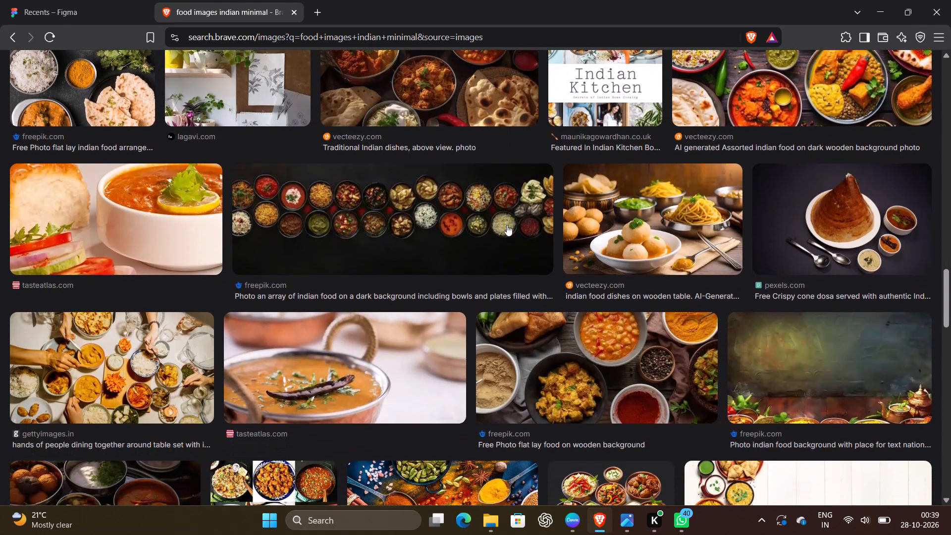
pyautogui.scroll(-5, 507, 225)
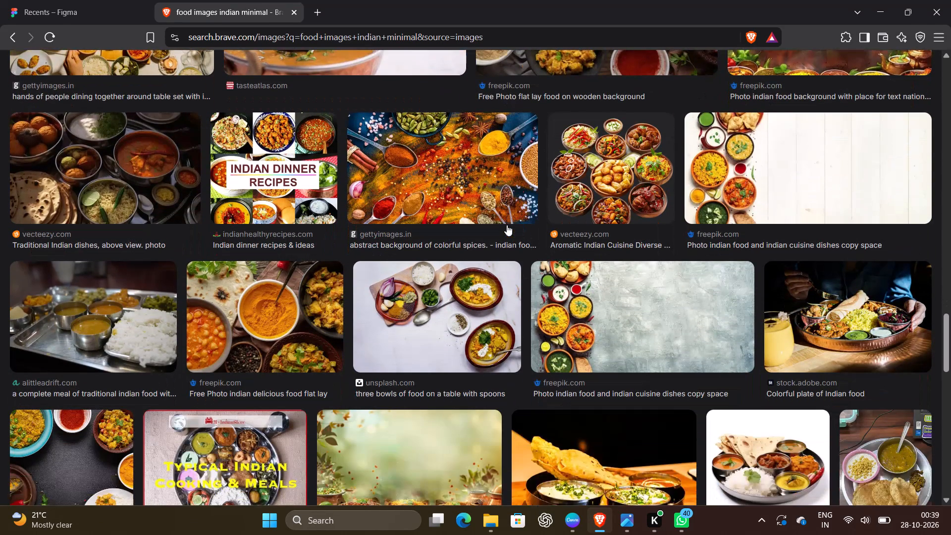
pyautogui.scroll(-2, 507, 225)
pyautogui.scroll(20, 507, 225)
pyautogui.scroll(2, 507, 225)
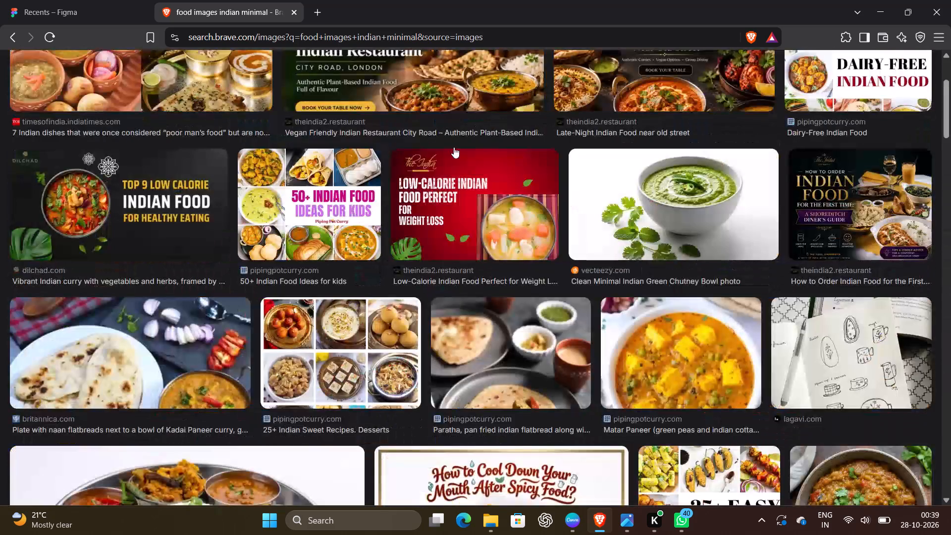
# Replace the image search with "quick and convienient images".
pyautogui.click(415, 78)
pyautogui.moveTo(415, 78); pyautogui.dragTo(96, 88)
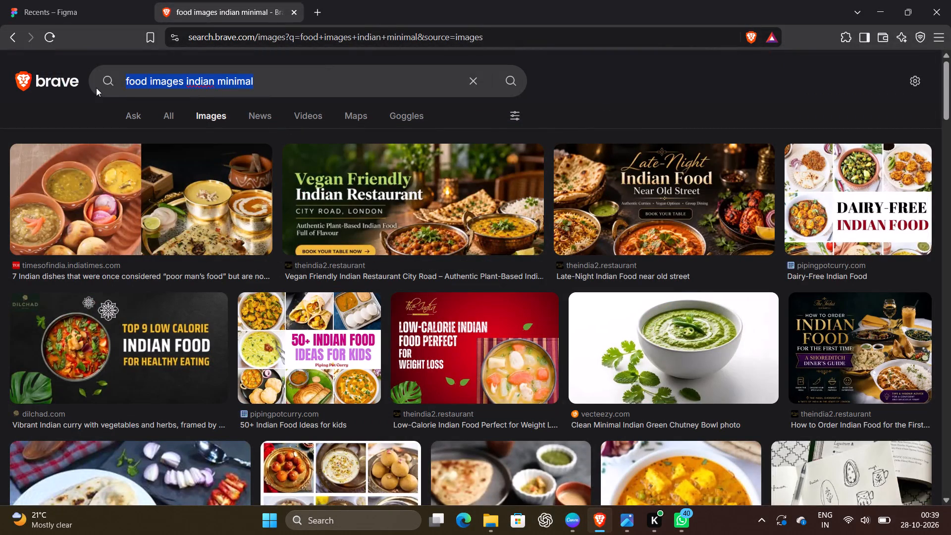
pyautogui.write('quick')
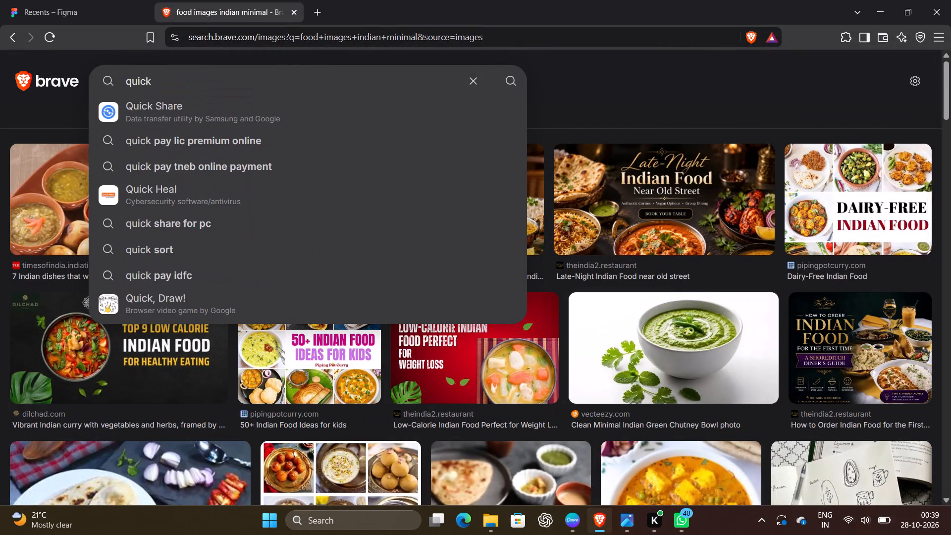
pyautogui.press('space')
pyautogui.press('BackSpace')
pyautogui.press('BackSpace')
pyautogui.press('BackSpace')
pyautogui.press('BackSpace')
pyautogui.press('BackSpace')
pyautogui.press('BackSpace')
pyautogui.press('BackSpace')
pyautogui.press('BackSpace')
pyautogui.press('BackSpace')
pyautogui.press('BackSpace')
pyautogui.press('BackSpace')
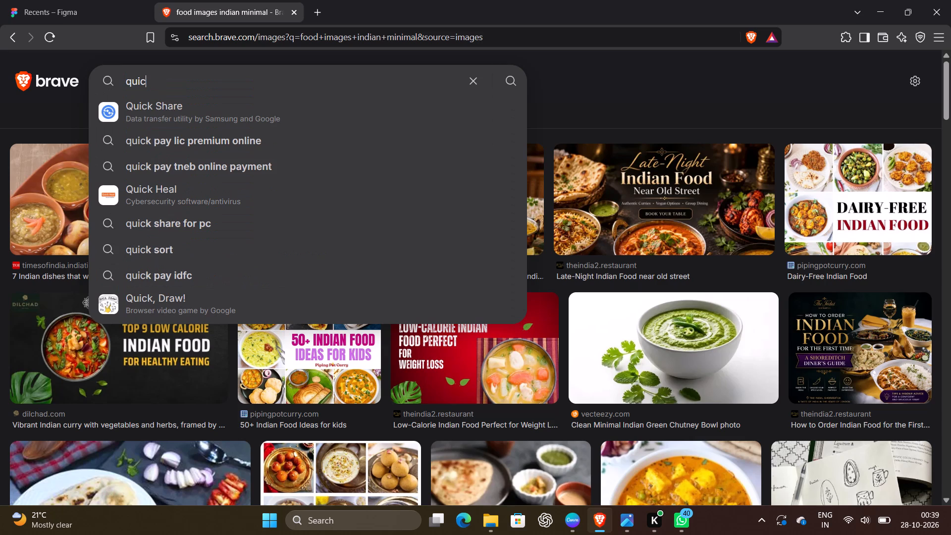
pyautogui.write('no')
pyautogui.press('space')
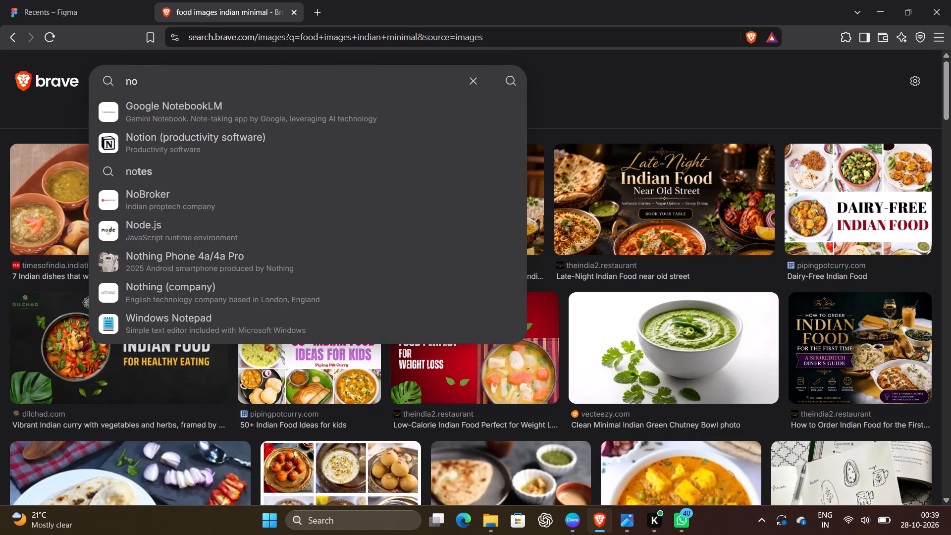
pyautogui.press('BackSpace')
pyautogui.press('BackSpace')
pyautogui.press('BackSpace')
pyautogui.write('qyuick')
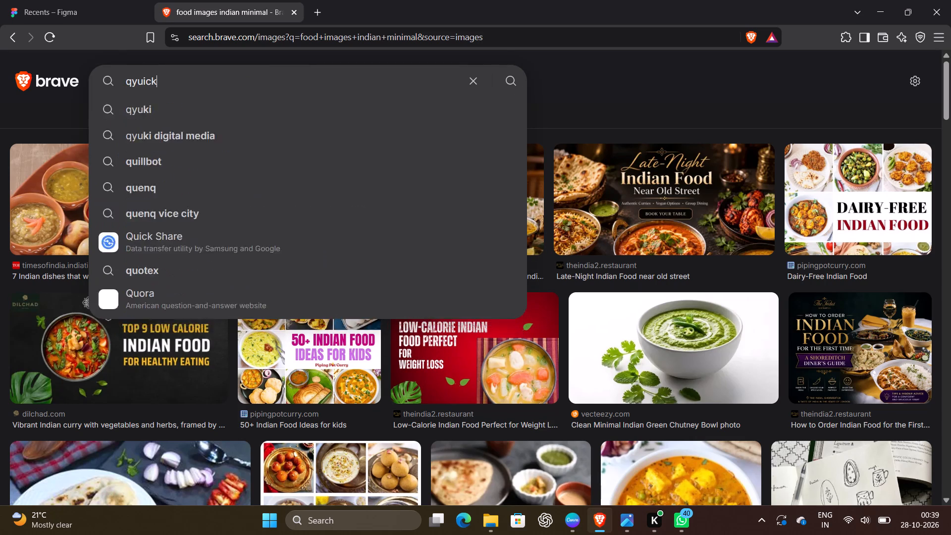
pyautogui.press('BackSpace')
pyautogui.press('BackSpace')
pyautogui.press('BackSpace')
pyautogui.press('BackSpace')
pyautogui.press('BackSpace')
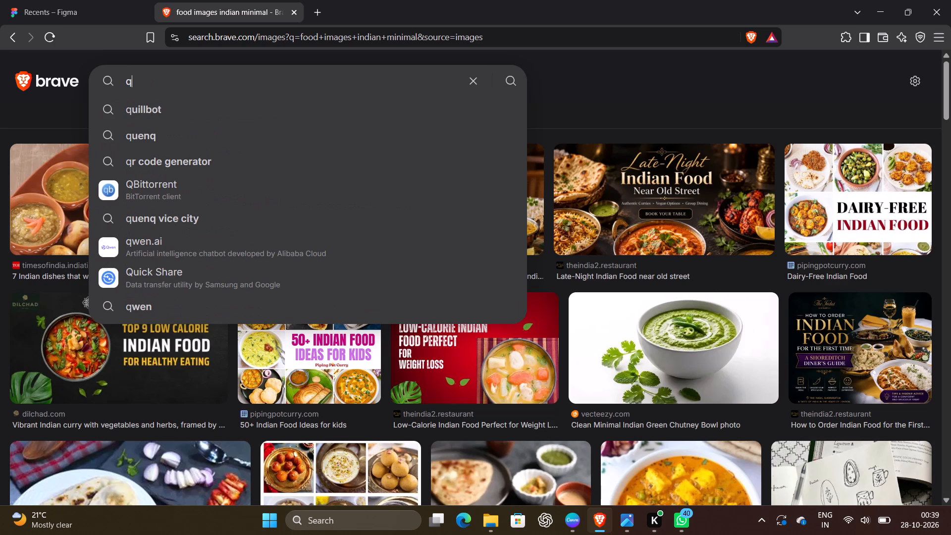
pyautogui.write('uick')
pyautogui.press('space')
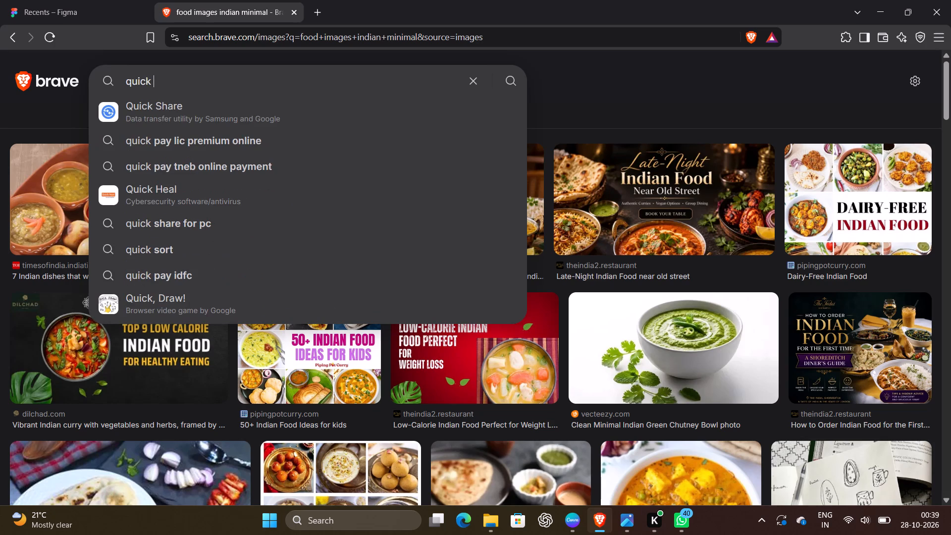
pyautogui.write('and')
pyautogui.press('space')
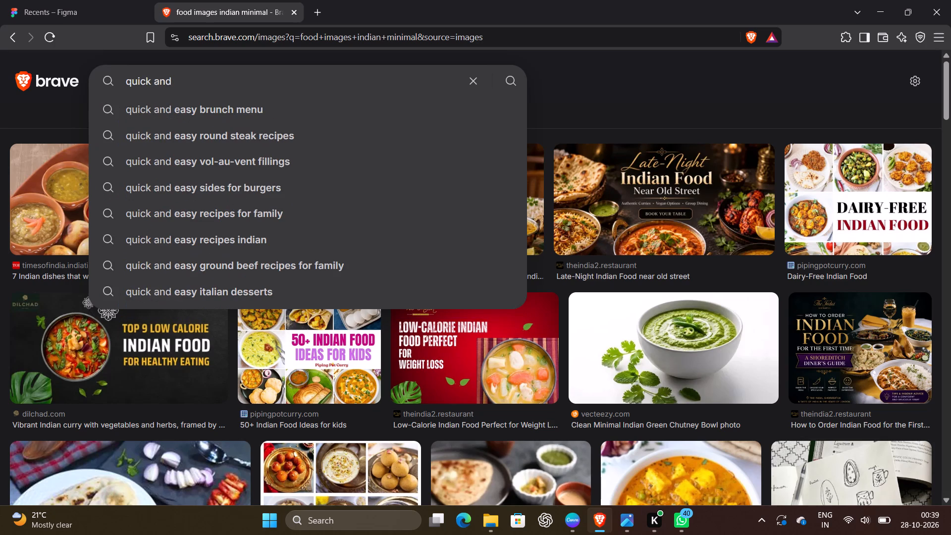
pyautogui.write('convienient')
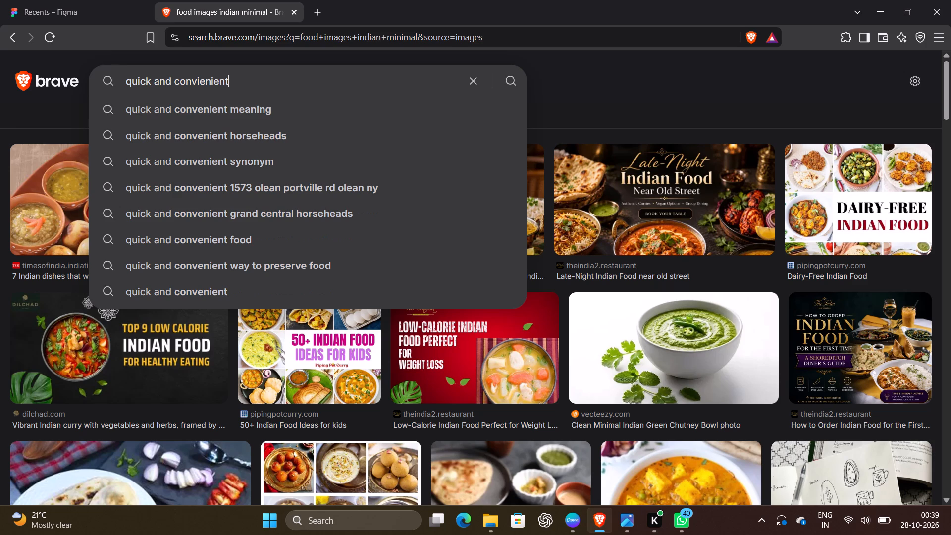
pyautogui.press('space')
pyautogui.press('t')
pyautogui.press('BackSpace')
pyautogui.write('images')
pyautogui.press('Return')
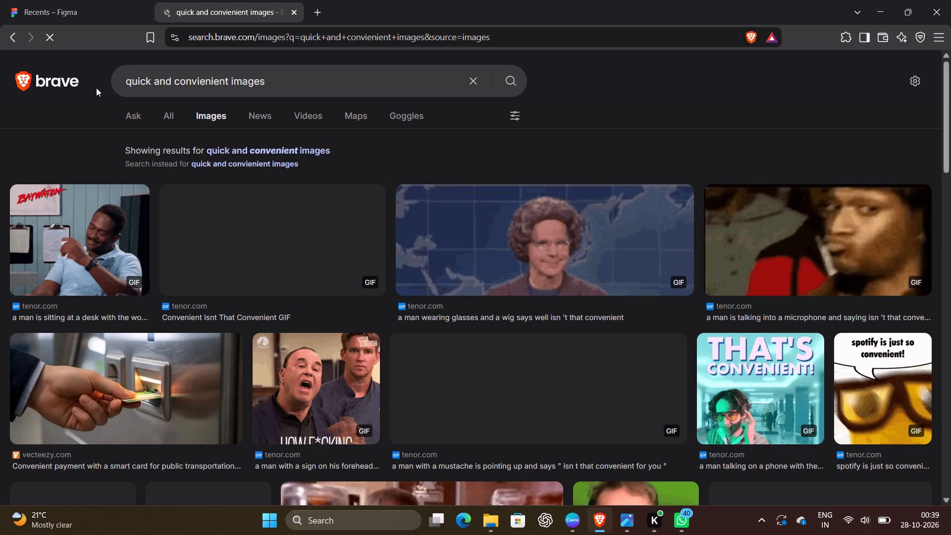
# Clear the search text and switch to Canva to review page 2's Why Choose Purna Bramha? section.
pyautogui.click(466, 80)
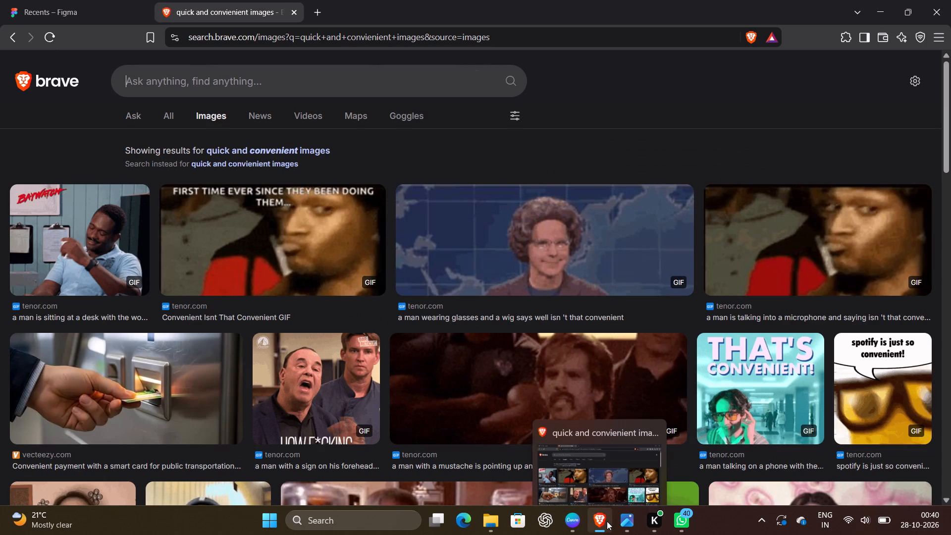
pyautogui.click(570, 521)
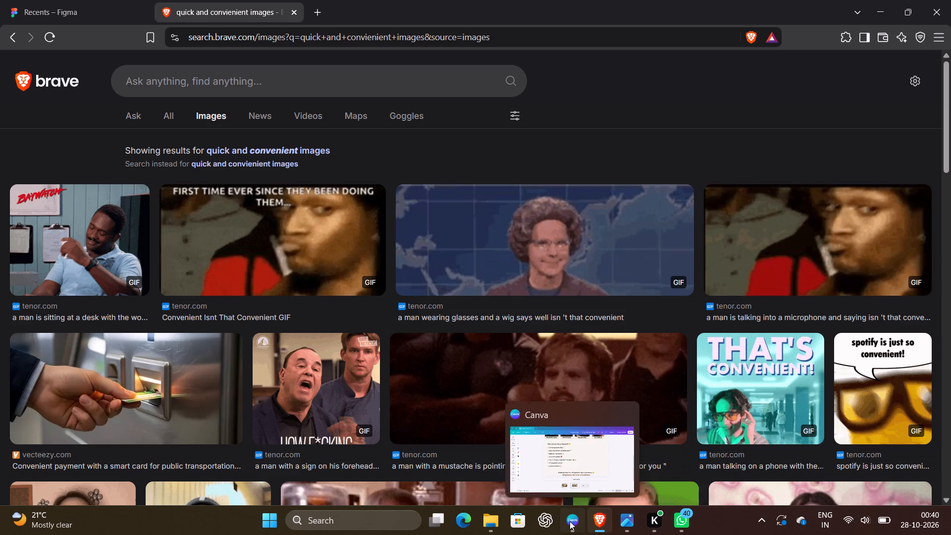
pyautogui.click(906, 271)
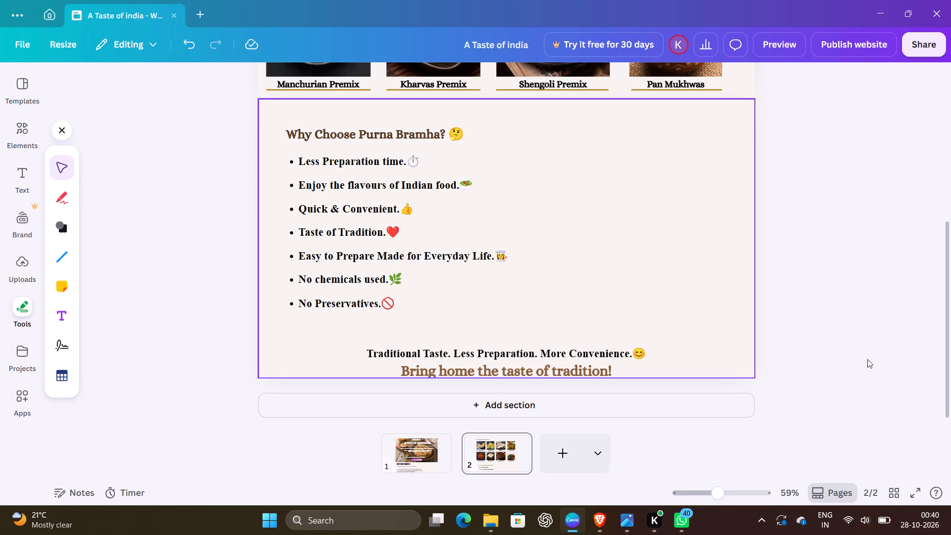
# Switch back to Brave and search for images of "maharshtrian thali or food images".
pyautogui.click(603, 514)
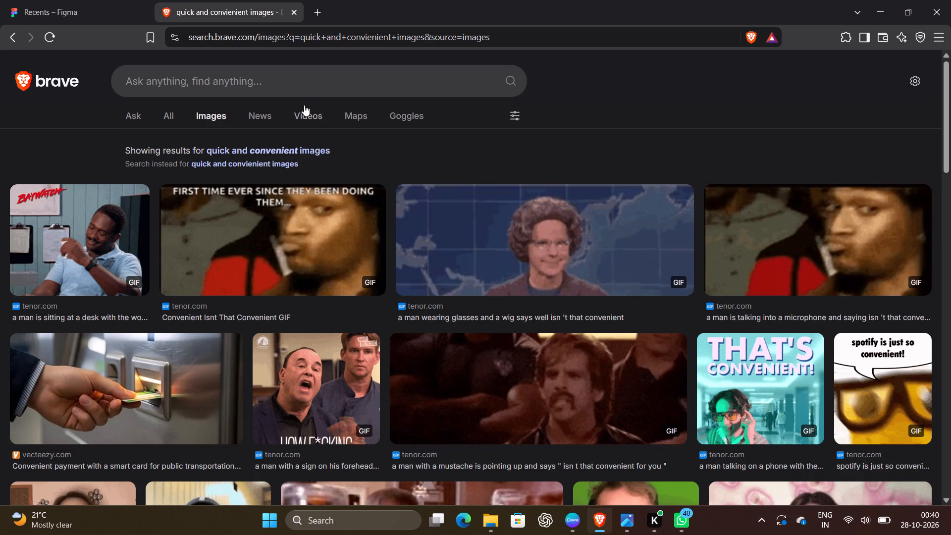
pyautogui.write('in')
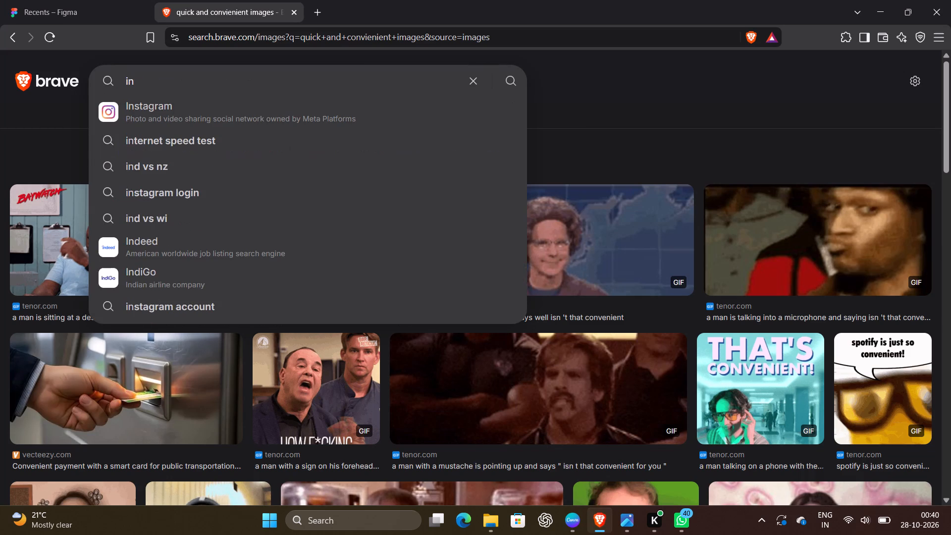
pyautogui.press('BackSpace')
pyautogui.press('BackSpace')
pyautogui.write('maharsg')
pyautogui.press('BackSpace')
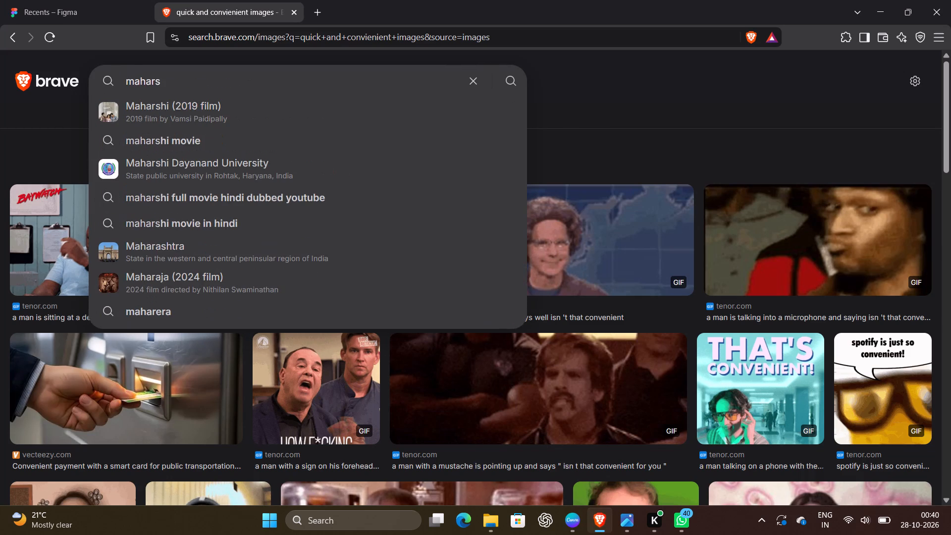
pyautogui.write('htrian r')
pyautogui.press('BackSpace')
pyautogui.write('thalo')
pyautogui.press('BackSpace')
pyautogui.write('i')
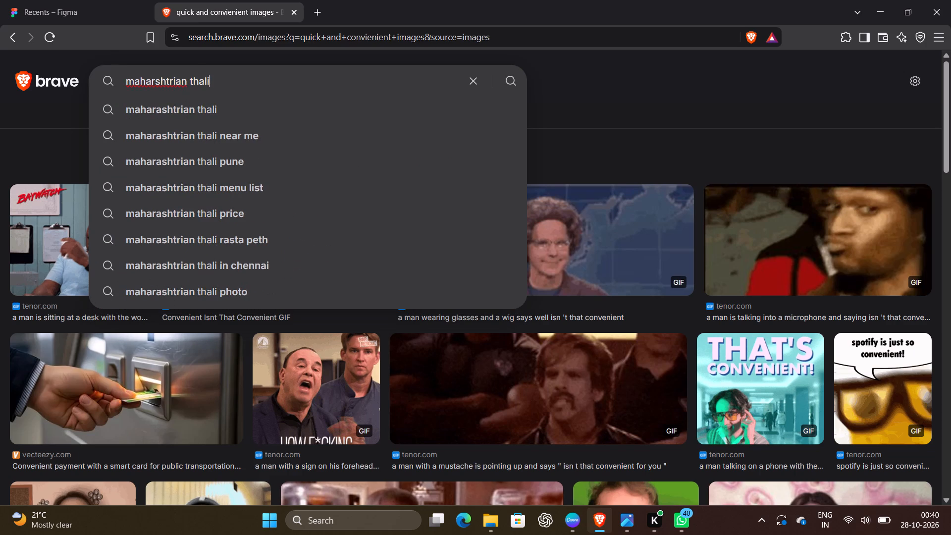
pyautogui.press('space')
pyautogui.write('or food images')
pyautogui.press('Return')
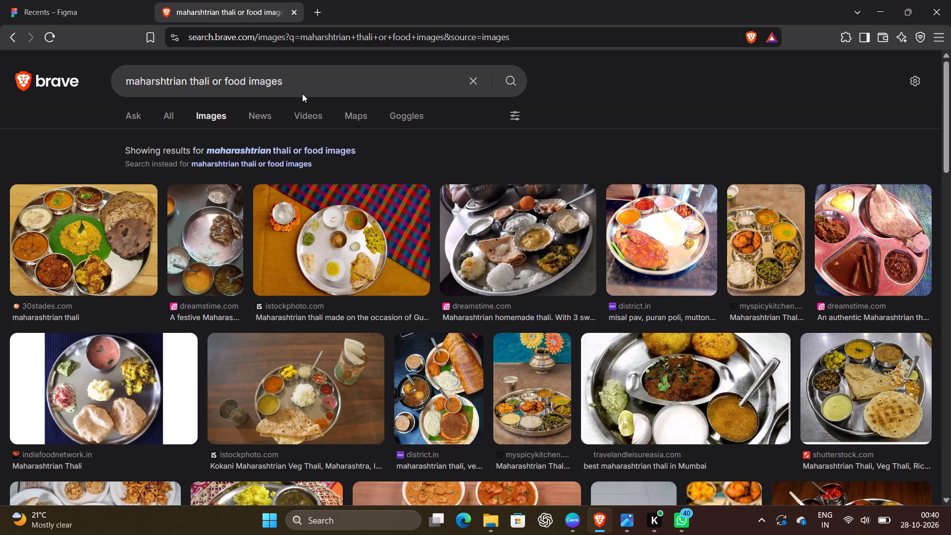
# Copy the district.in picture of a Maharashtrian veg thali on a dark wooden table from the image results.
pyautogui.scroll(-2, 302, 94)
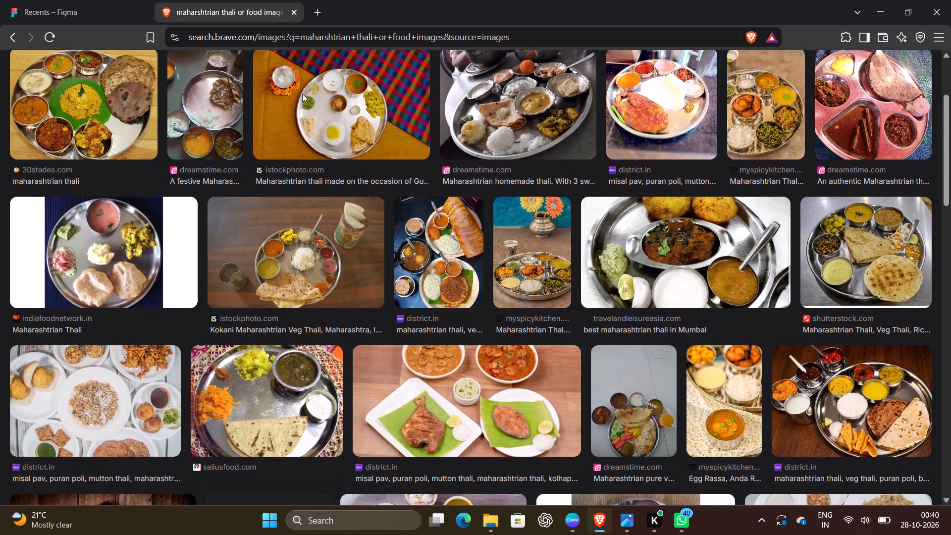
pyautogui.scroll(-2, 302, 94)
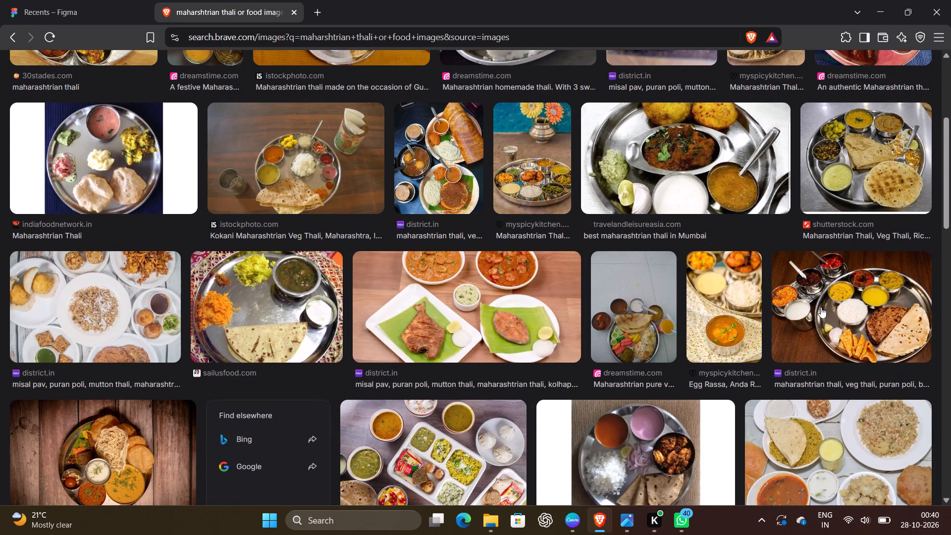
pyautogui.rightClick(821, 307)
pyautogui.rightClick(821, 307)
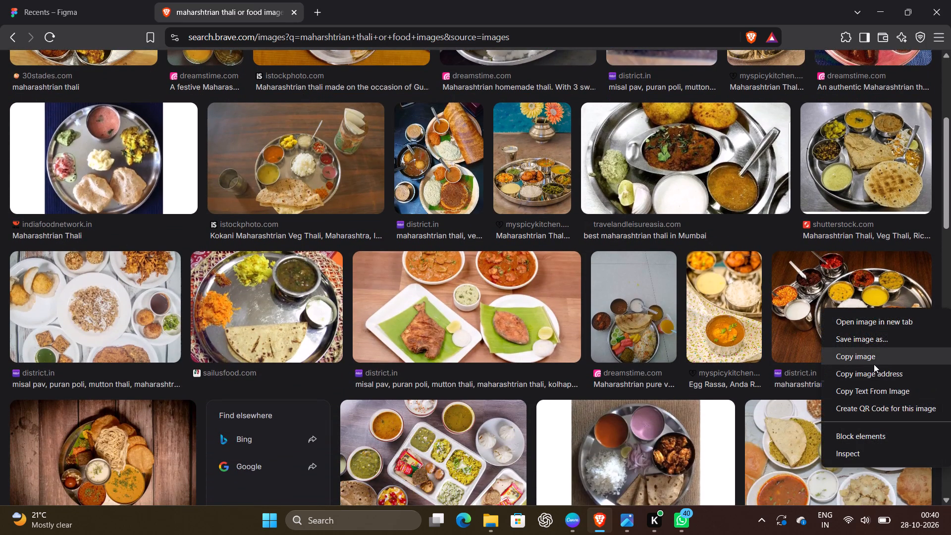
pyautogui.click(874, 364)
# Look further through the thali results and open the shutterstock.com Maharashtrian thali platter on a plain light background.
pyautogui.scroll(-4, 874, 364)
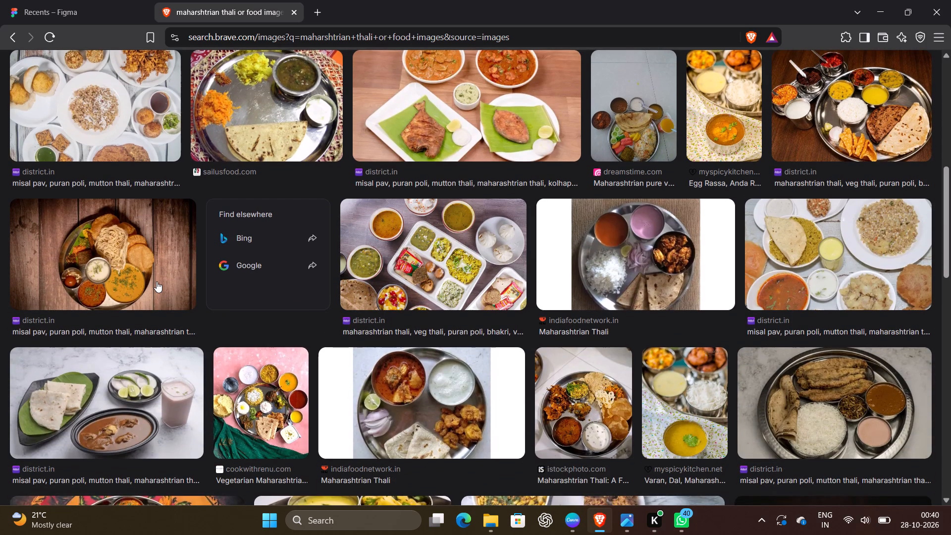
pyautogui.scroll(-5, 157, 281)
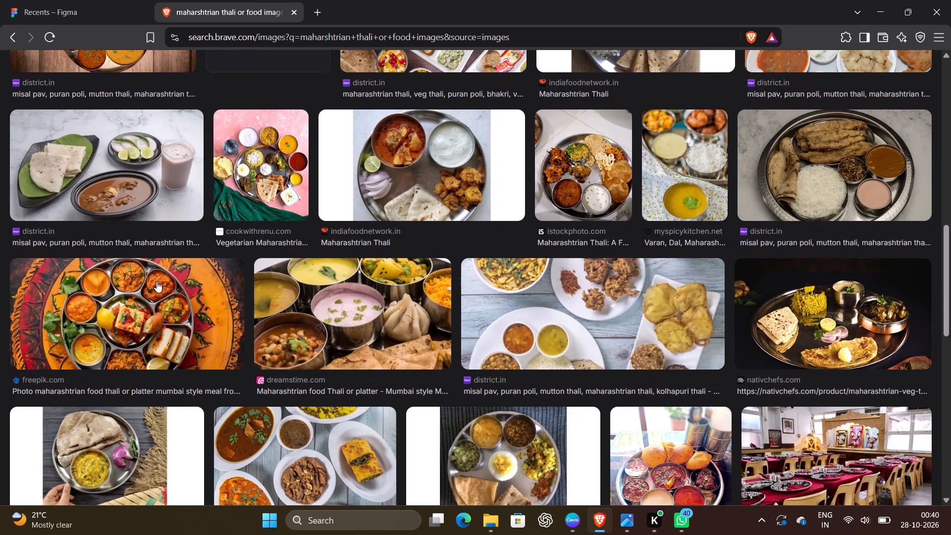
pyautogui.scroll(-7, 157, 281)
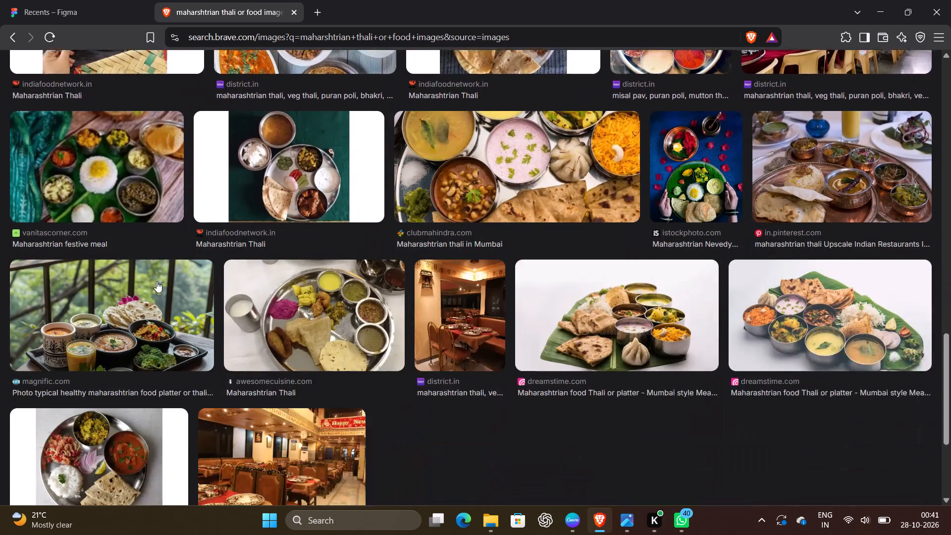
pyautogui.scroll(-4, 157, 281)
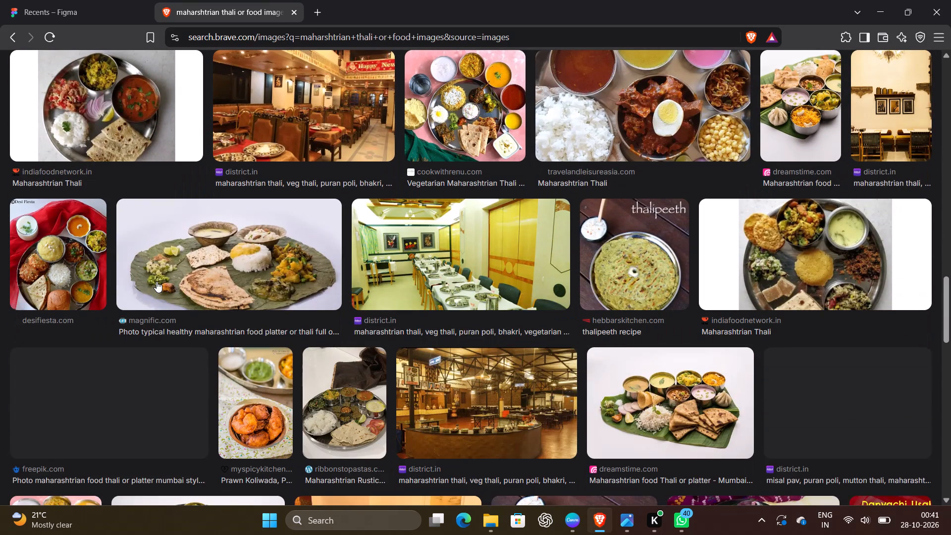
pyautogui.scroll(-2, 157, 281)
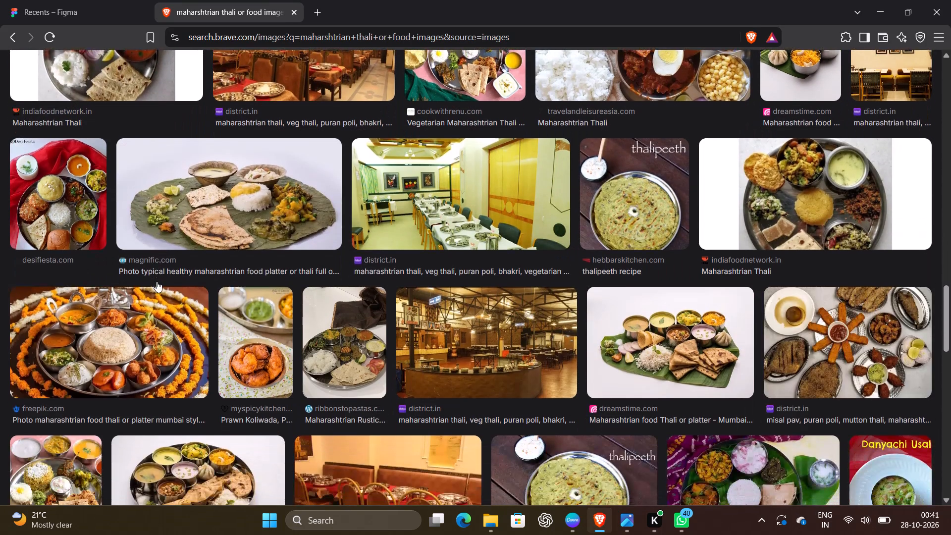
pyautogui.scroll(-2, 157, 281)
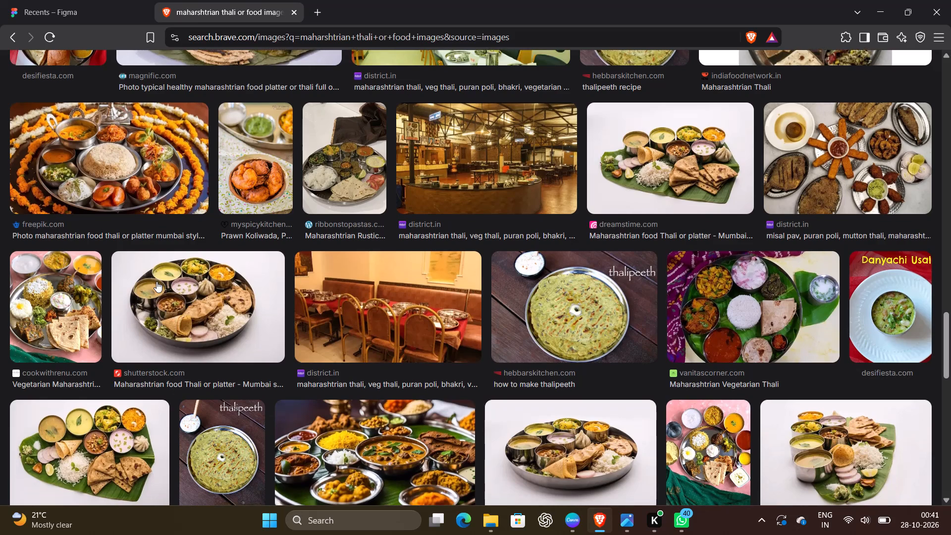
pyautogui.click(157, 281)
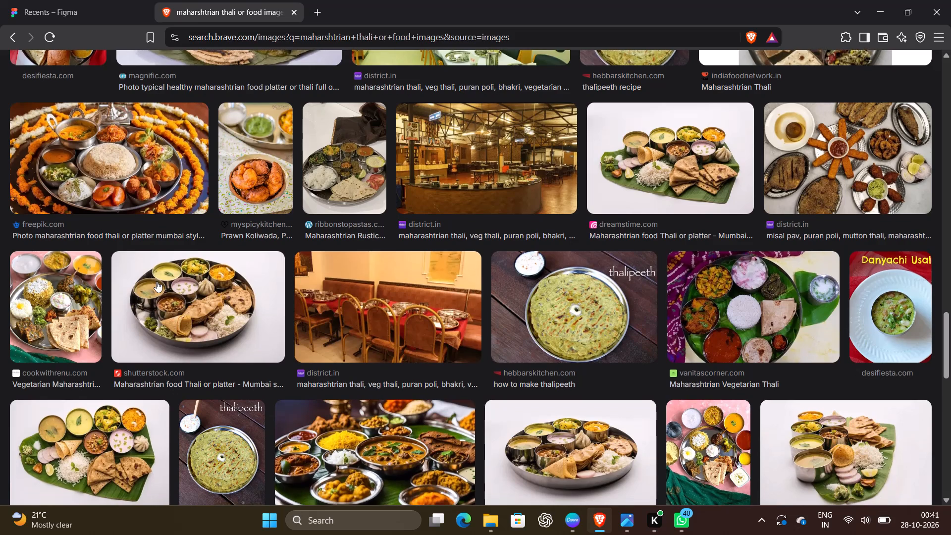
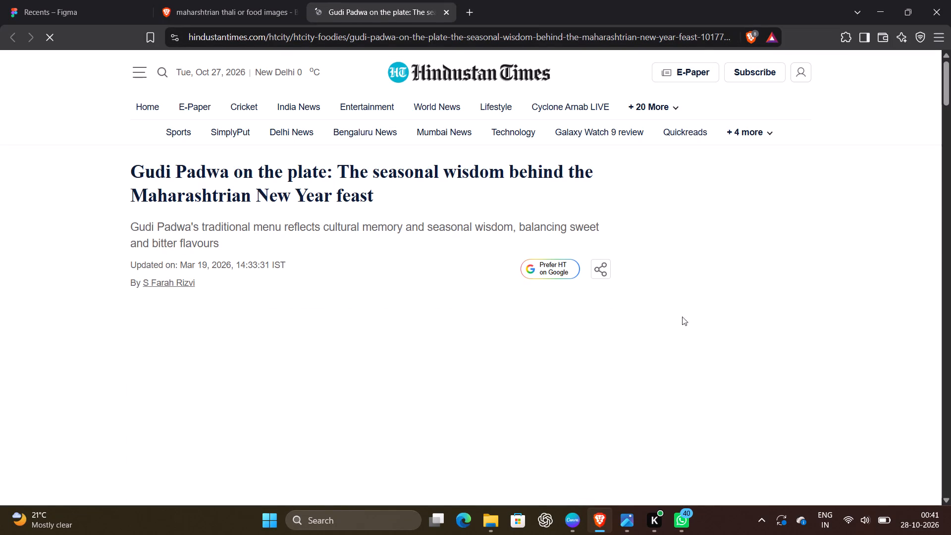
# Copy the Gudi Padwa thali photo from the Hindustan Times article and paste it into Canva's Why Choose Purna Bramha? section.
pyautogui.scroll(-3, 543, 328)
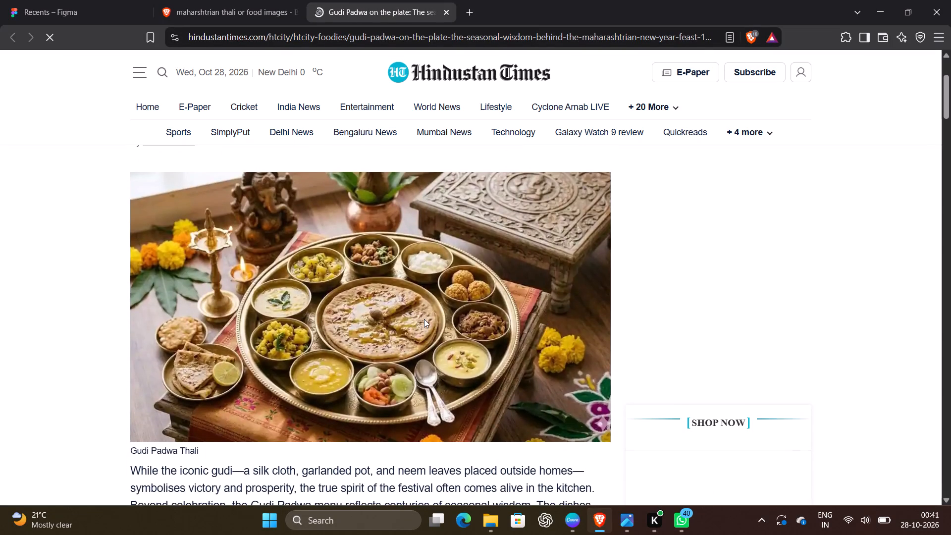
pyautogui.rightClick(424, 319)
pyautogui.rightClick(424, 319)
pyautogui.click(450, 369)
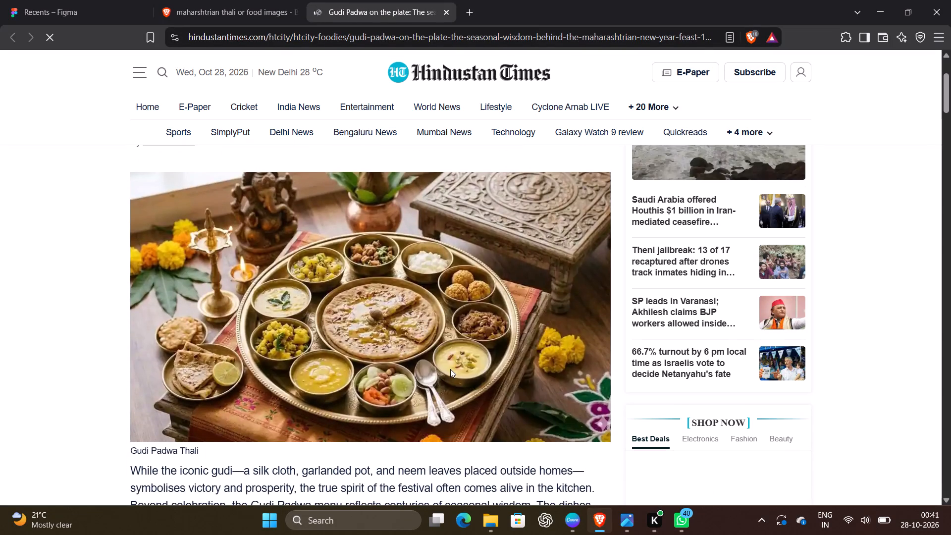
pyautogui.click(582, 514)
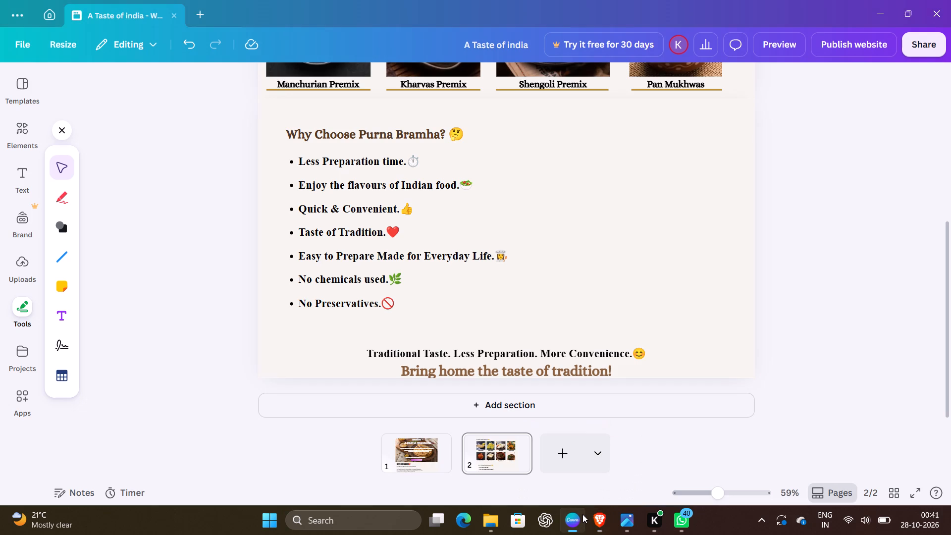
pyautogui.rightClick(569, 187)
pyautogui.rightClick(569, 187)
pyautogui.click(594, 243)
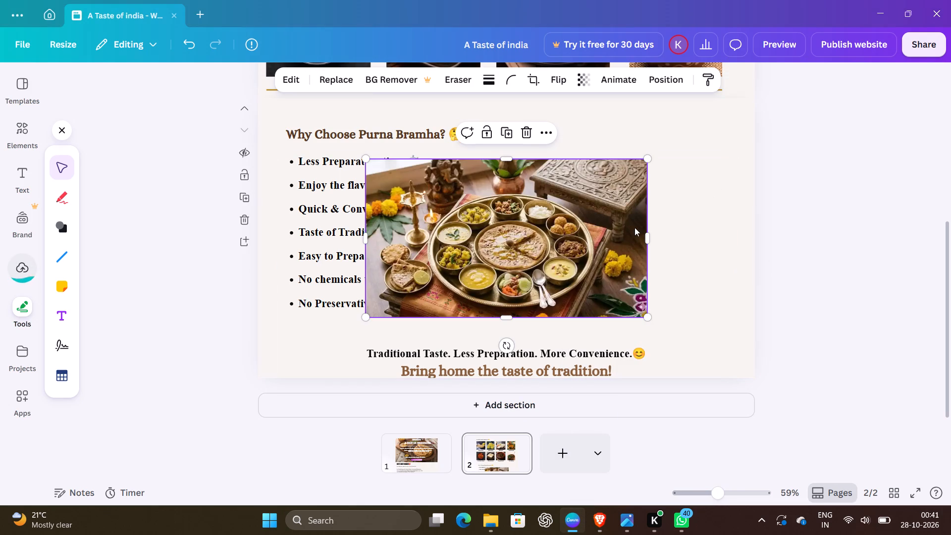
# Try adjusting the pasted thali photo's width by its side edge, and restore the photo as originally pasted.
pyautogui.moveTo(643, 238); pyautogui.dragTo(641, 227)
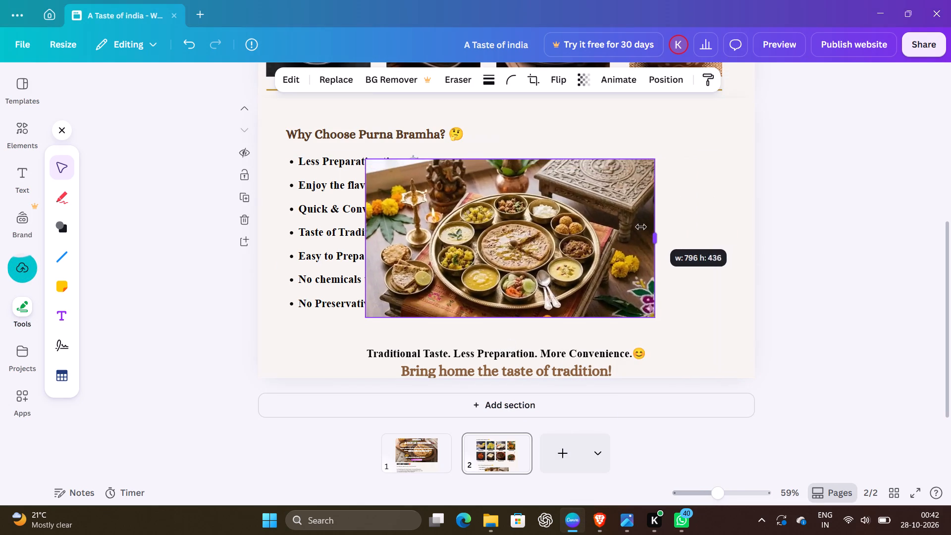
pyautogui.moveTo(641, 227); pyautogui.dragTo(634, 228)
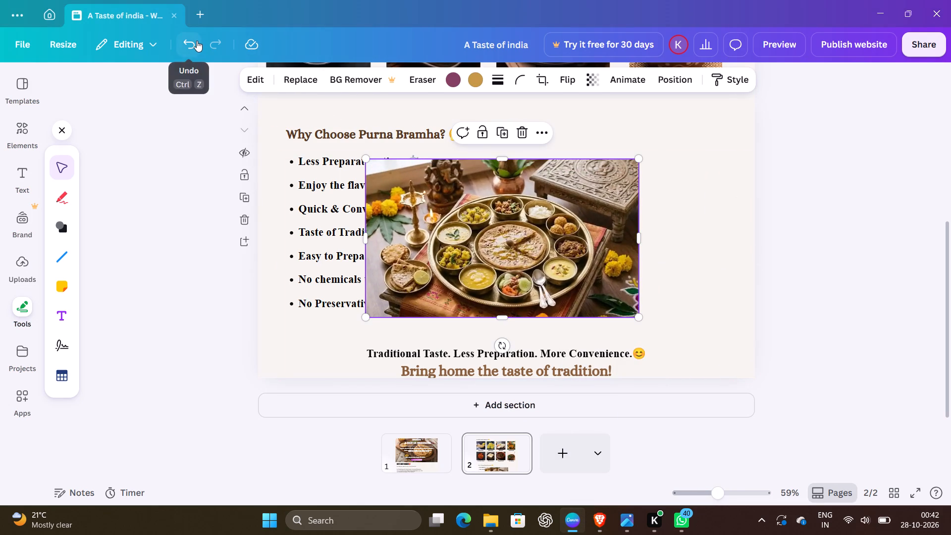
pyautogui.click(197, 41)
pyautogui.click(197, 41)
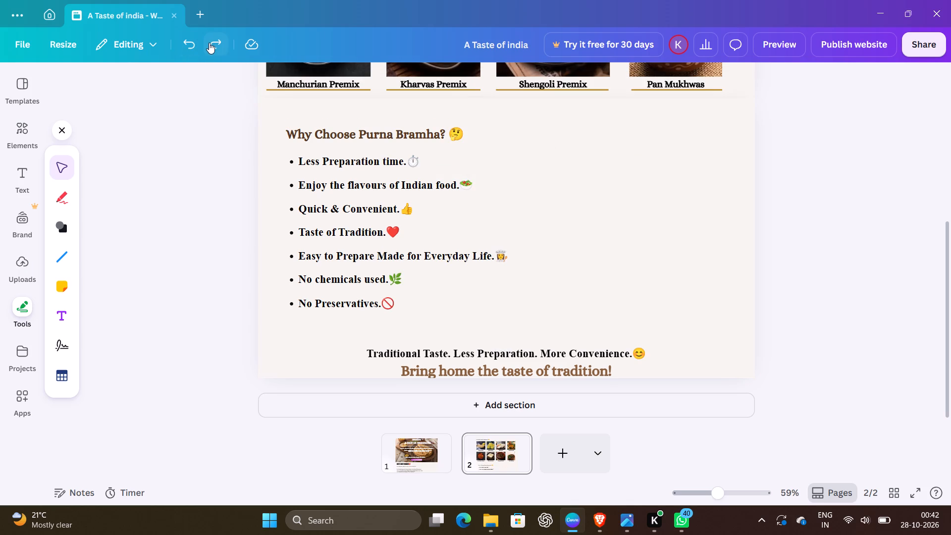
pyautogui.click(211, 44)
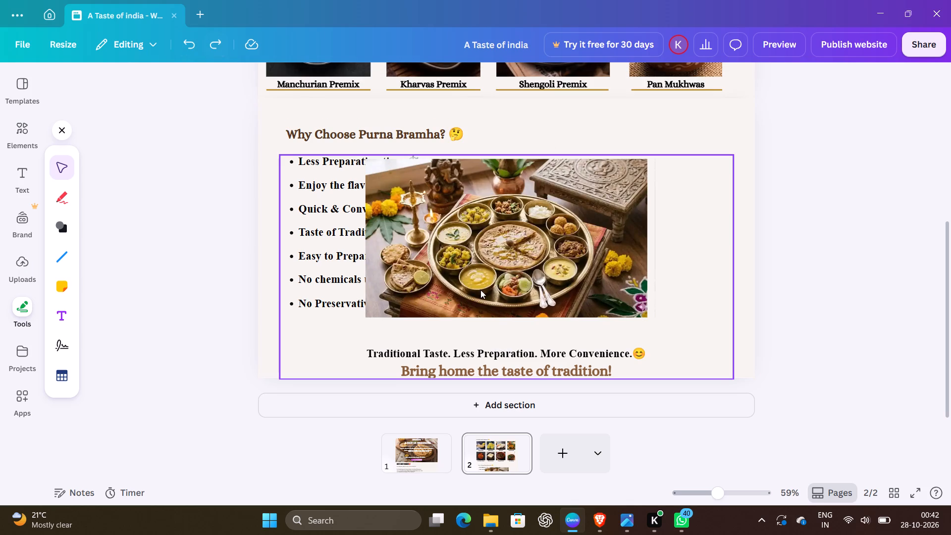
# Scale the thali photo to about 602 by 338 and place it beside the heading and upper bullet points.
pyautogui.moveTo(484, 297); pyautogui.dragTo(598, 269)
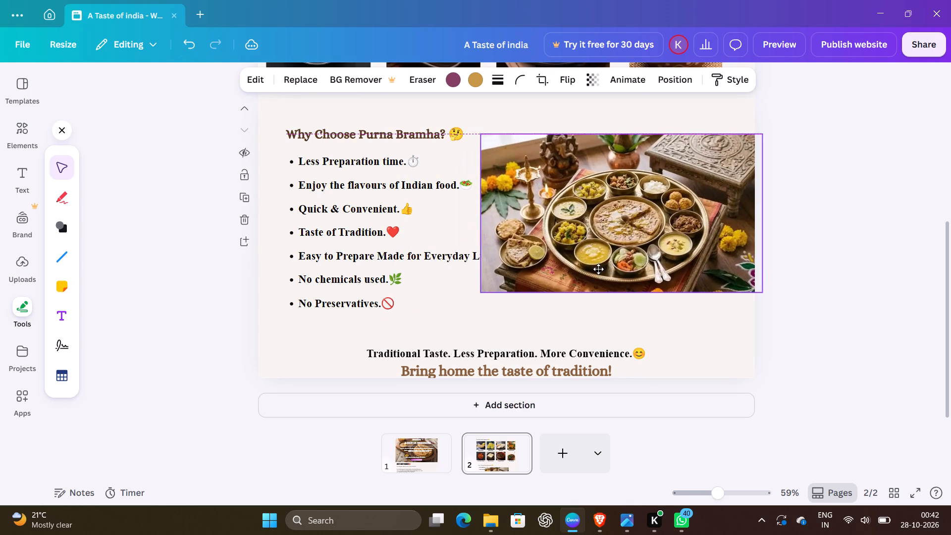
pyautogui.moveTo(598, 269); pyautogui.dragTo(580, 260)
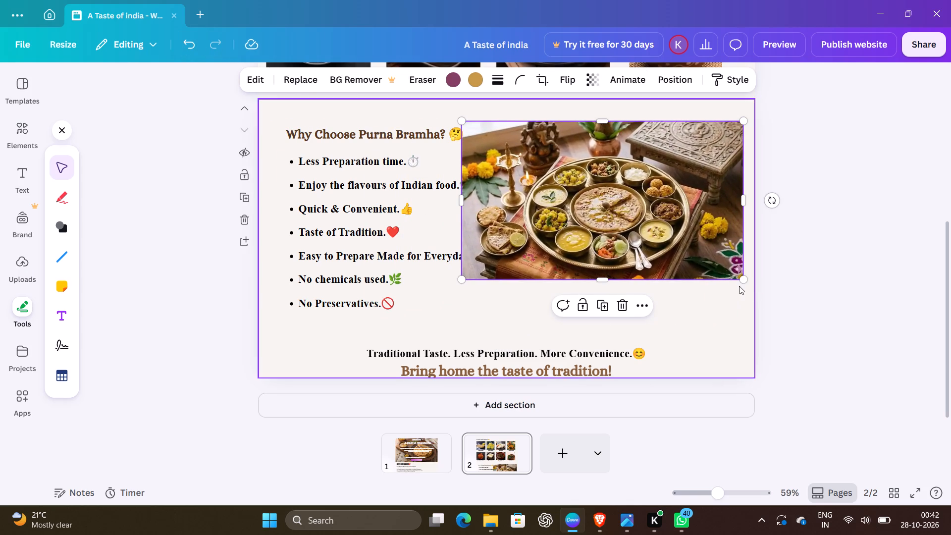
pyautogui.moveTo(744, 281); pyautogui.dragTo(676, 254)
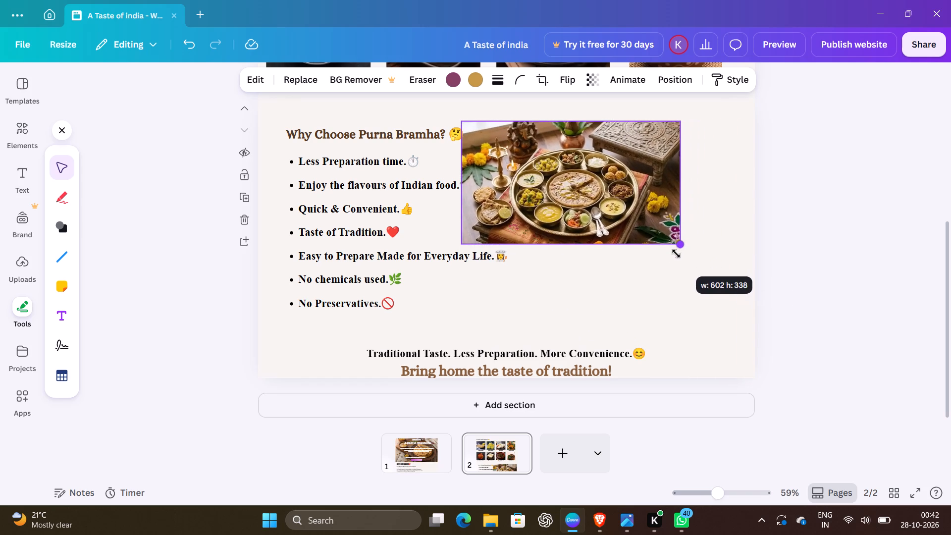
pyautogui.moveTo(676, 254); pyautogui.dragTo(676, 253)
pyautogui.moveTo(556, 193); pyautogui.dragTo(587, 204)
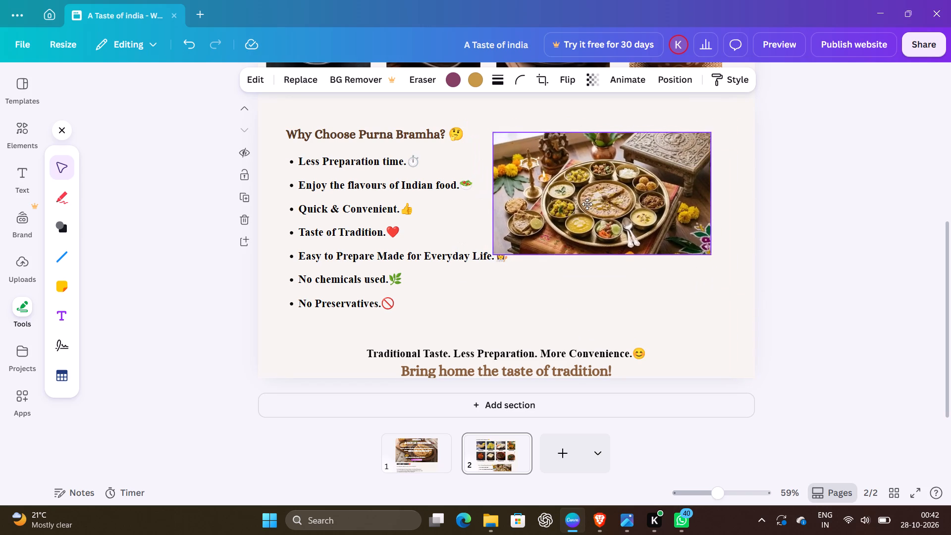
pyautogui.moveTo(587, 204); pyautogui.dragTo(589, 190)
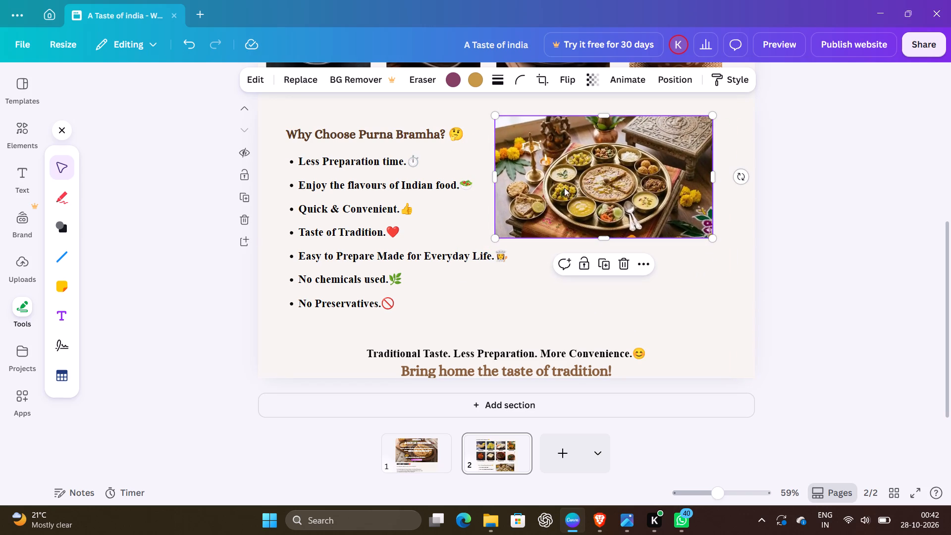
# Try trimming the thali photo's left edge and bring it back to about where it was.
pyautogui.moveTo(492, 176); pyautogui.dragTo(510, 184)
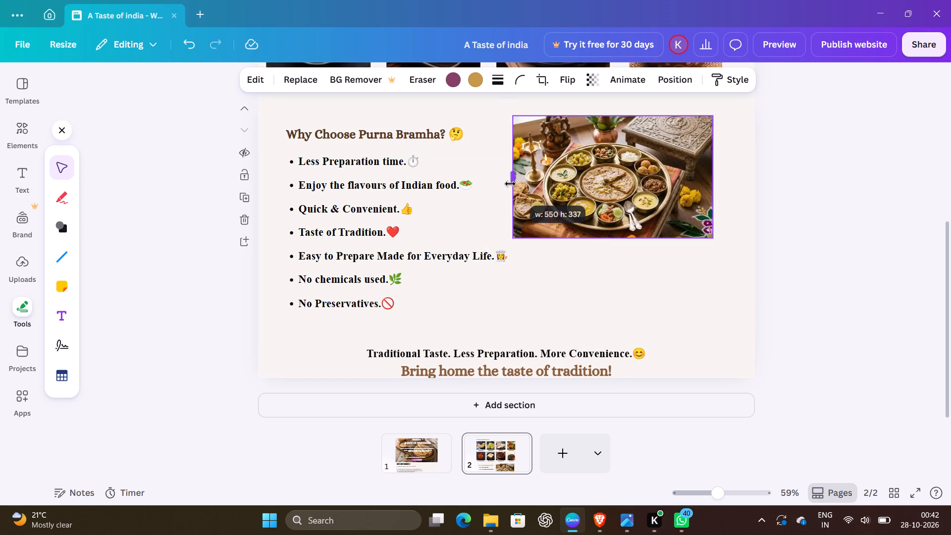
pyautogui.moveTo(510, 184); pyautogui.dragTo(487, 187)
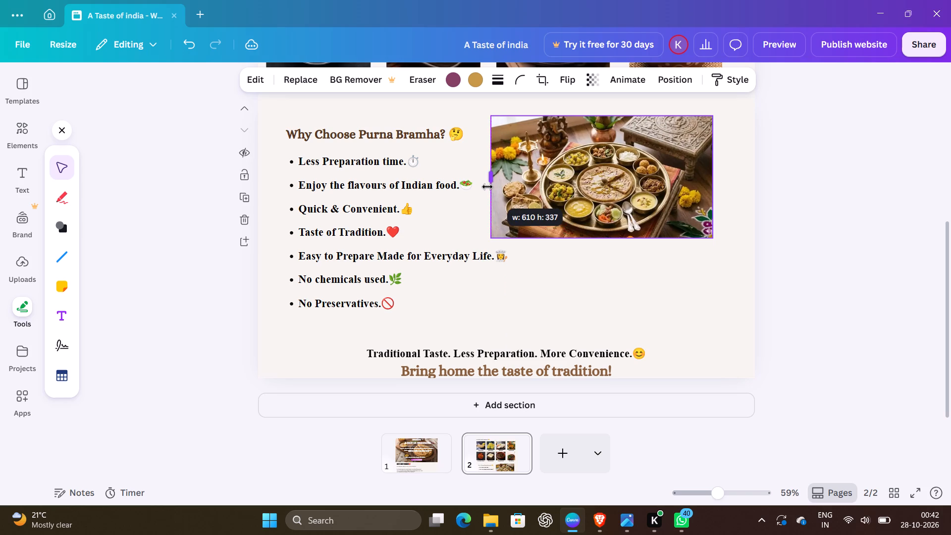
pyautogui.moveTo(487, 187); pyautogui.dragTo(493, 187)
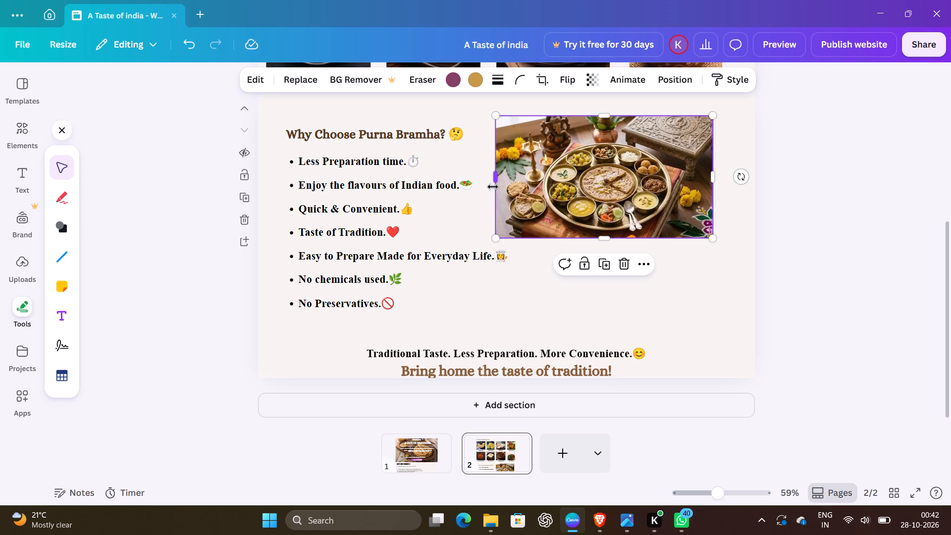
# Shrink the thali photo further and position it right of the bullet list, with its top near the section heading.
pyautogui.moveTo(605, 131); pyautogui.dragTo(609, 137)
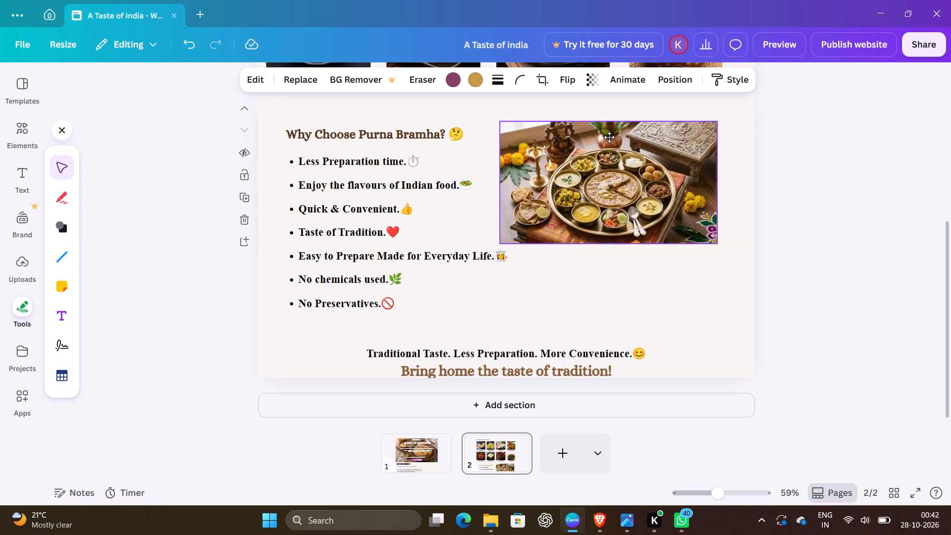
pyautogui.moveTo(609, 137); pyautogui.dragTo(610, 136)
pyautogui.moveTo(722, 245); pyautogui.dragTo(682, 230)
pyautogui.moveTo(652, 208); pyautogui.dragTo(669, 213)
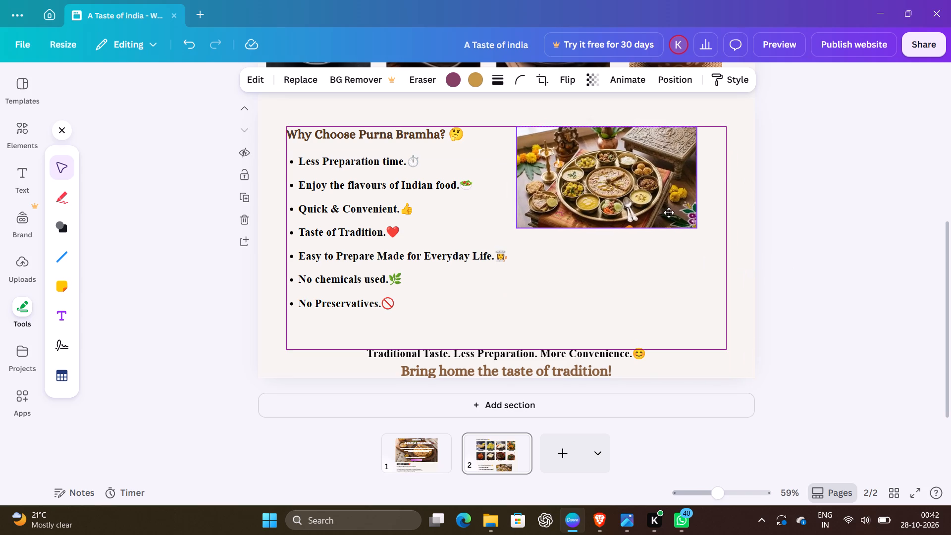
pyautogui.moveTo(669, 213); pyautogui.dragTo(669, 213)
pyautogui.click(845, 286)
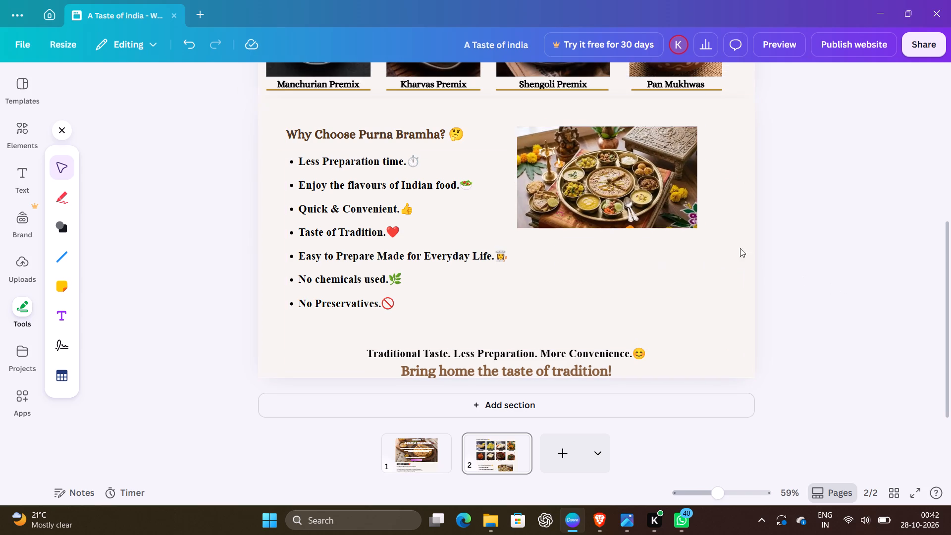
pyautogui.moveTo(631, 197); pyautogui.dragTo(611, 197)
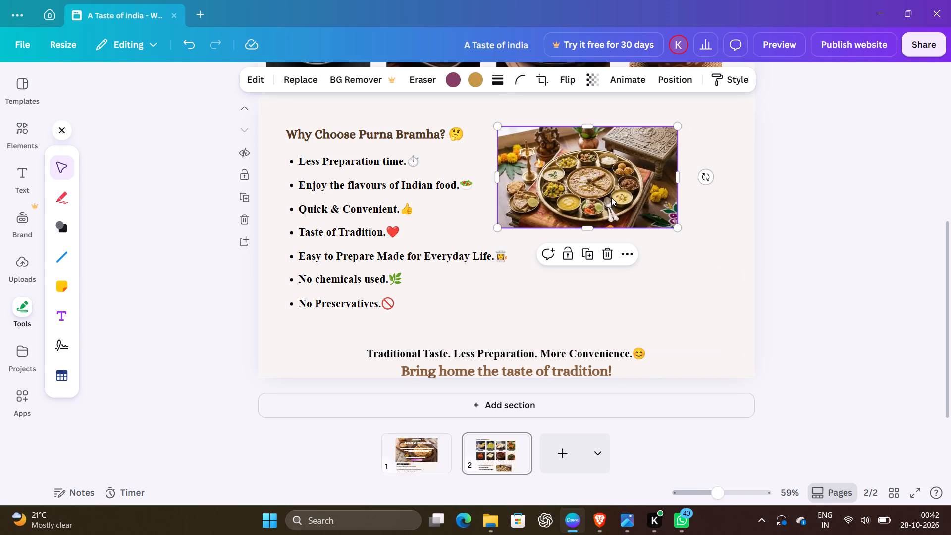
pyautogui.click(809, 343)
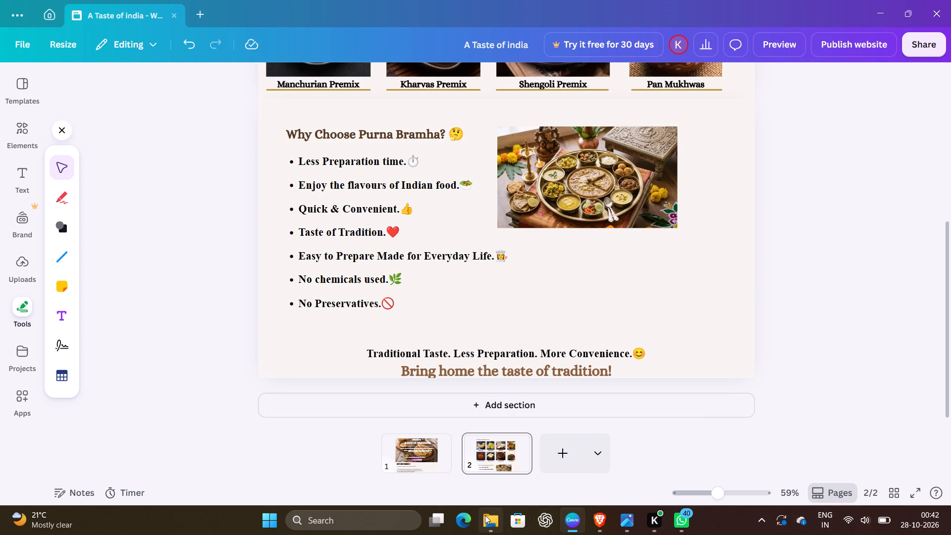
# Switch to Brave, return to the image results and search for "South indian food images".
pyautogui.click(602, 524)
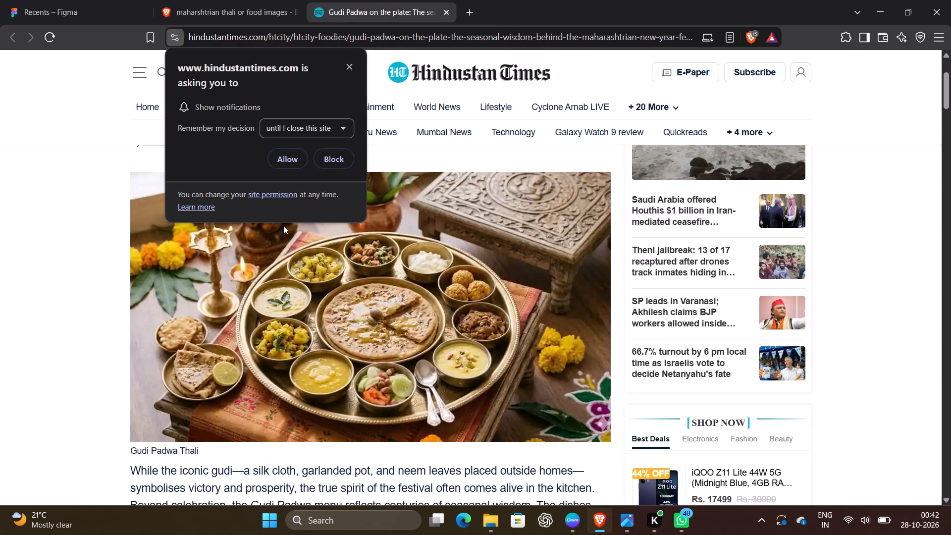
pyautogui.click(248, 9)
pyautogui.scroll(7, 324, 361)
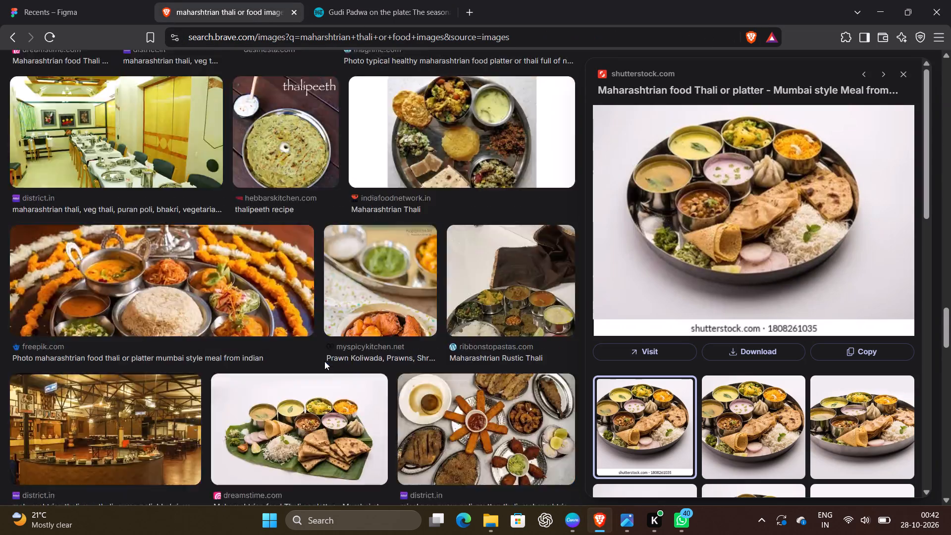
pyautogui.scroll(17, 324, 361)
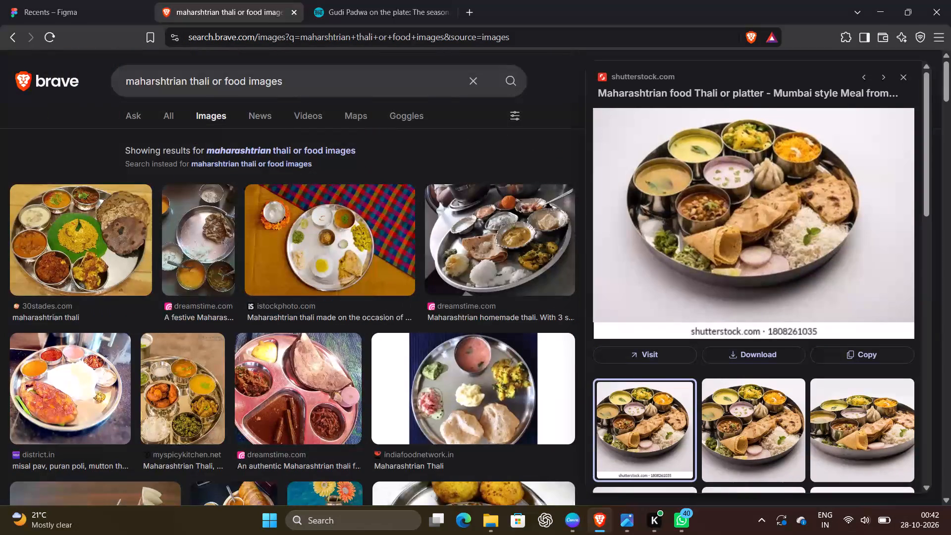
pyautogui.moveTo(294, 80); pyautogui.dragTo(93, 95)
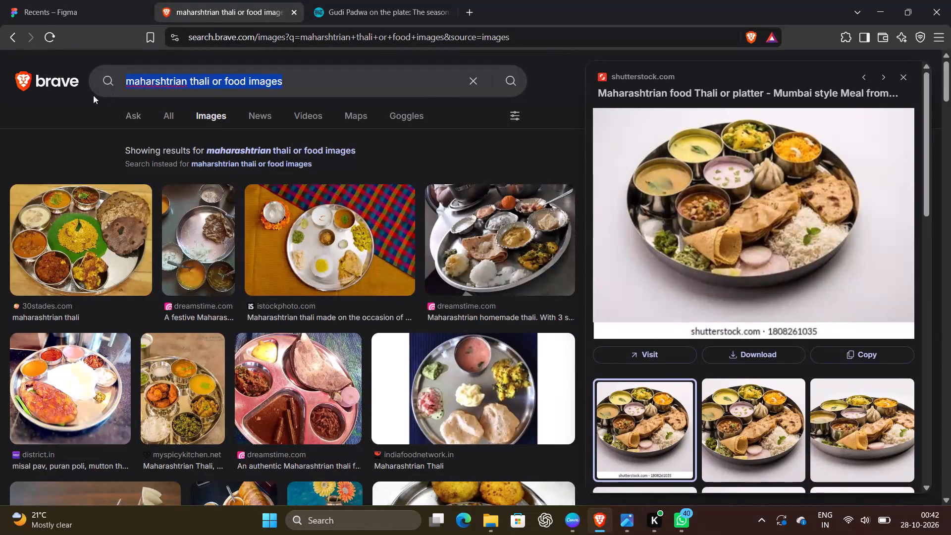
pyautogui.hotkey('shift', 's')
pyautogui.write('outh')
pyautogui.press('space')
pyautogui.write('indi')
pyautogui.write('an food')
pyautogui.press('space')
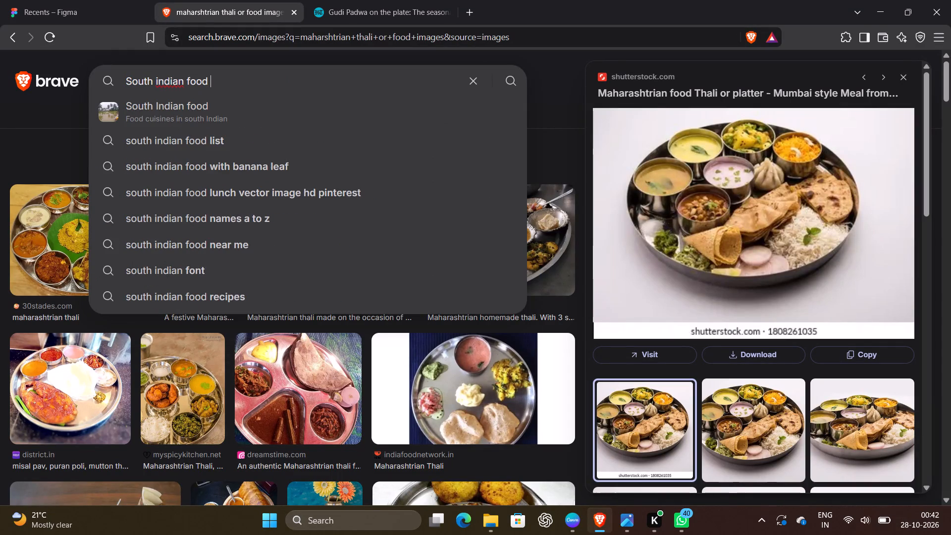
pyautogui.write('images')
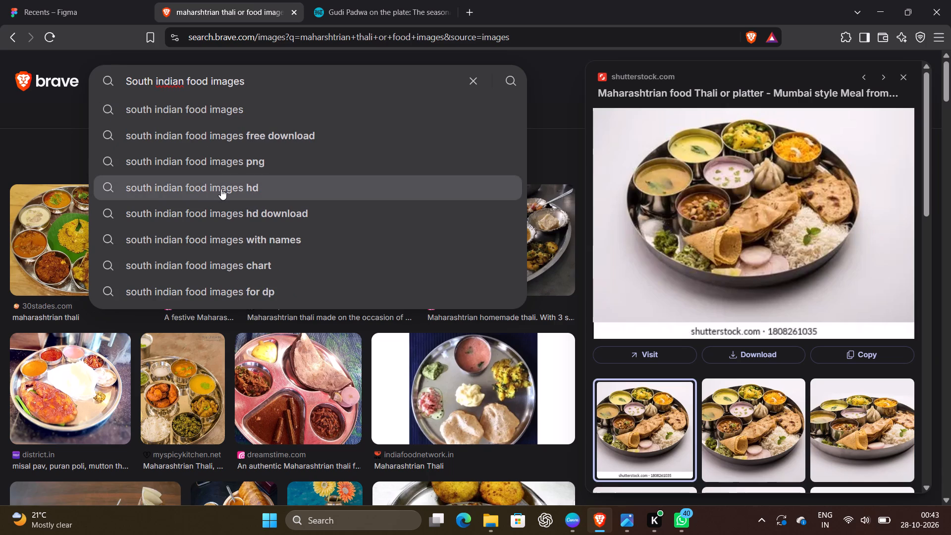
pyautogui.press('Return')
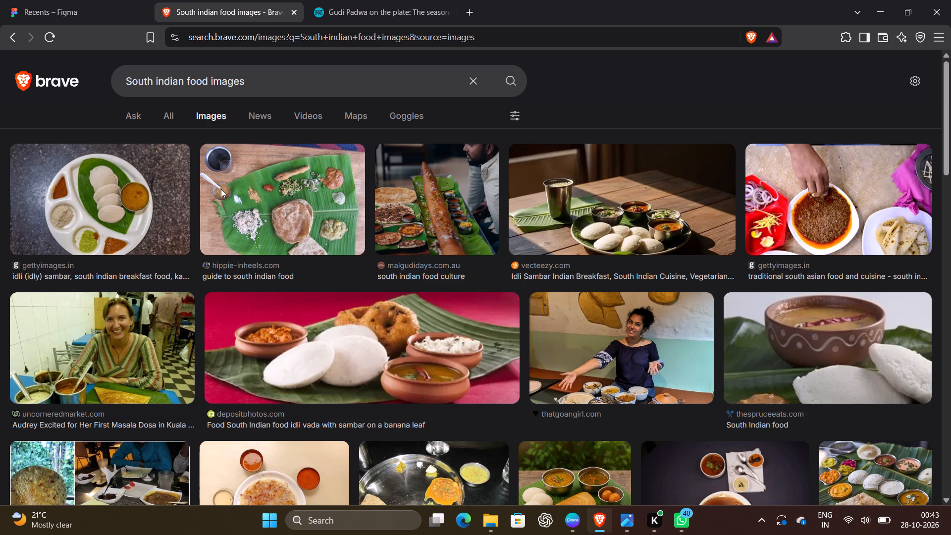
# Copy the vecteezy.com idli sambar picture on a wooden table and paste it into Canva's Why Choose Purna Bramha? section.
pyautogui.scroll(-2, 730, 346)
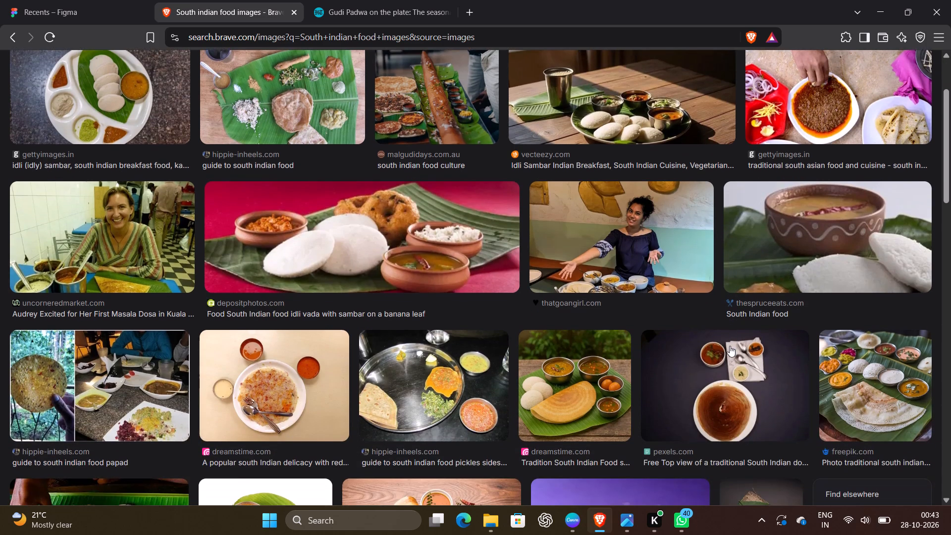
pyautogui.scroll(-3, 730, 346)
pyautogui.scroll(8, 730, 346)
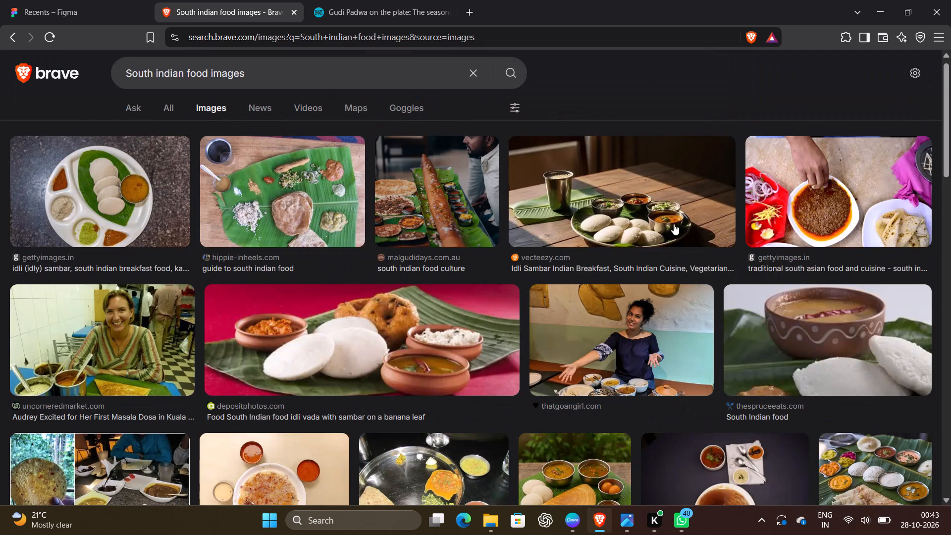
pyautogui.rightClick(674, 224)
pyautogui.click(708, 278)
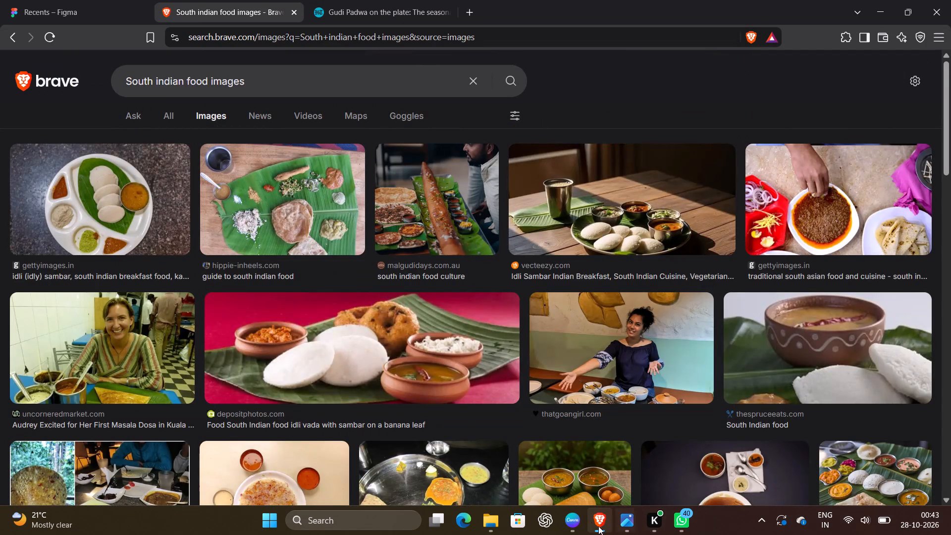
pyautogui.click(568, 520)
pyautogui.rightClick(568, 271)
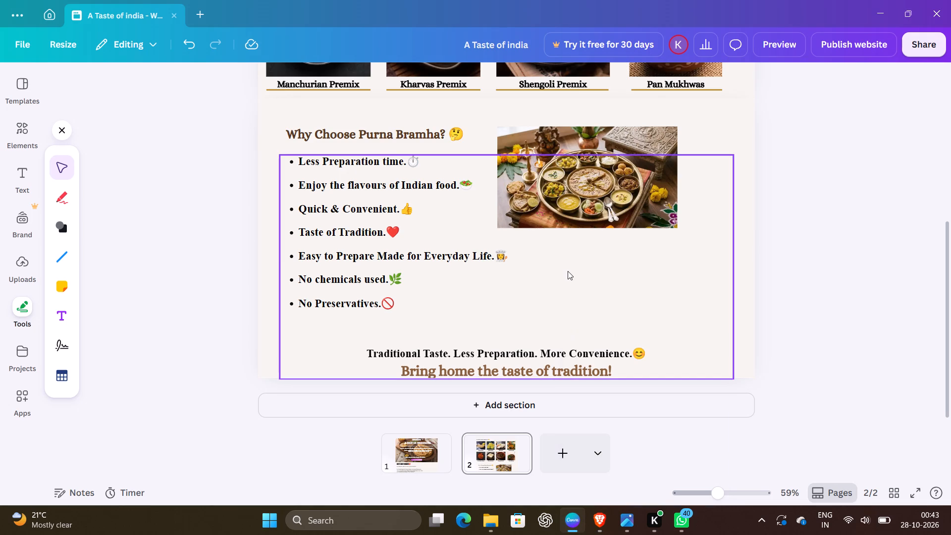
pyautogui.rightClick(568, 271)
pyautogui.click(603, 230)
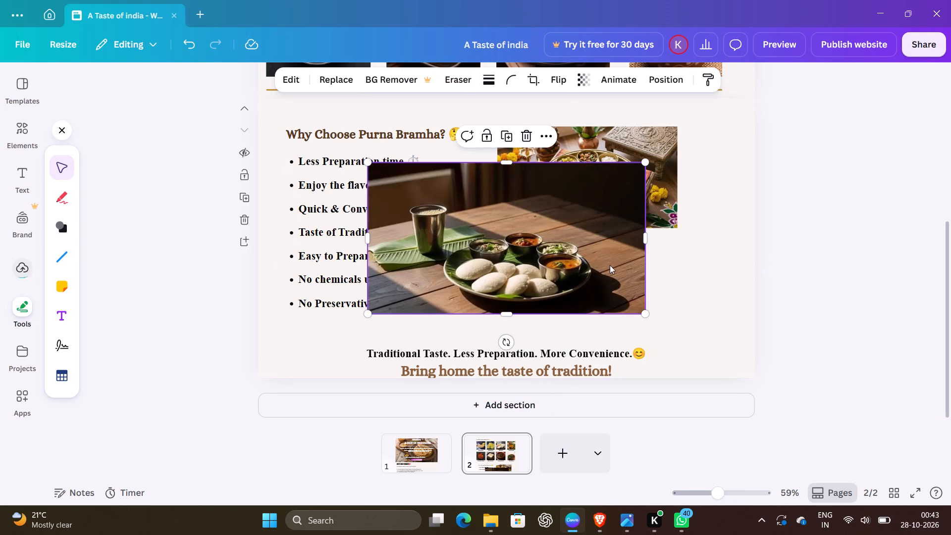
# Crop the idli photo in the Why Choose Purna Bramha? section from its top, left and right edges.
pyautogui.click(646, 310)
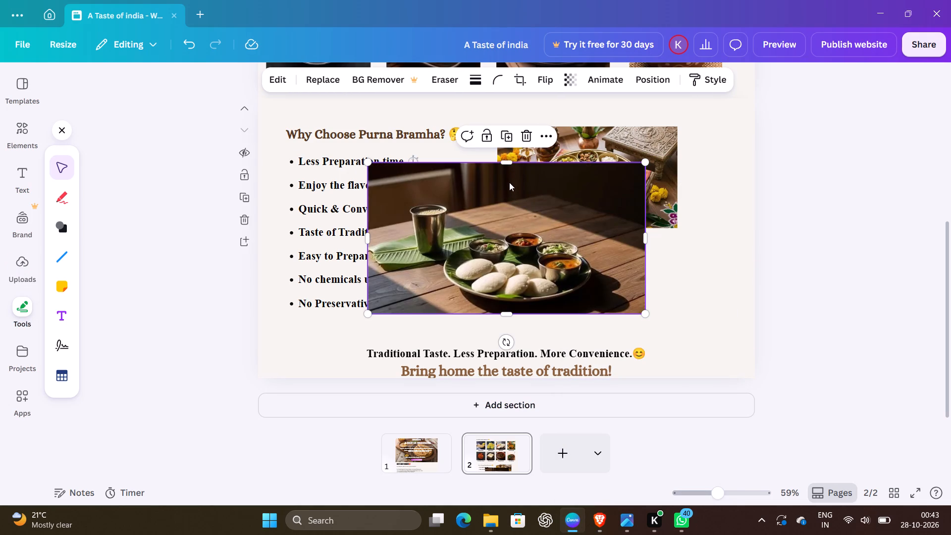
pyautogui.moveTo(507, 165); pyautogui.dragTo(507, 195)
pyautogui.moveTo(368, 252); pyautogui.dragTo(391, 254)
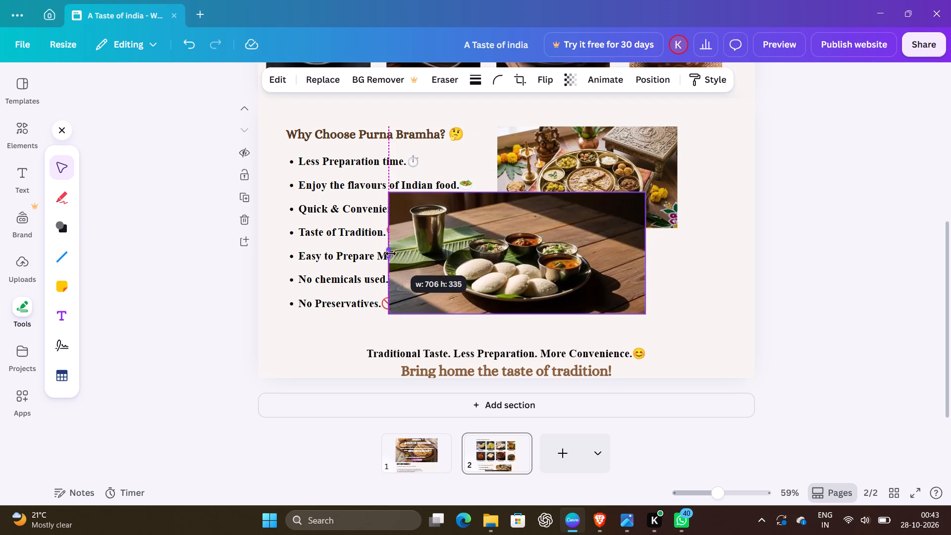
pyautogui.moveTo(391, 254); pyautogui.dragTo(401, 256)
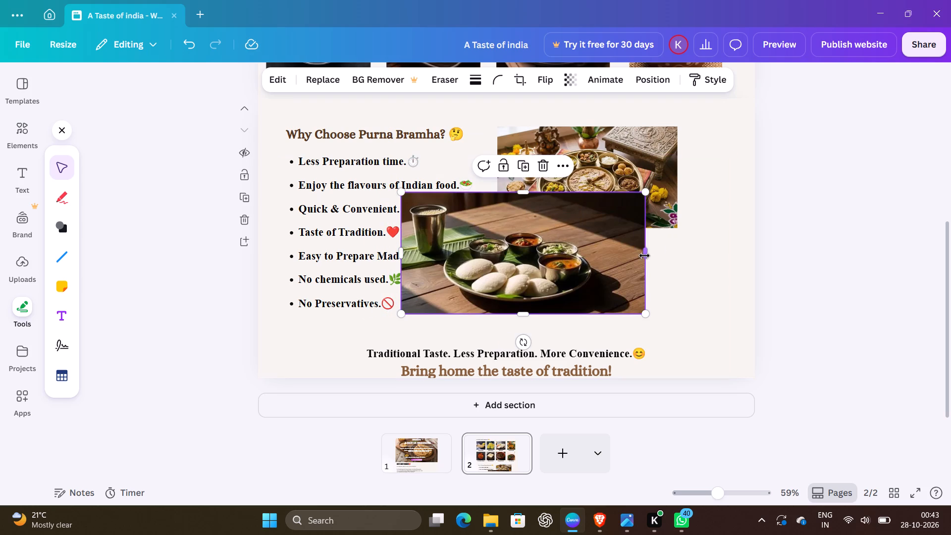
pyautogui.moveTo(644, 256); pyautogui.dragTo(600, 259)
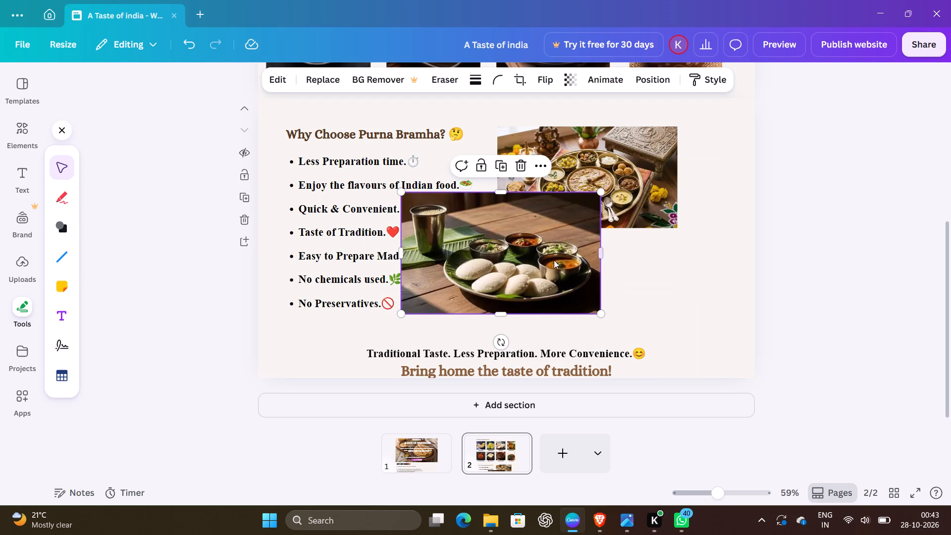
# Shrink the idli photo and place it below the thali photo near the section's right margin, clear of the text.
pyautogui.moveTo(542, 260); pyautogui.dragTo(657, 301)
pyautogui.moveTo(717, 355); pyautogui.dragTo(685, 340)
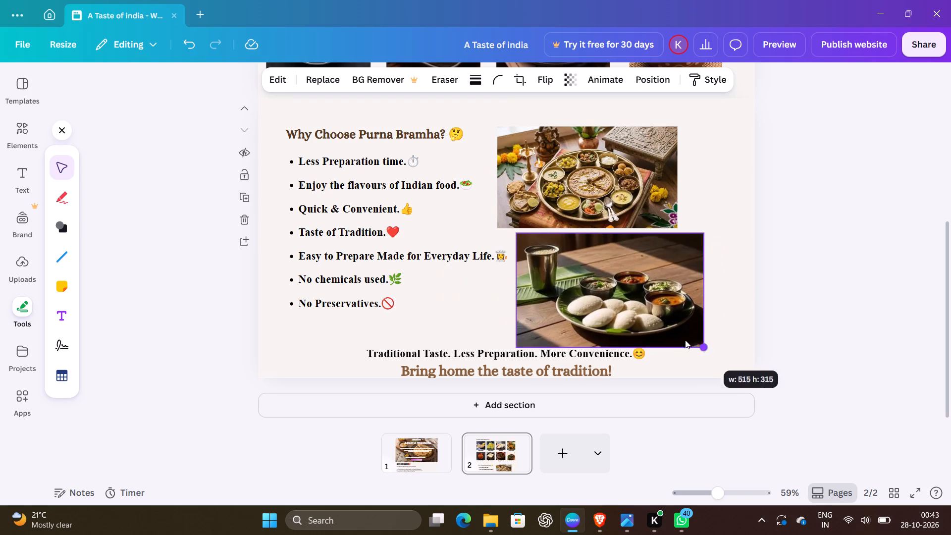
pyautogui.moveTo(685, 340); pyautogui.dragTo(652, 336)
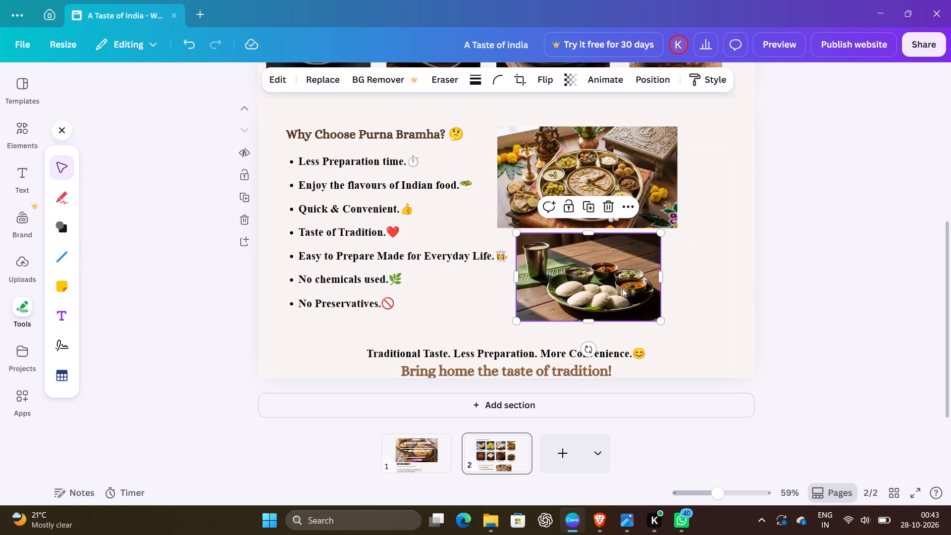
pyautogui.moveTo(633, 290); pyautogui.dragTo(695, 305)
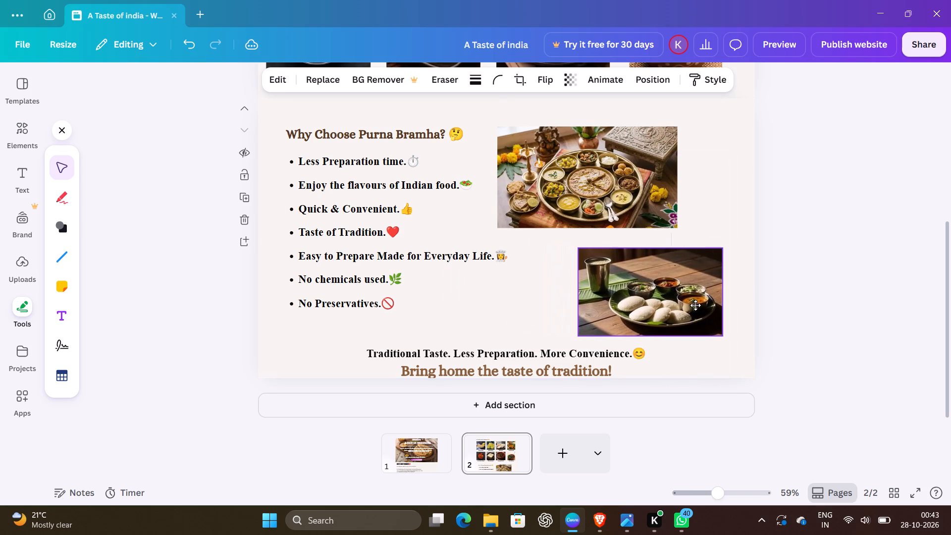
pyautogui.moveTo(695, 305); pyautogui.dragTo(707, 304)
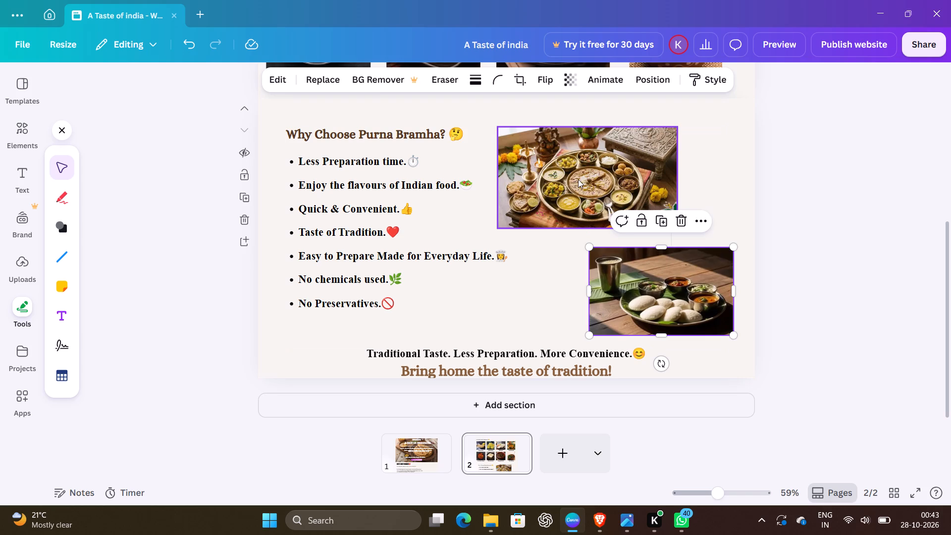
# Shrink the thali photo slightly and shift it down and right, just above the idli photo.
pyautogui.click(578, 179)
pyautogui.moveTo(680, 228); pyautogui.dragTo(660, 222)
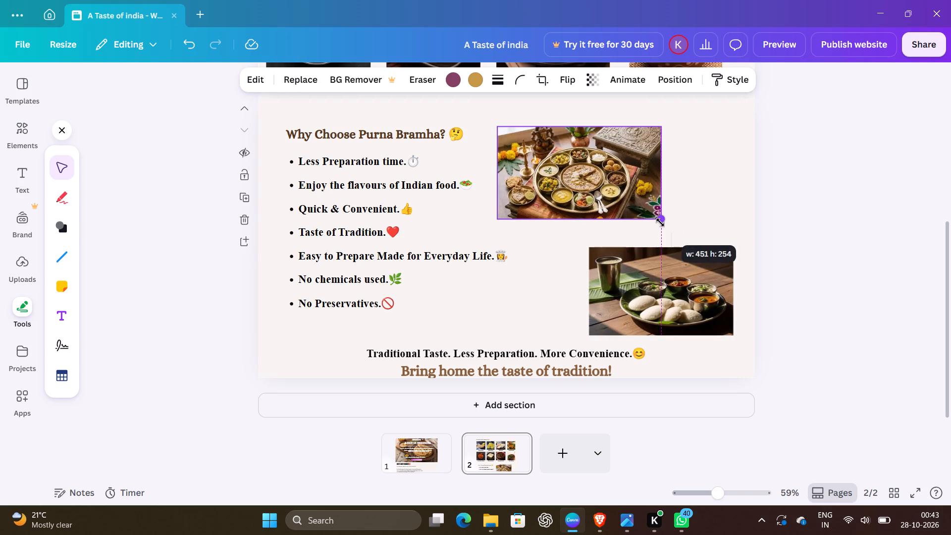
pyautogui.moveTo(660, 222); pyautogui.dragTo(657, 222)
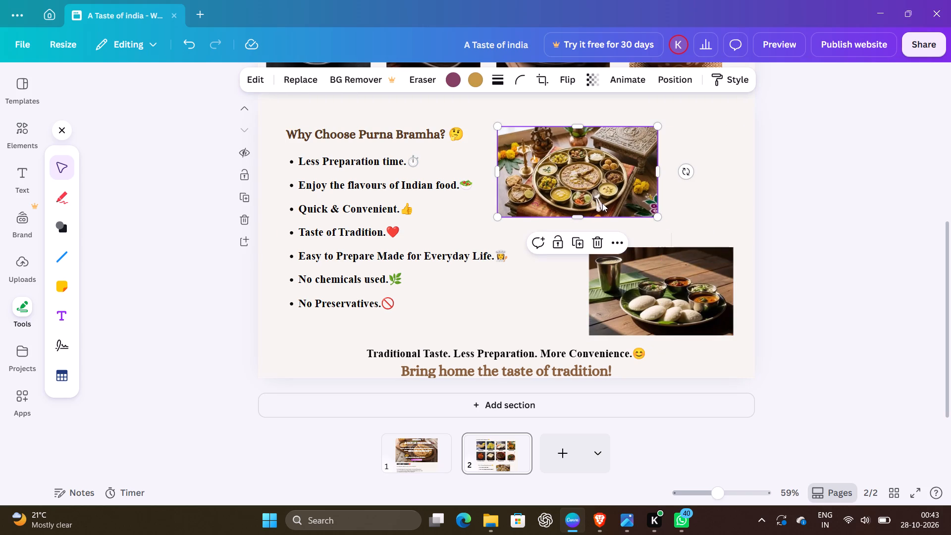
pyautogui.click(602, 203)
pyautogui.moveTo(602, 203); pyautogui.dragTo(605, 194)
pyautogui.click(605, 194)
pyautogui.moveTo(605, 194); pyautogui.dragTo(626, 205)
pyautogui.click(848, 239)
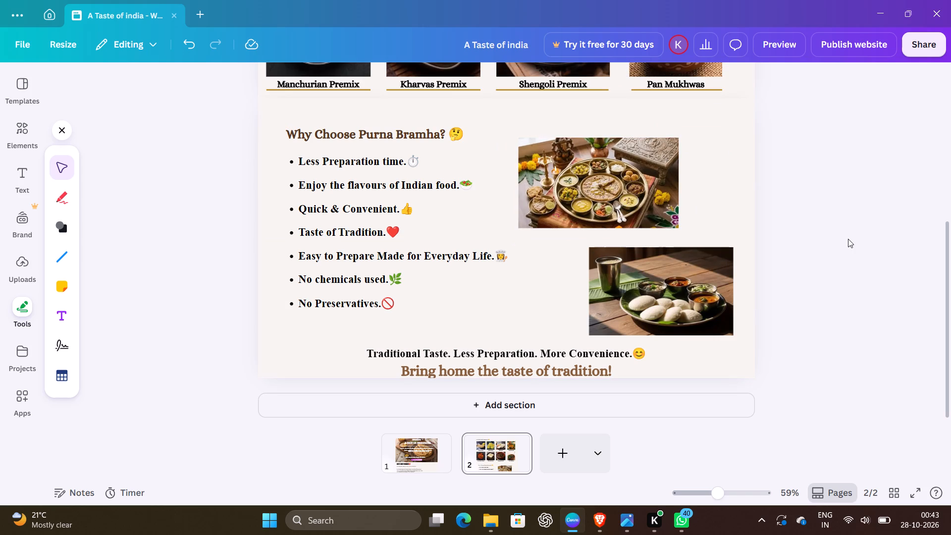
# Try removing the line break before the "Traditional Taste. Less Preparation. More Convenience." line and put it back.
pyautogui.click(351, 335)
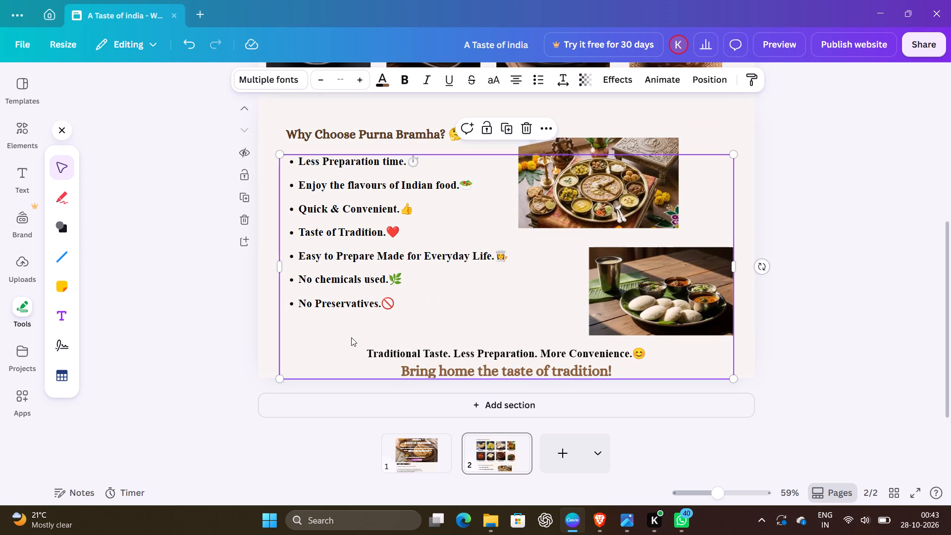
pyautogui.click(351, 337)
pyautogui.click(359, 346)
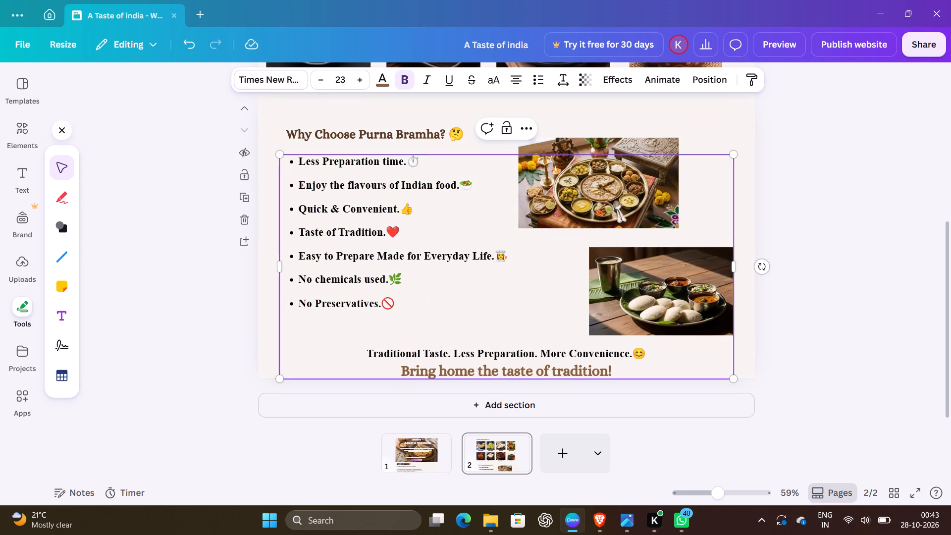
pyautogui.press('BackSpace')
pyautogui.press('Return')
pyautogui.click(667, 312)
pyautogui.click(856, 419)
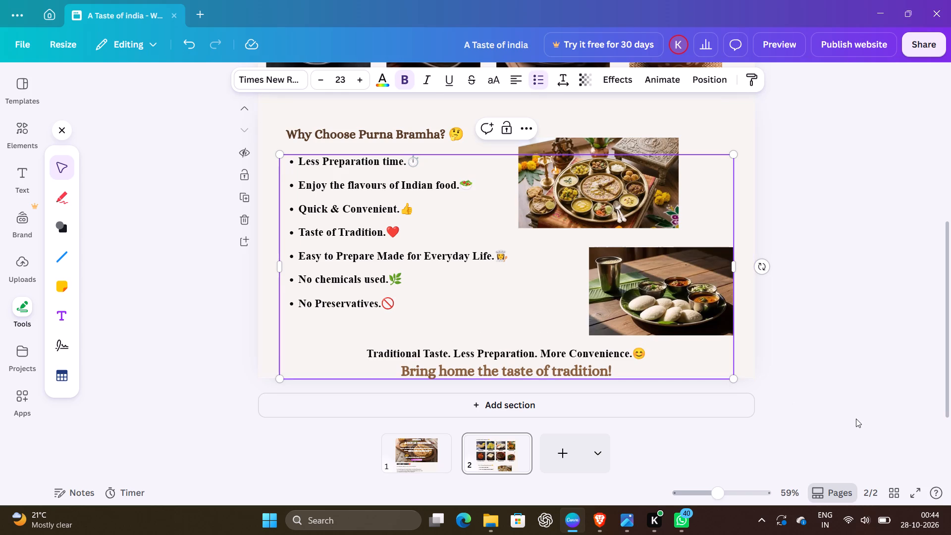
# Review the layout of page 2, from the Explore Our Products grid to the Why Choose Purna Bramha? section.
pyautogui.scroll(-1, 856, 419)
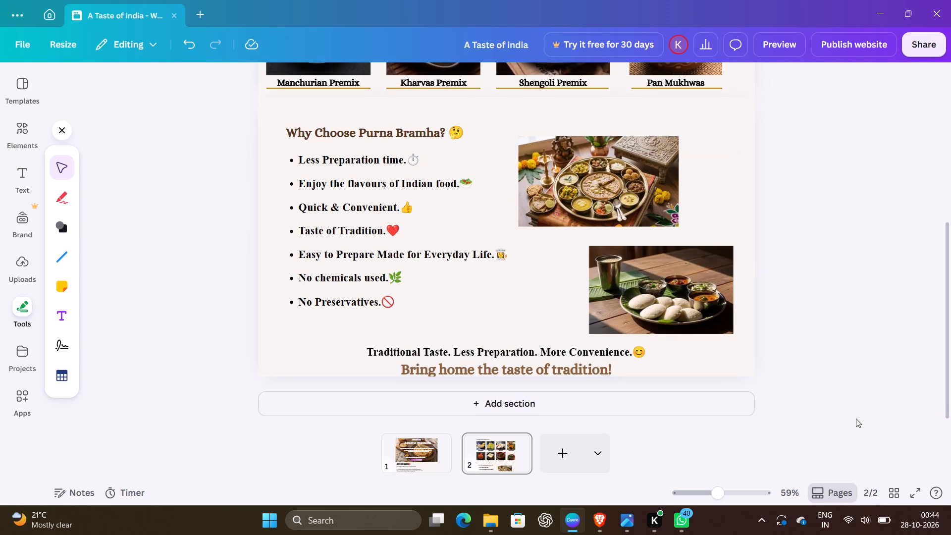
pyautogui.scroll(-2, 856, 419)
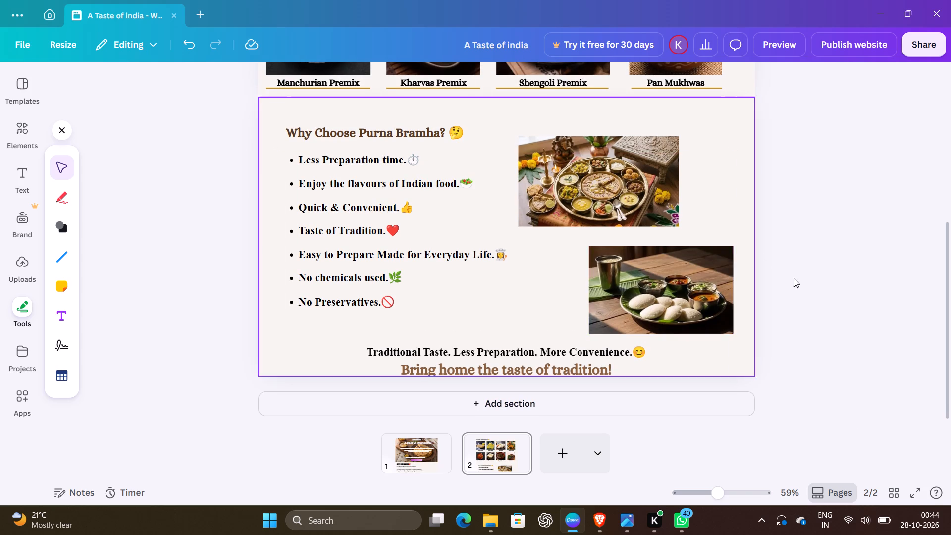
pyautogui.scroll(7, 805, 273)
pyautogui.scroll(-4, 805, 273)
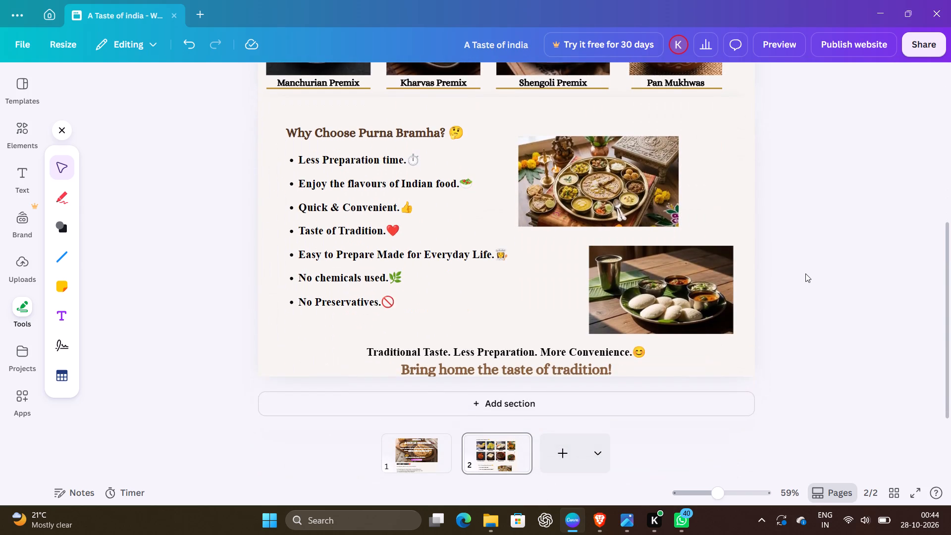
pyautogui.scroll(-4, 805, 273)
pyautogui.scroll(6, 805, 273)
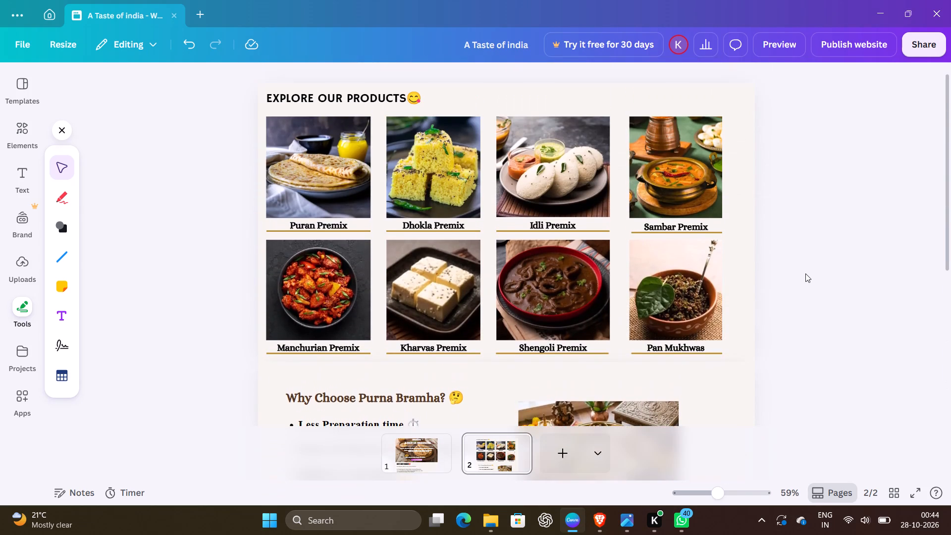
pyautogui.scroll(1, 805, 273)
pyautogui.scroll(-8, 805, 273)
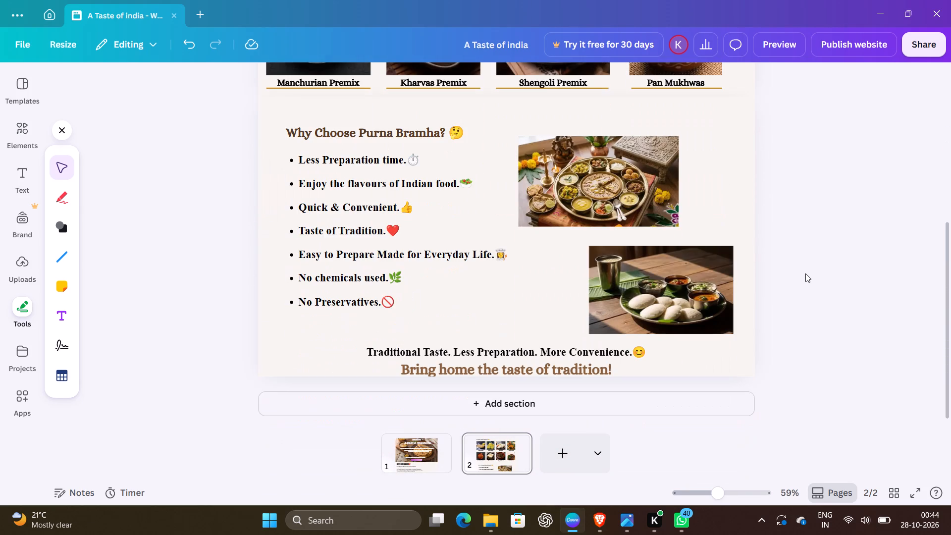
pyautogui.scroll(4, 805, 273)
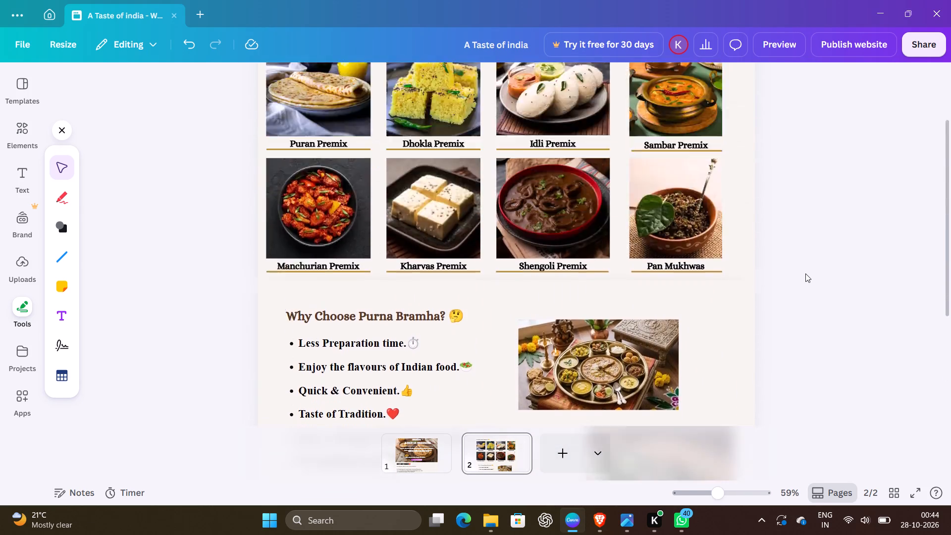
pyautogui.scroll(2, 805, 273)
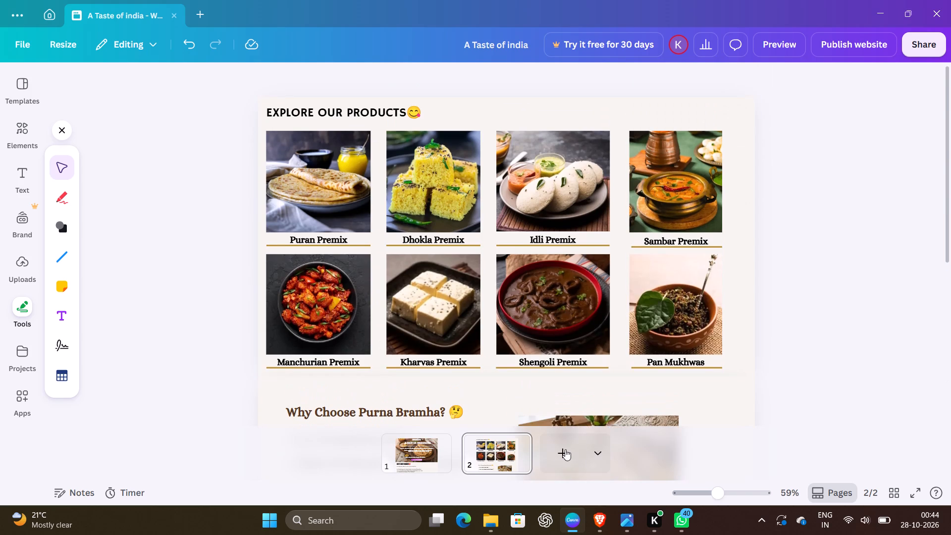
# Add a blank third page to the website.
pyautogui.click(565, 449)
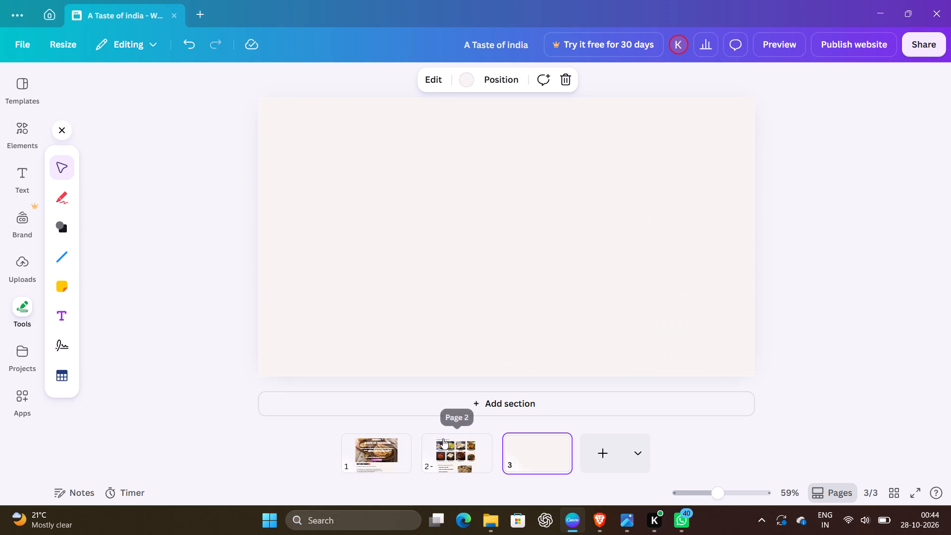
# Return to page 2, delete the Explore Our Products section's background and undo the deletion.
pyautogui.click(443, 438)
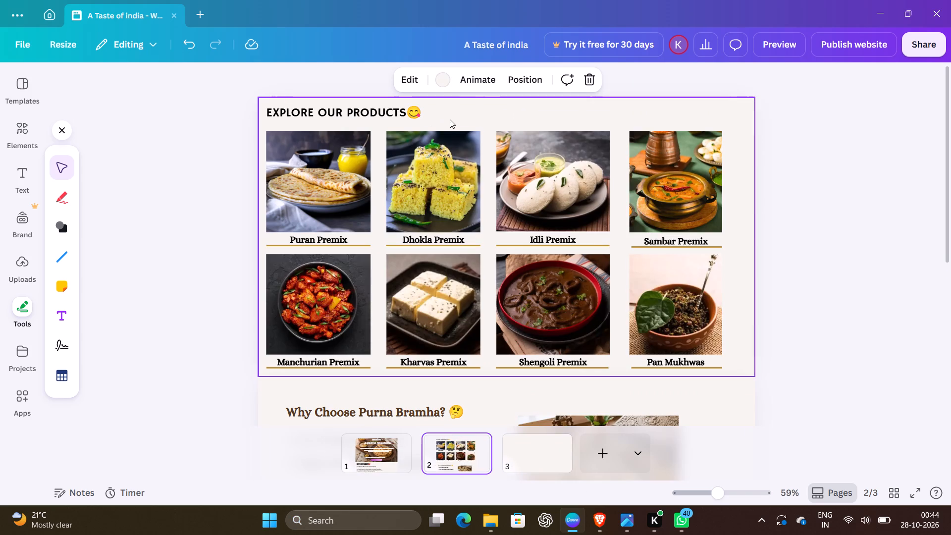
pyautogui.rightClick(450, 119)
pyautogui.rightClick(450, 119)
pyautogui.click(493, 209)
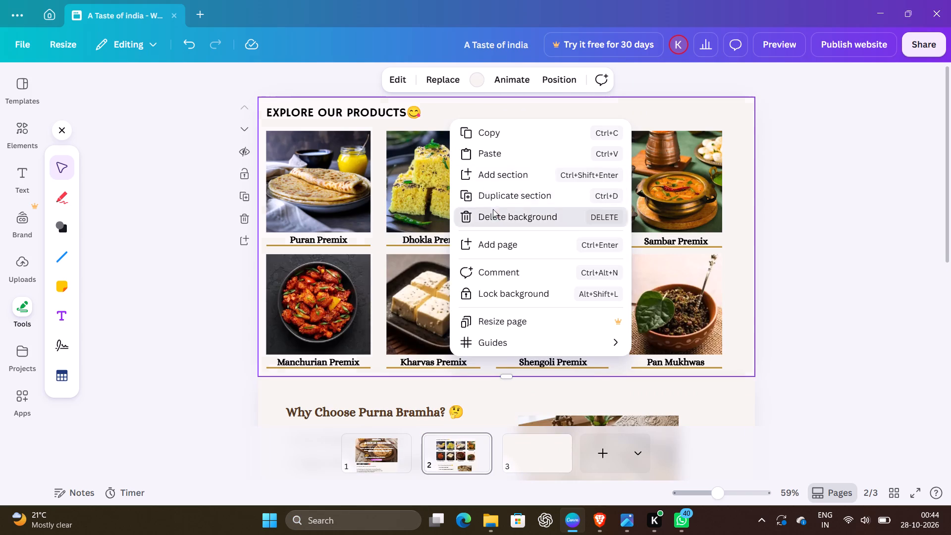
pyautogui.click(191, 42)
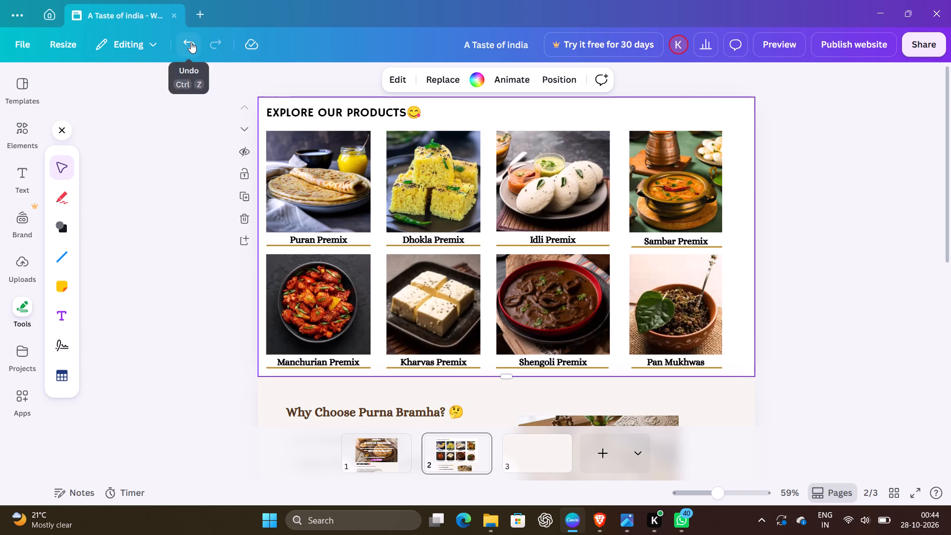
# Copy the background of page 2's Explore Our Products section.
pyautogui.rightClick(497, 113)
pyautogui.rightClick(497, 113)
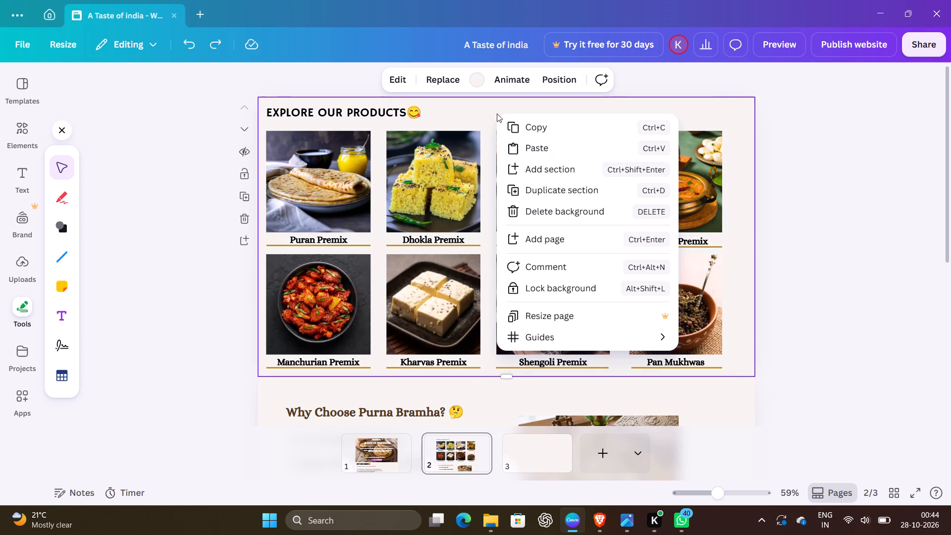
pyautogui.click(518, 133)
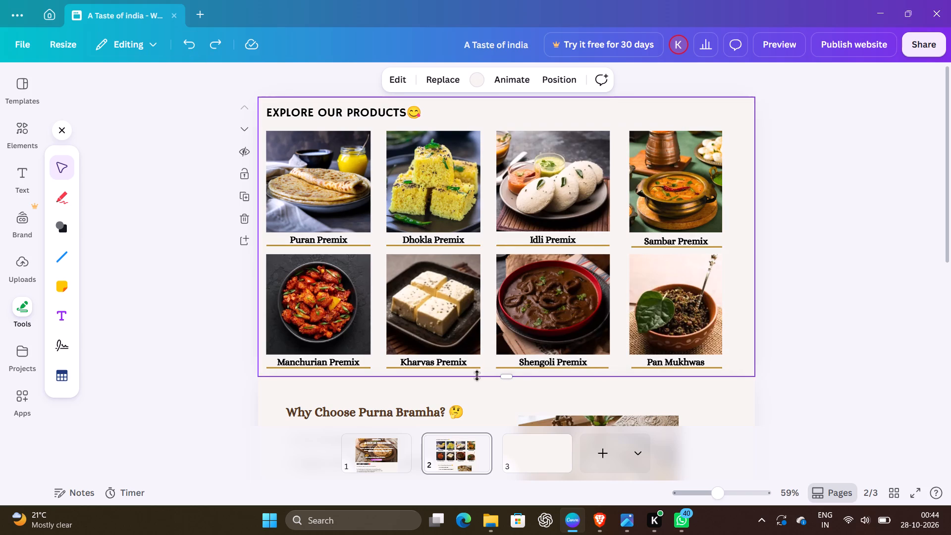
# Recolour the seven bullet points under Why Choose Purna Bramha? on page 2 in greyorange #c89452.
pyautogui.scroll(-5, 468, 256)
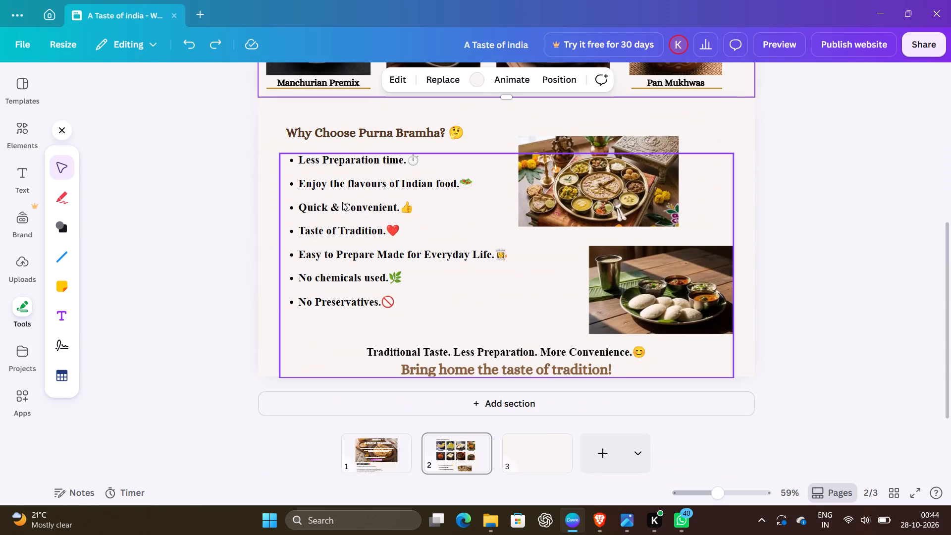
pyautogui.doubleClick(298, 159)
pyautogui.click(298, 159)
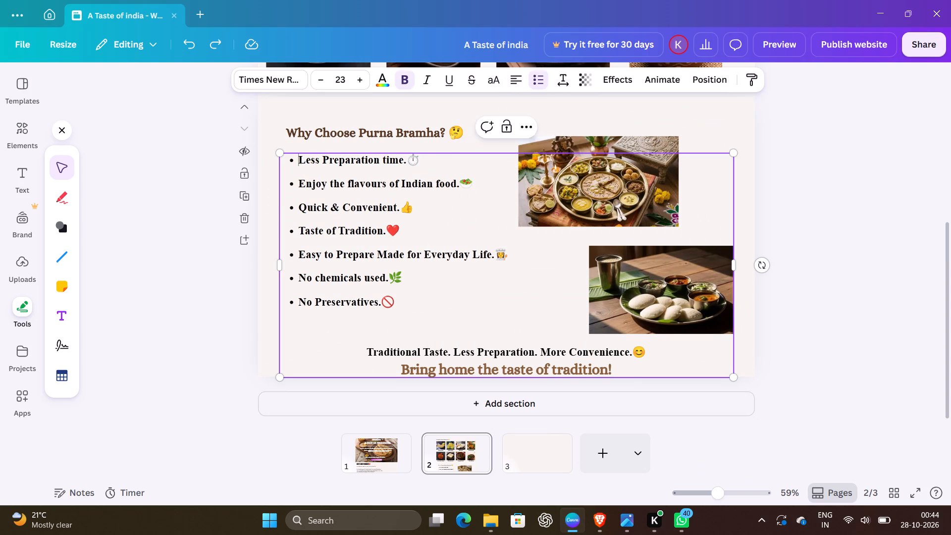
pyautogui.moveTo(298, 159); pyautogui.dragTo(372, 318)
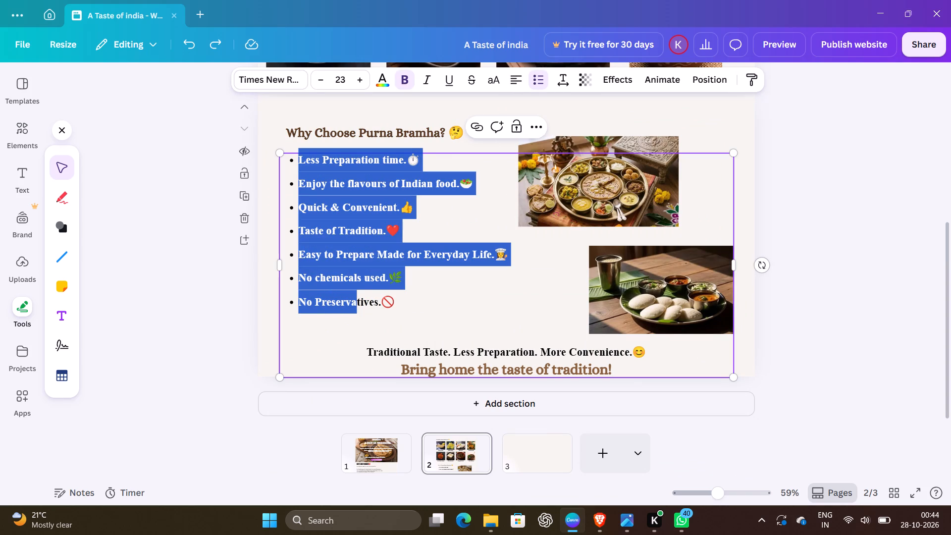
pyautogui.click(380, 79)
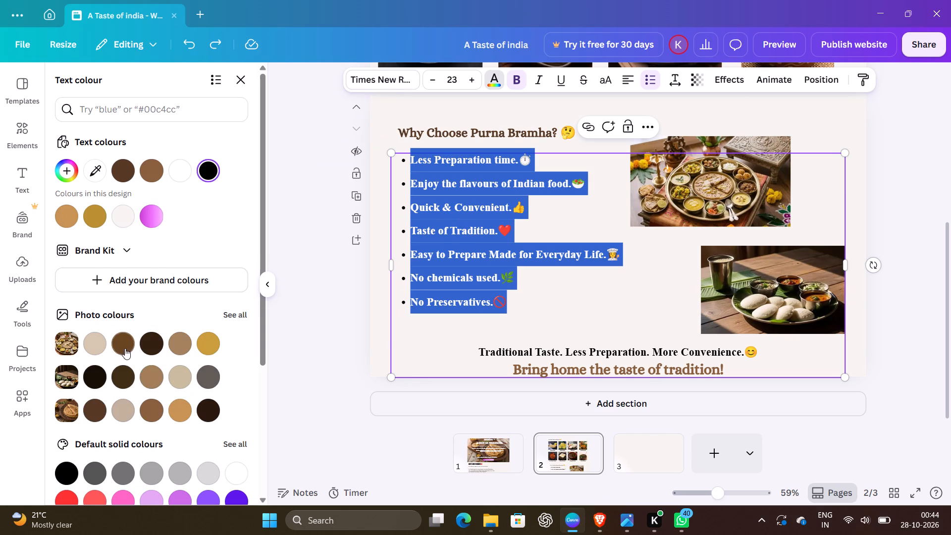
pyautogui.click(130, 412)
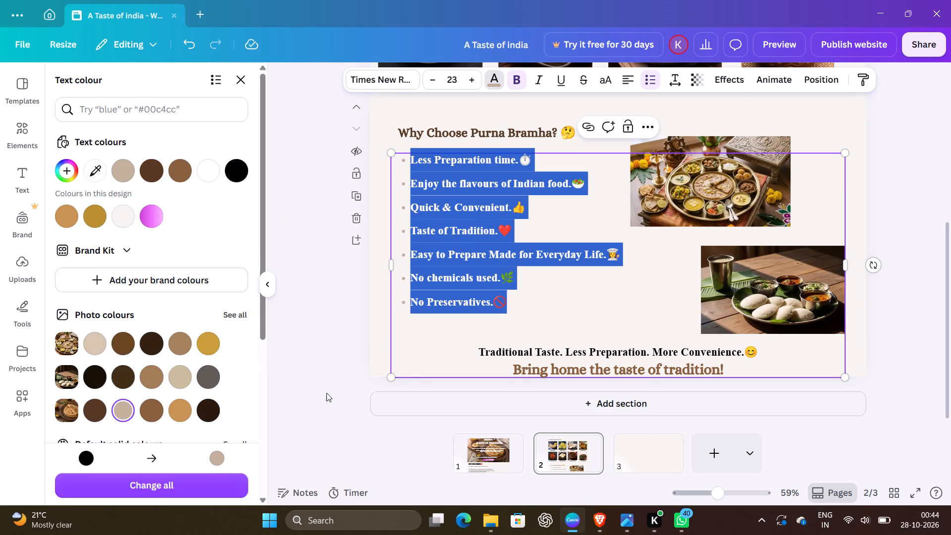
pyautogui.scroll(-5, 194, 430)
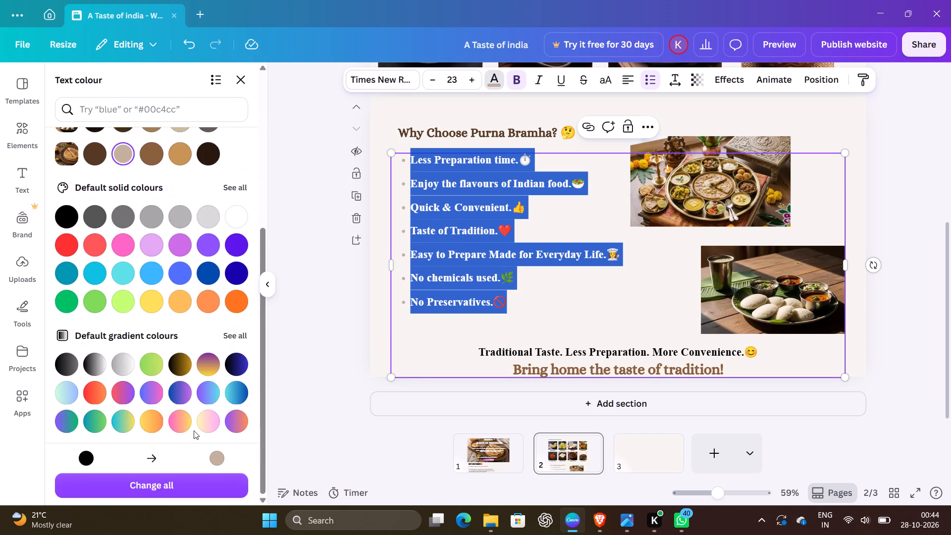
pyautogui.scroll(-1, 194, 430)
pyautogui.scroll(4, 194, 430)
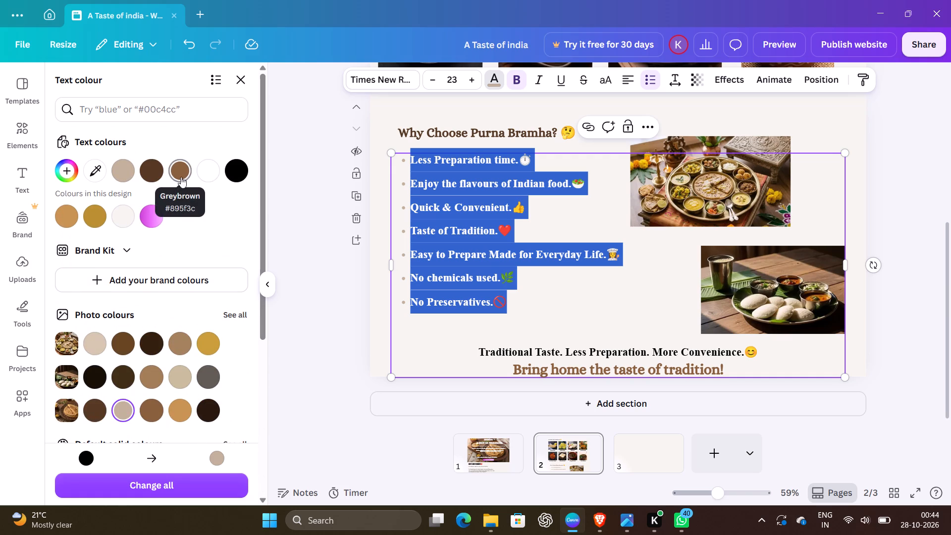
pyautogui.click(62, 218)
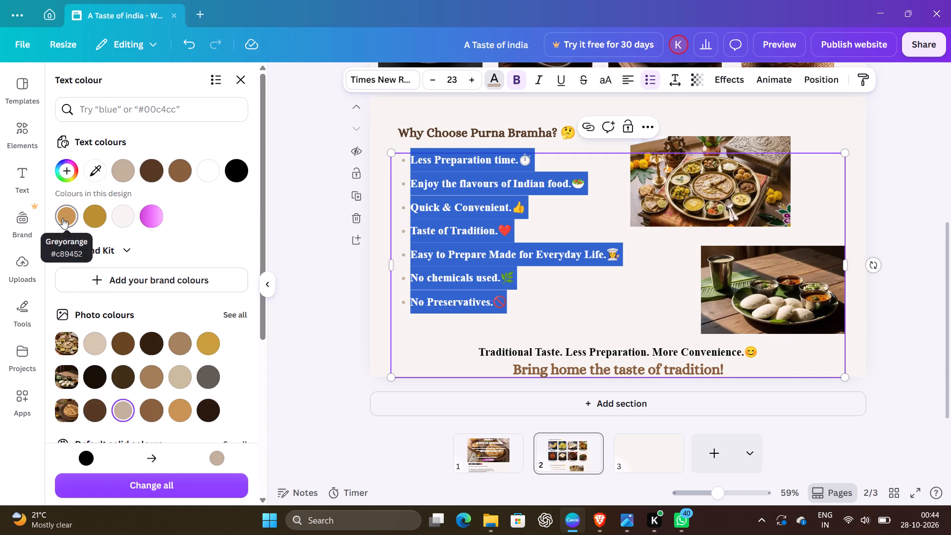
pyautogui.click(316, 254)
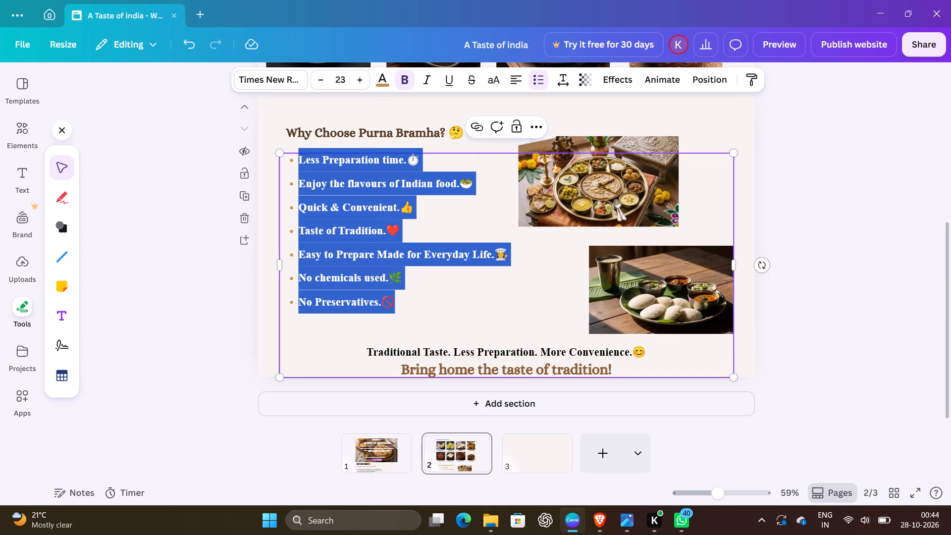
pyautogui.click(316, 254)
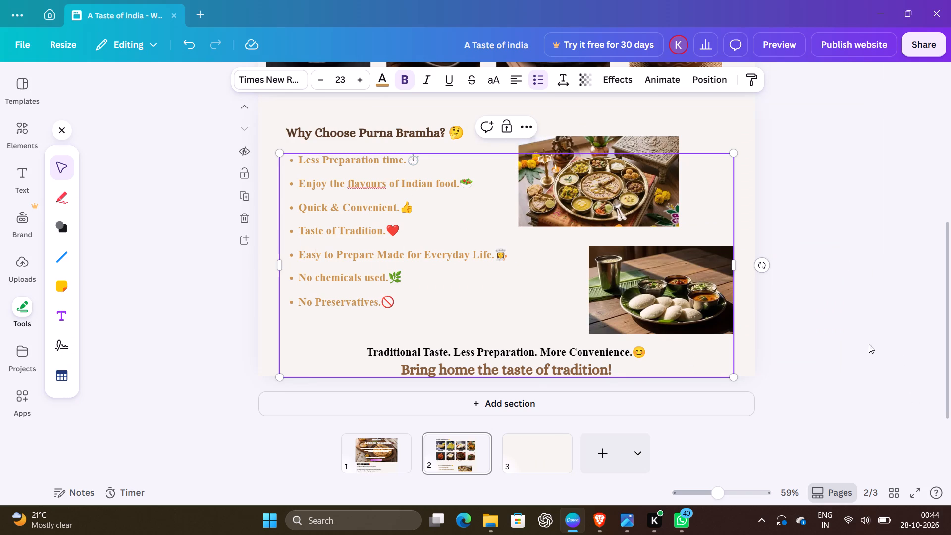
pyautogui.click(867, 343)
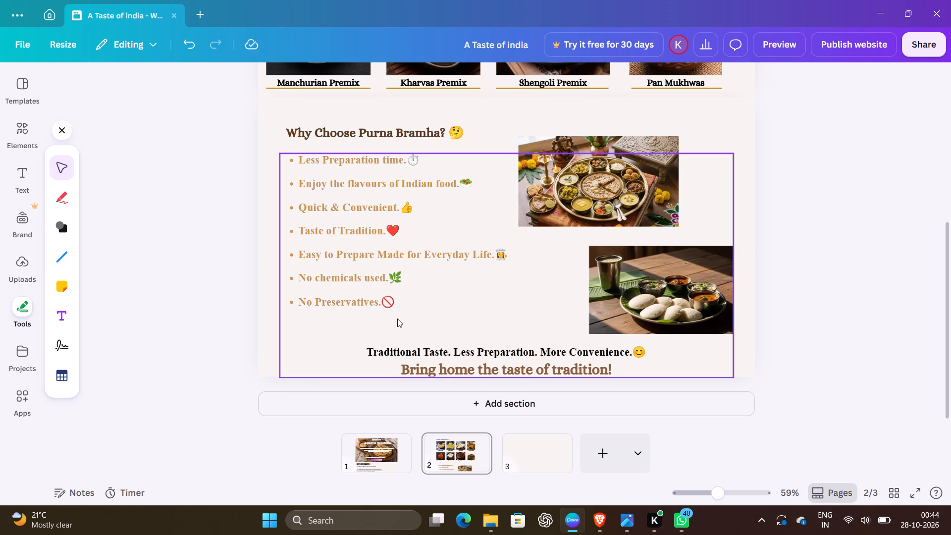
# Recolour the line "Traditional Taste. Less Preparation. More Convenience." below the bullet points in greyorange #a3825d.
pyautogui.tripleClick(415, 352)
pyautogui.doubleClick(415, 352)
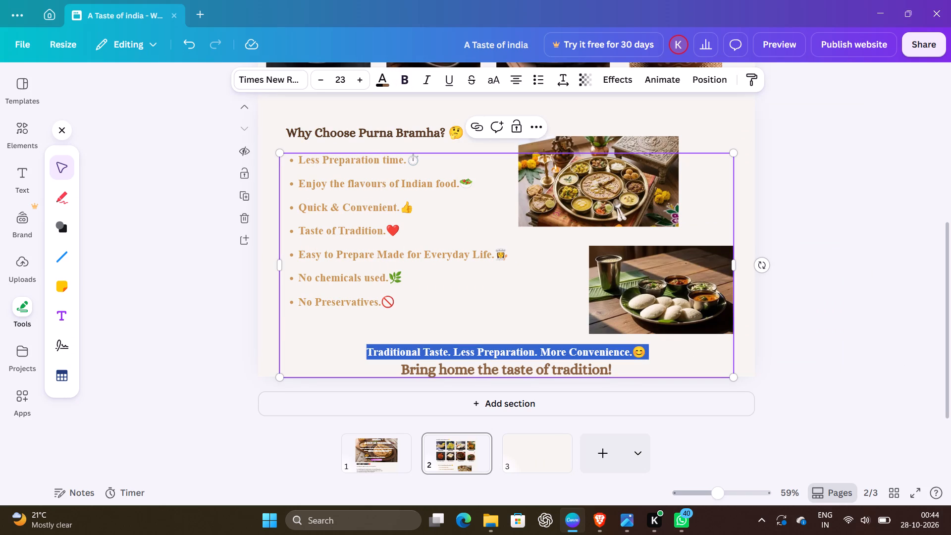
pyautogui.click(381, 86)
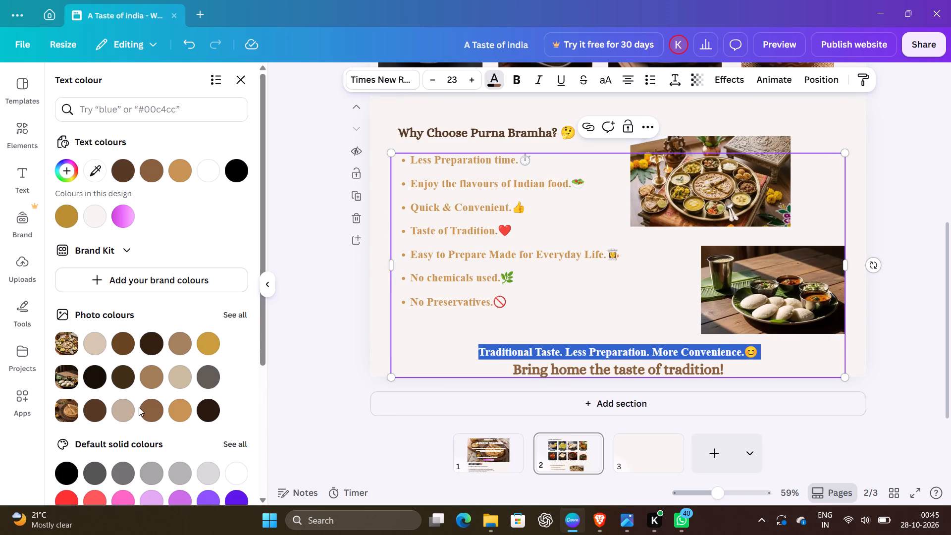
pyautogui.click(188, 346)
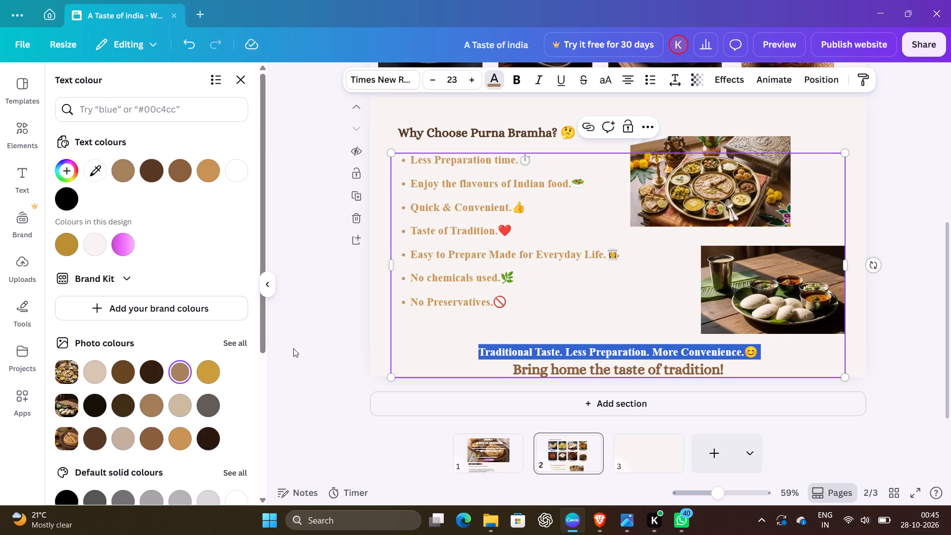
pyautogui.click(293, 348)
pyautogui.click(293, 348)
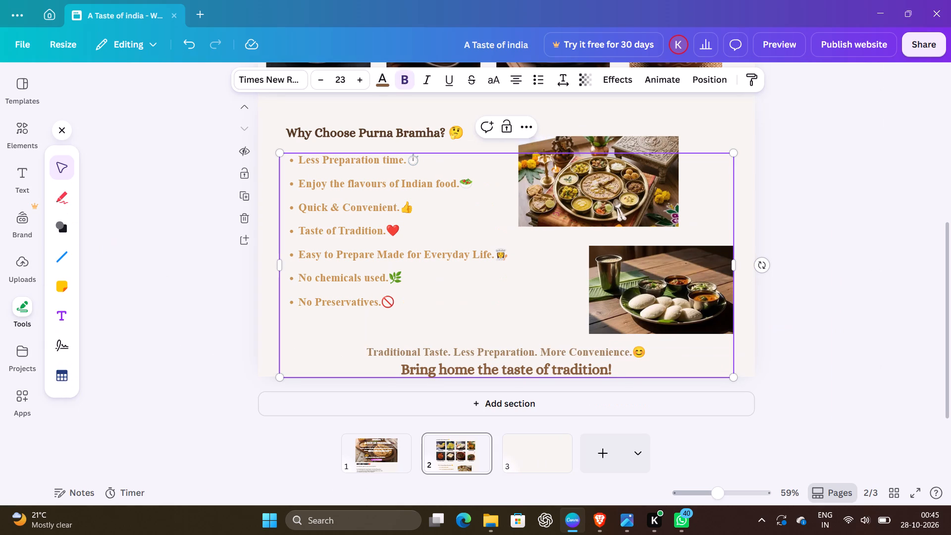
# Change the text colour of all seven Why Choose Purna Bramha? bullet points to greyorange #a27e57.
pyautogui.tripleClick(309, 174)
pyautogui.click(309, 174)
pyautogui.tripleClick(296, 161)
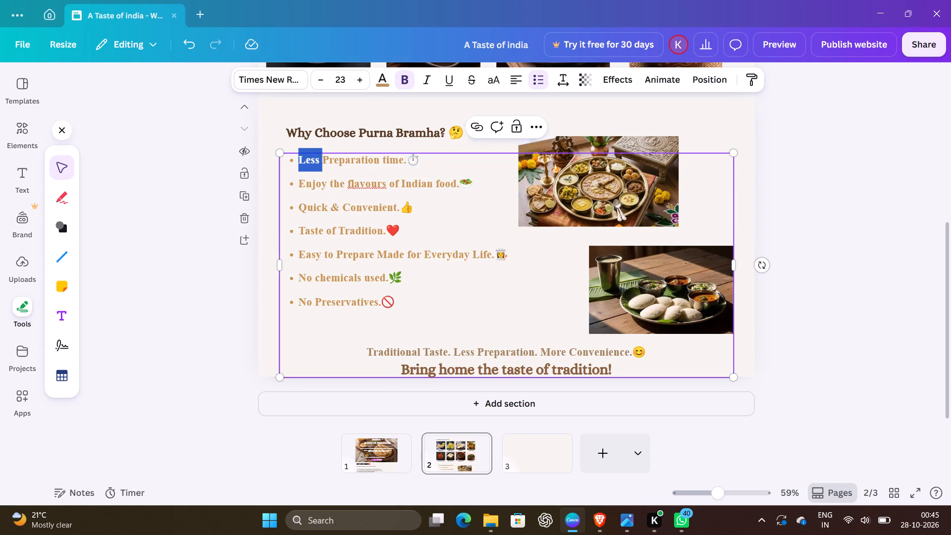
pyautogui.doubleClick(296, 161)
pyautogui.moveTo(296, 161); pyautogui.dragTo(287, 161)
pyautogui.doubleClick(287, 161)
pyautogui.moveTo(287, 161); pyautogui.dragTo(306, 248)
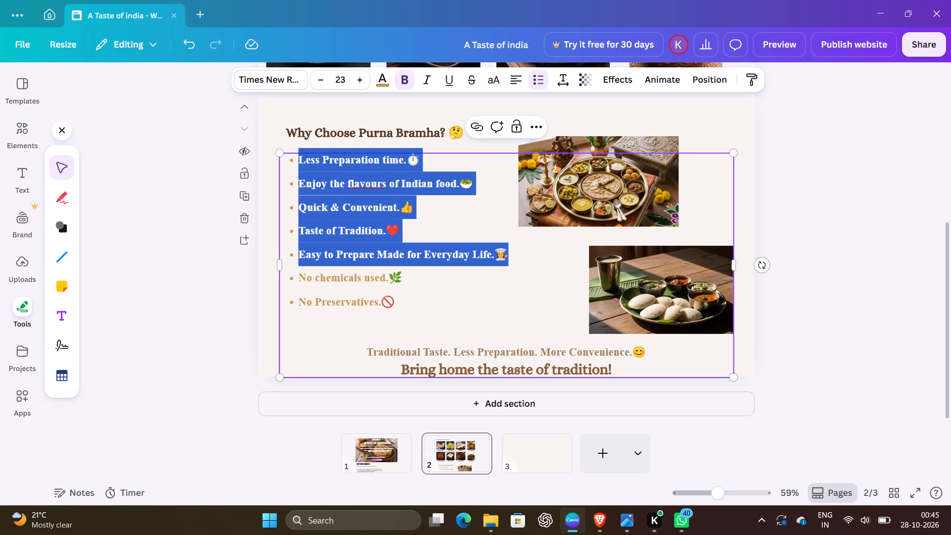
pyautogui.moveTo(306, 248); pyautogui.dragTo(311, 307)
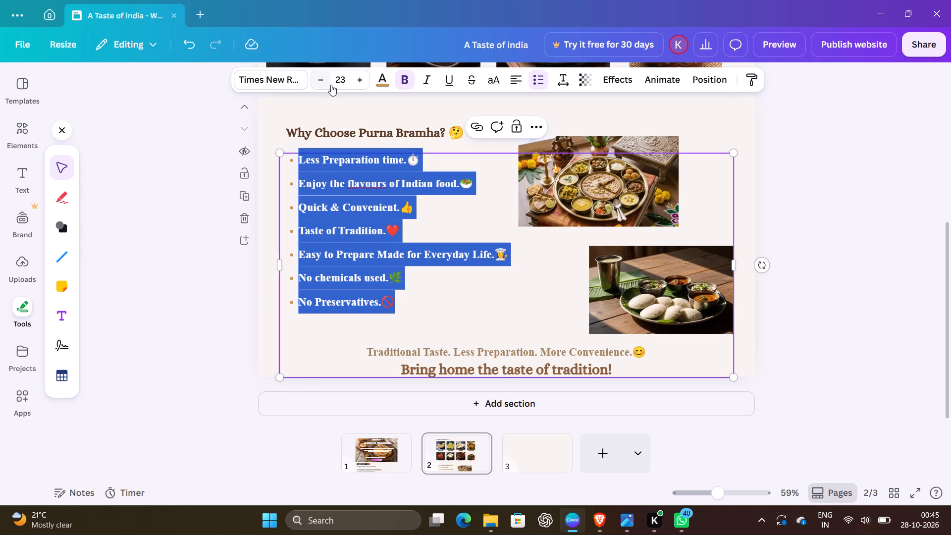
pyautogui.click(375, 86)
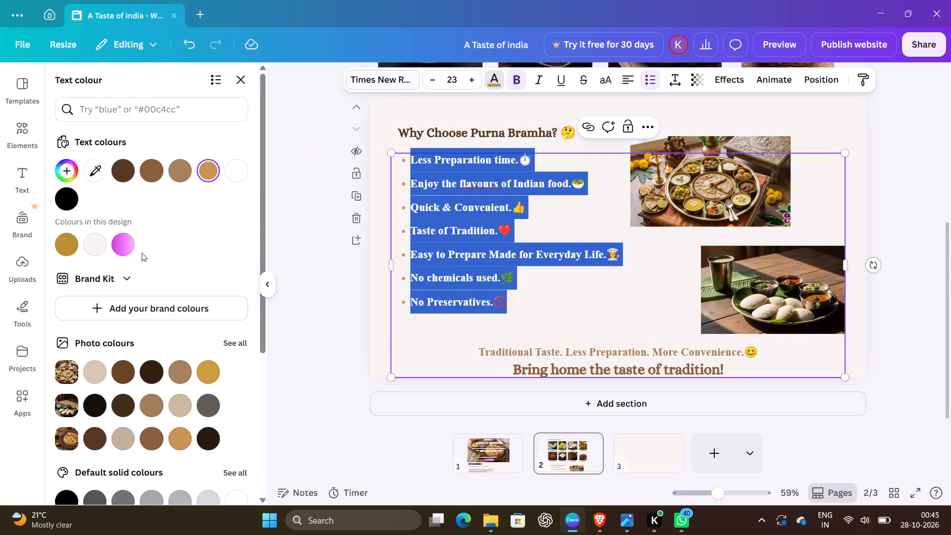
pyautogui.click(150, 407)
pyautogui.click(311, 364)
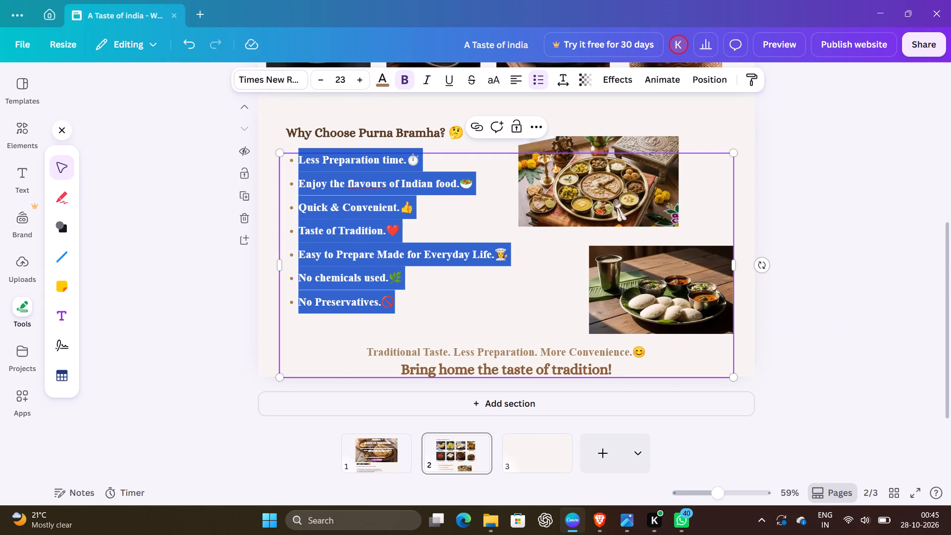
pyautogui.click(826, 350)
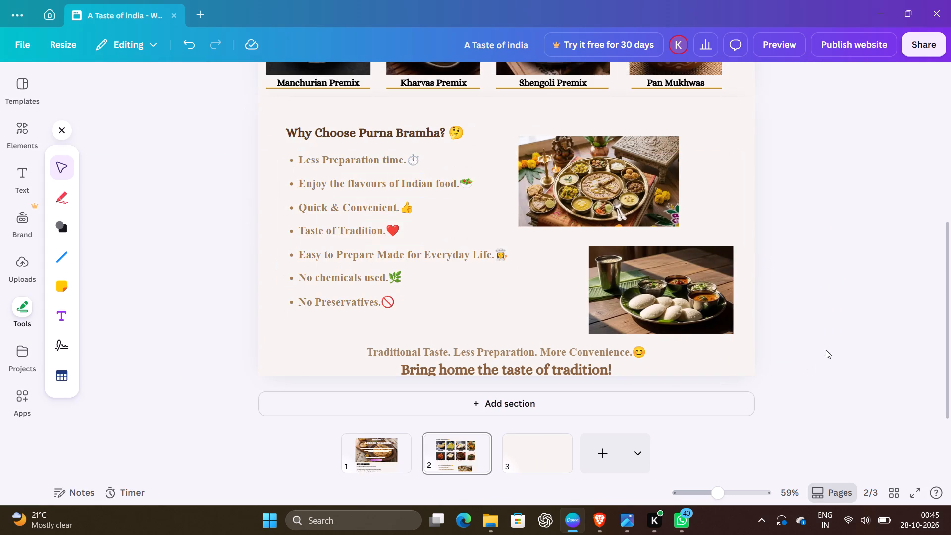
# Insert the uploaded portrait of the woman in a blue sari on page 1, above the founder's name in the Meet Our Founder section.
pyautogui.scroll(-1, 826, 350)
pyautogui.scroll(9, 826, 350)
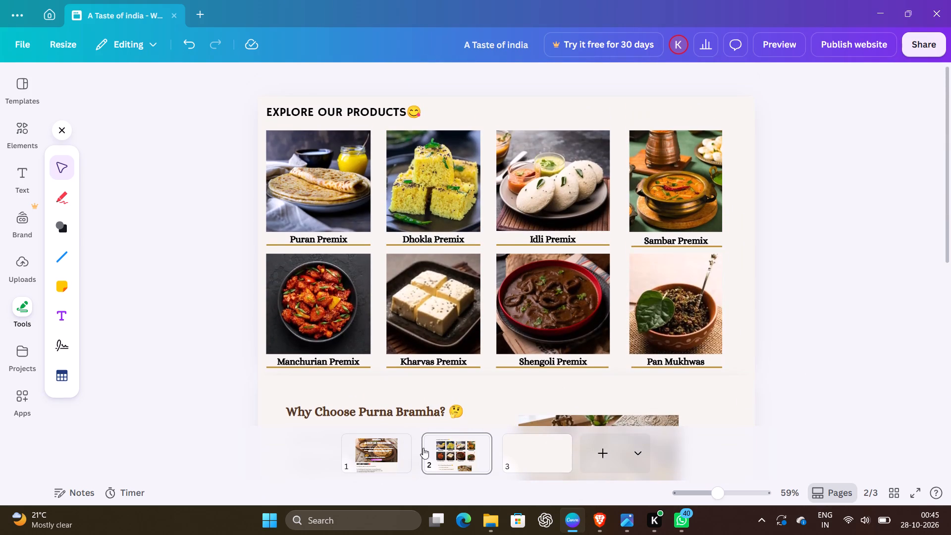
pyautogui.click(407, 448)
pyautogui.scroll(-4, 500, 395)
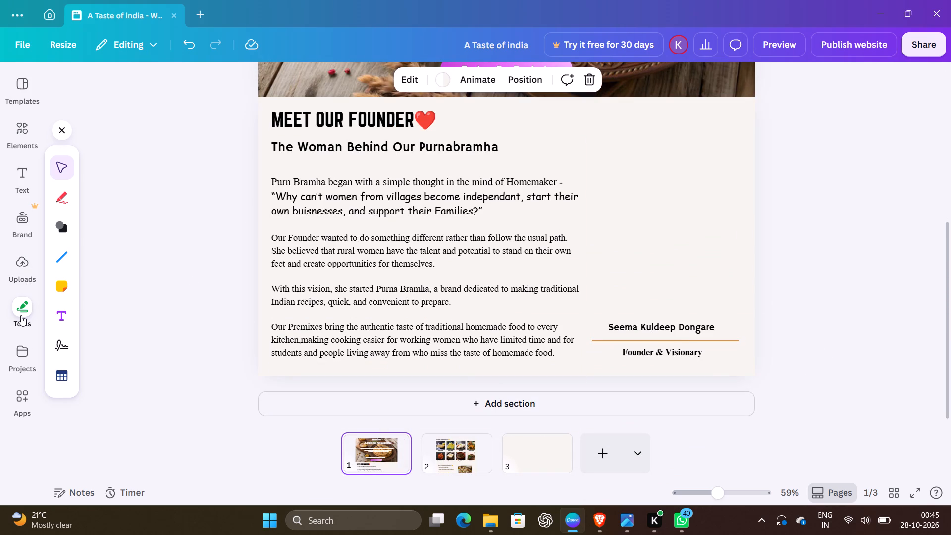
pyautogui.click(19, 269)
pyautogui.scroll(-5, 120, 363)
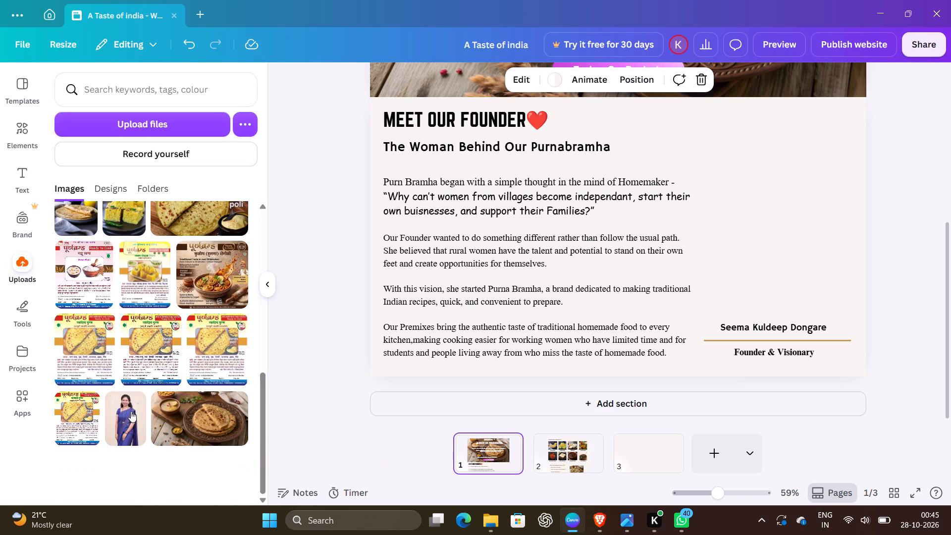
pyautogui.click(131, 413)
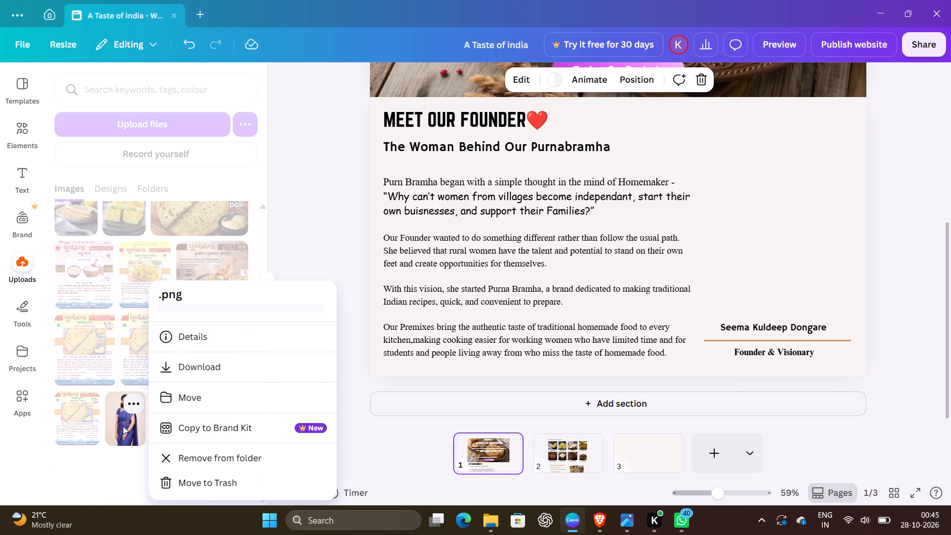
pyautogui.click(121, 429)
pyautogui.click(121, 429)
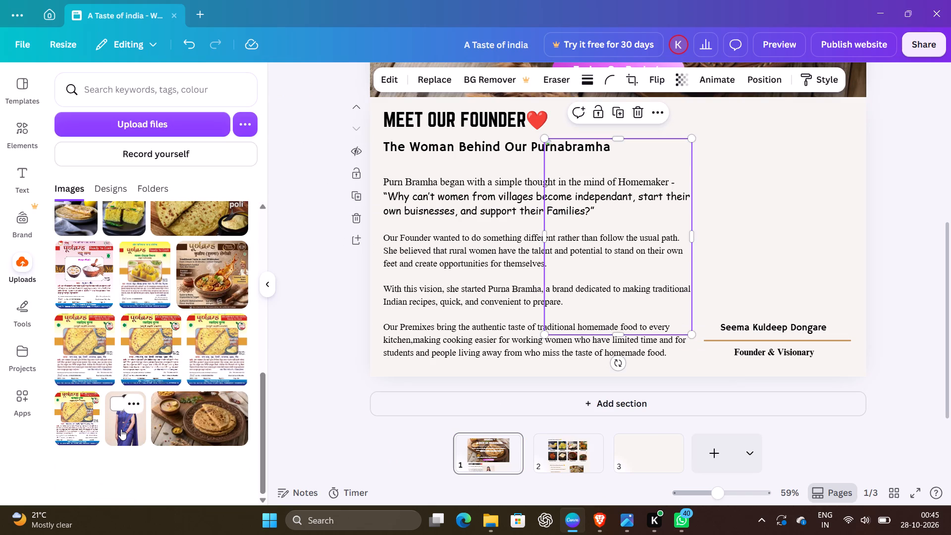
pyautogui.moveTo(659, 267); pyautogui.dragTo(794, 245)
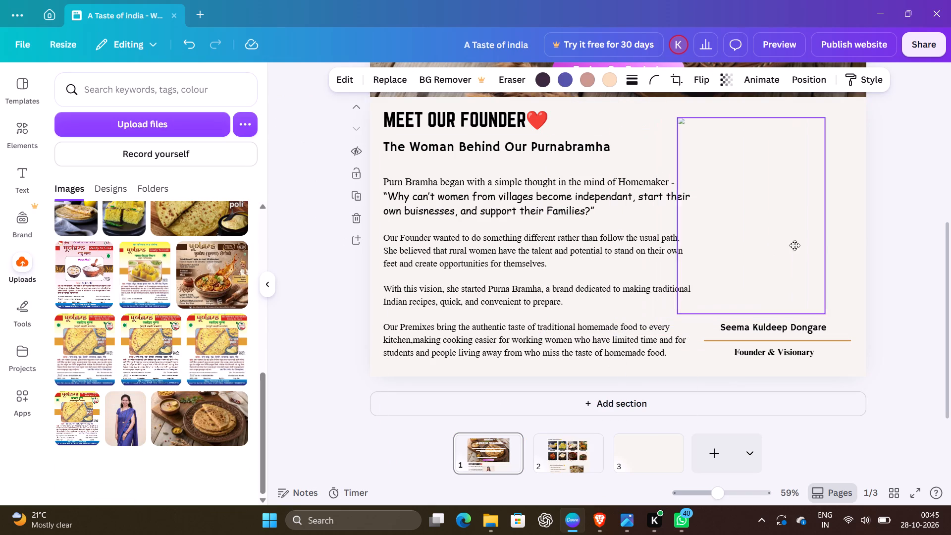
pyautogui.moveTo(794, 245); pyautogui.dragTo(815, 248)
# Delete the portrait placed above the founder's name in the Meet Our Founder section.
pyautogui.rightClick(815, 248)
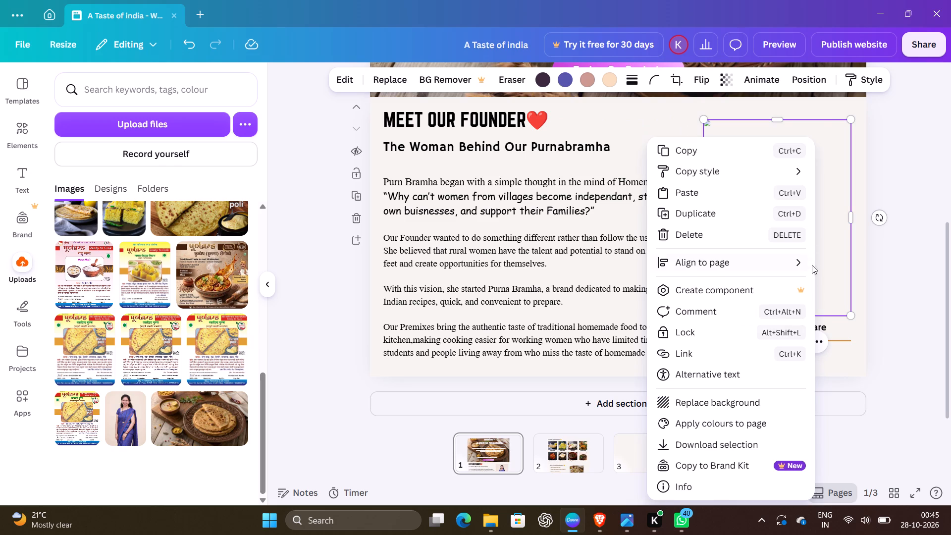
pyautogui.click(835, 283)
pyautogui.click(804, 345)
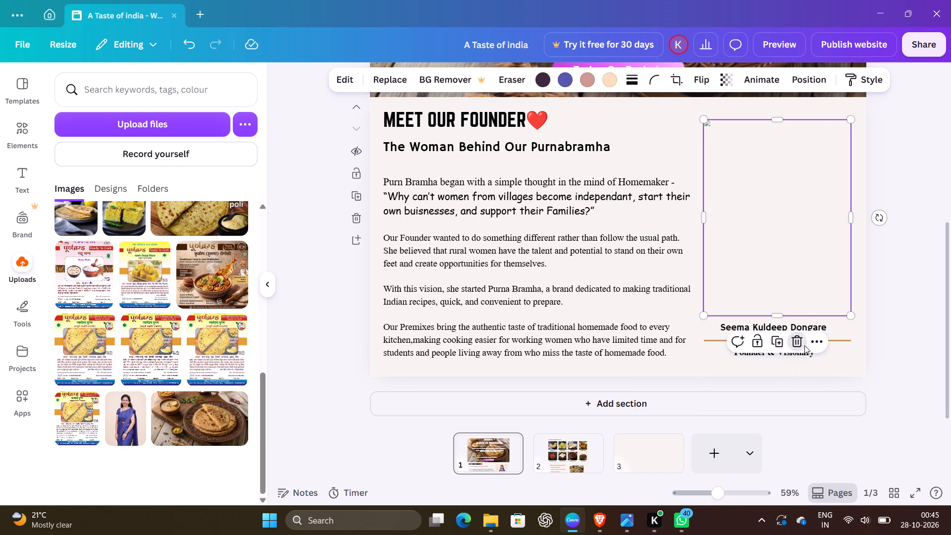
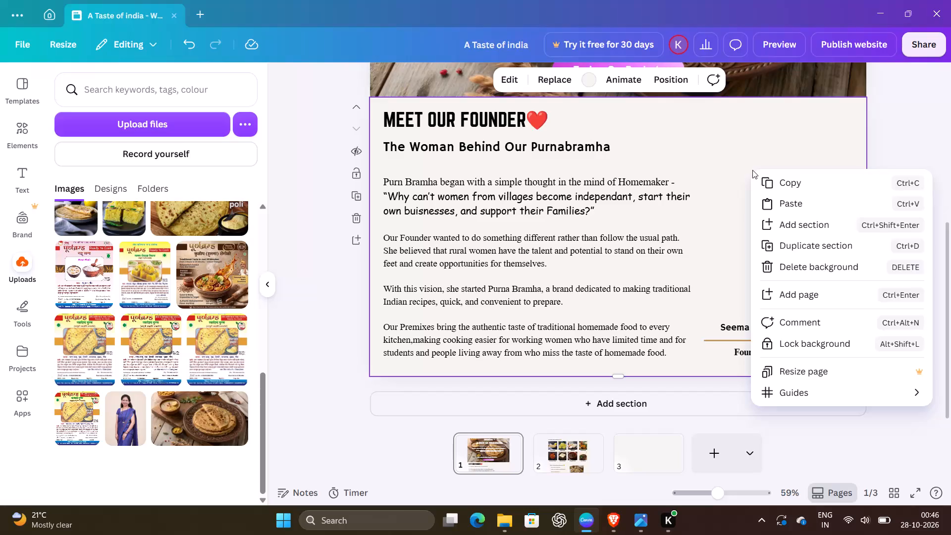
# Paste the copied founder portrait into the Meet Our Founder section and place it above the founder's name caption.
pyautogui.click(771, 198)
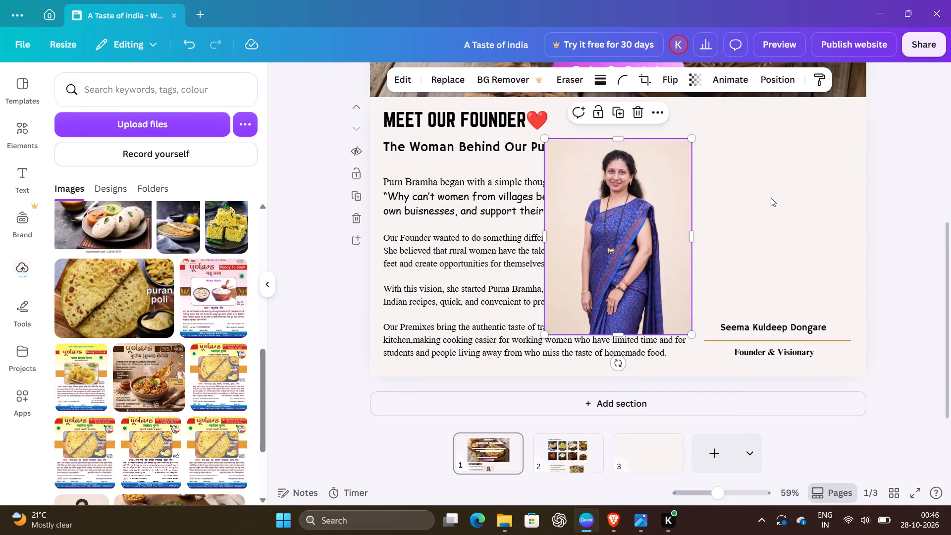
pyautogui.moveTo(619, 238); pyautogui.dragTo(779, 209)
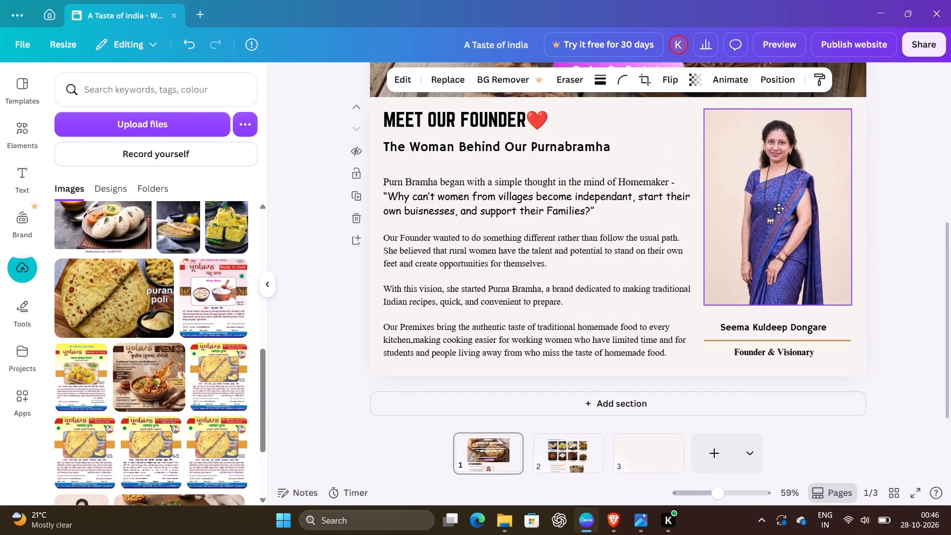
pyautogui.moveTo(779, 209); pyautogui.dragTo(776, 218)
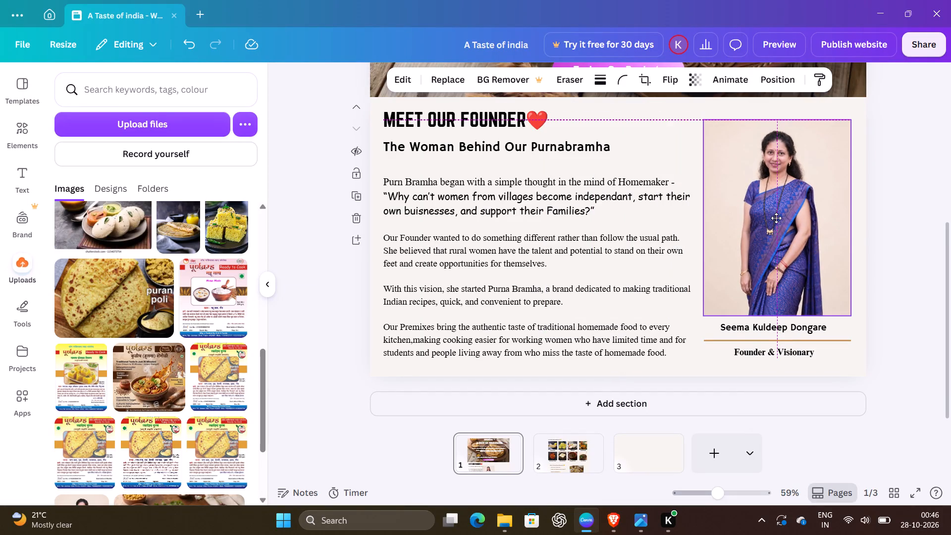
pyautogui.moveTo(776, 218); pyautogui.dragTo(779, 218)
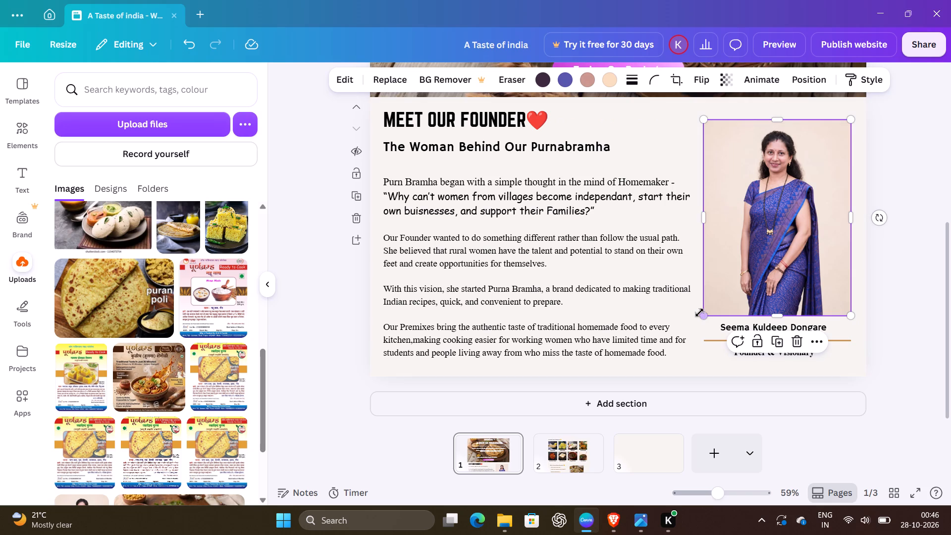
# Scale down the founder portrait and centre it over the name caption, its top aligned with the "The Woman Behind Our Purnabramha" subheading.
pyautogui.moveTo(702, 313); pyautogui.dragTo(722, 310)
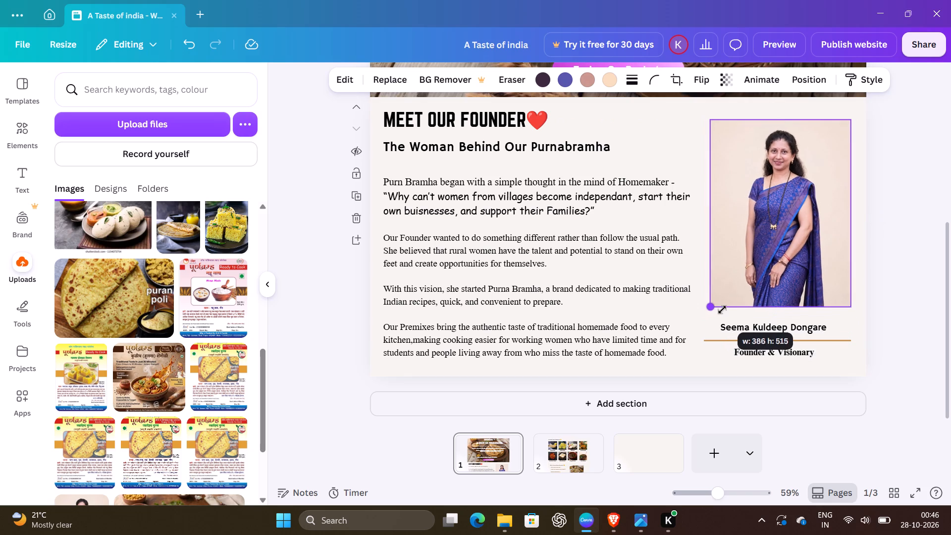
pyautogui.moveTo(722, 310); pyautogui.dragTo(736, 310)
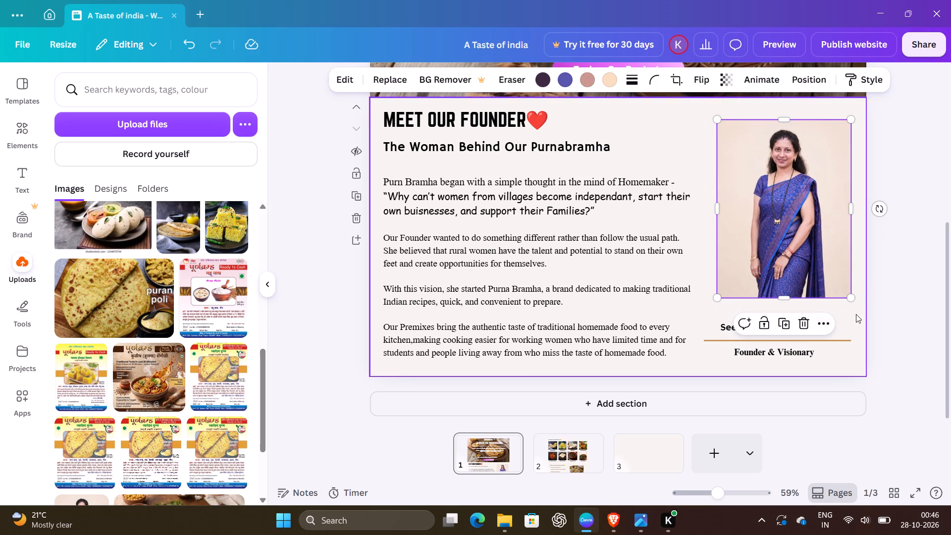
pyautogui.moveTo(850, 297); pyautogui.dragTo(842, 293)
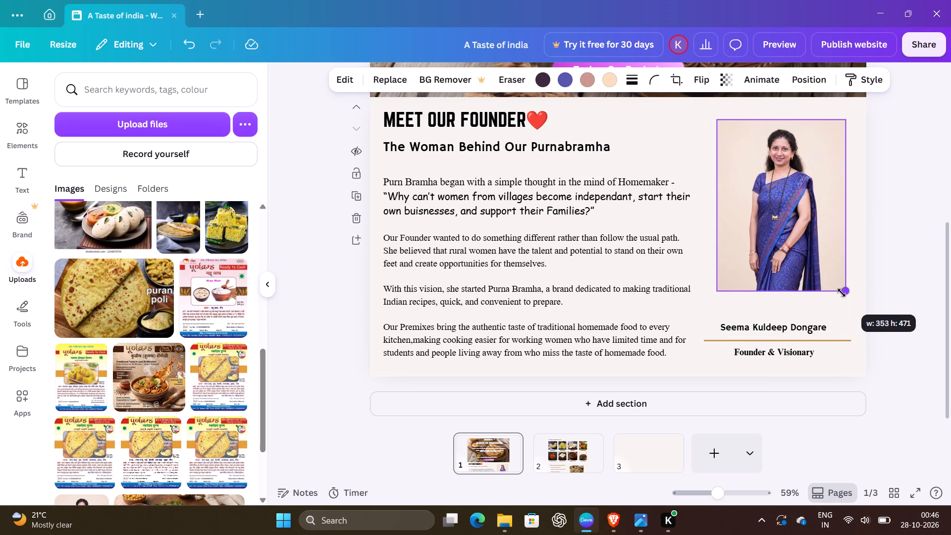
pyautogui.moveTo(842, 293); pyautogui.dragTo(843, 296)
pyautogui.moveTo(777, 245); pyautogui.dragTo(769, 250)
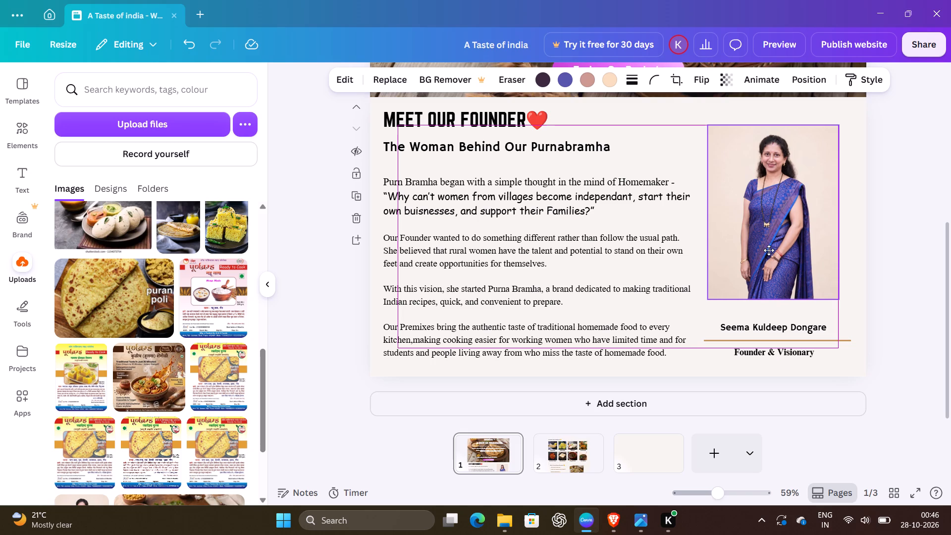
pyautogui.moveTo(769, 250); pyautogui.dragTo(771, 260)
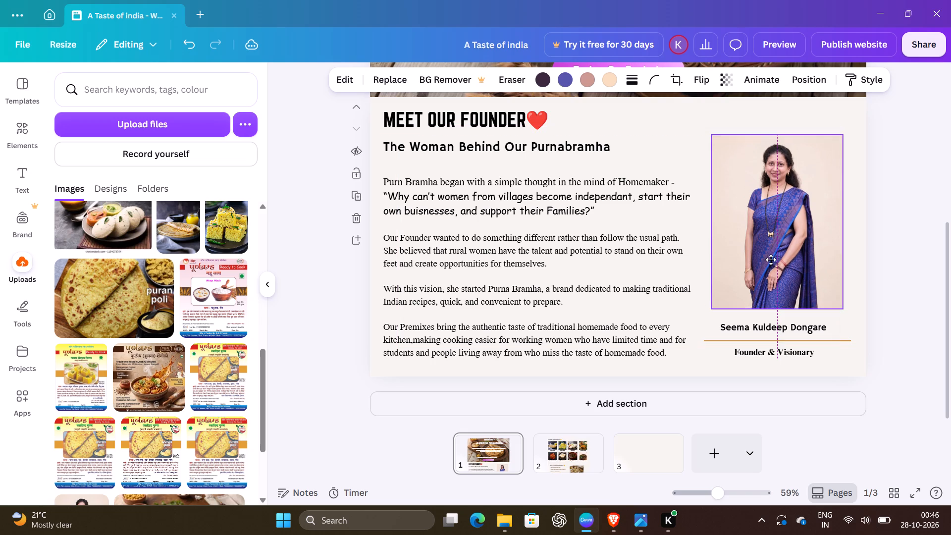
pyautogui.moveTo(771, 260); pyautogui.dragTo(766, 263)
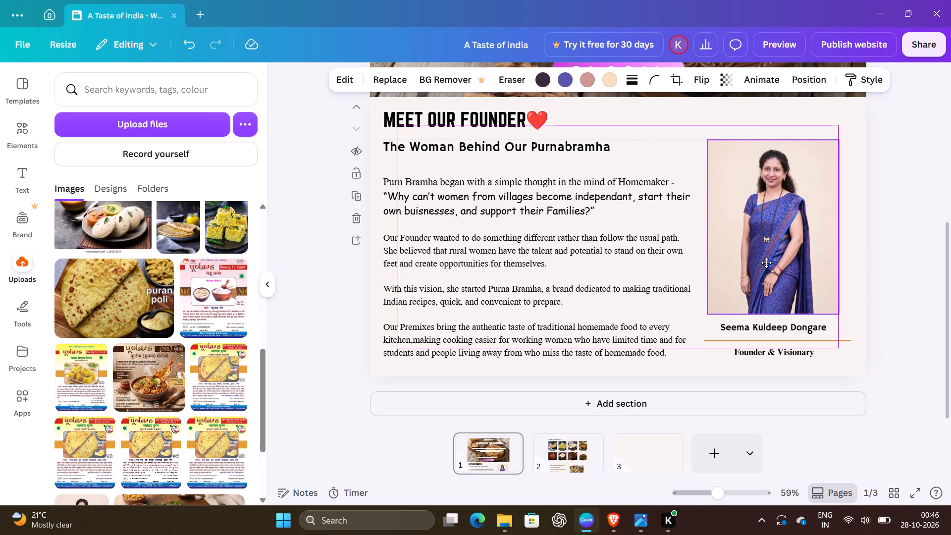
pyautogui.moveTo(766, 263); pyautogui.dragTo(770, 263)
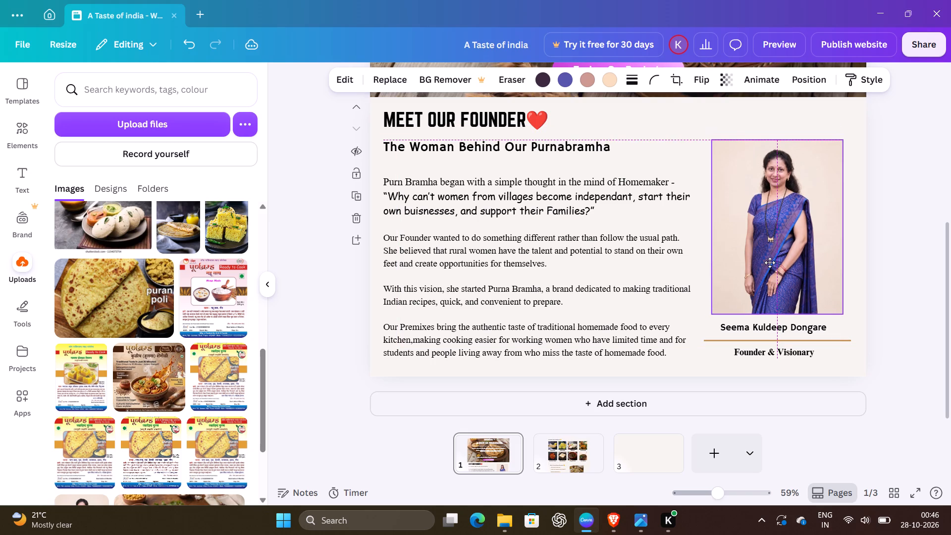
pyautogui.moveTo(770, 263); pyautogui.dragTo(770, 262)
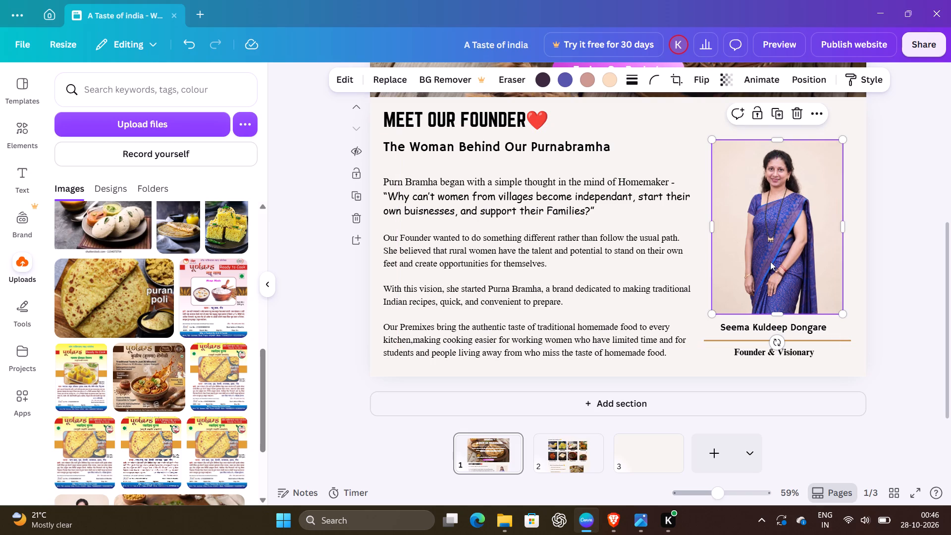
pyautogui.click(917, 209)
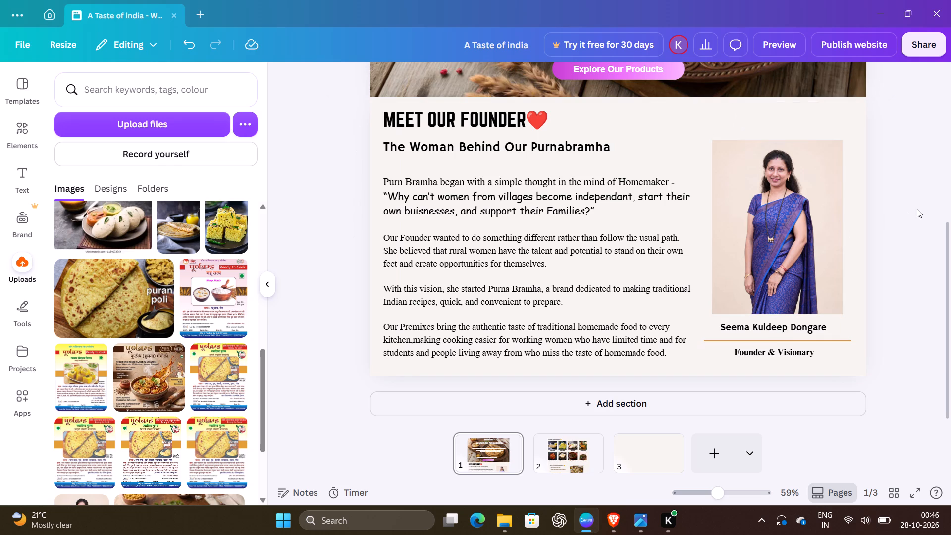
pyautogui.click(903, 200)
# On page 2, reduce the font size of "Bring home the taste of tradition!" to 28.2.
pyautogui.scroll(7, 903, 200)
pyautogui.scroll(-3, 903, 200)
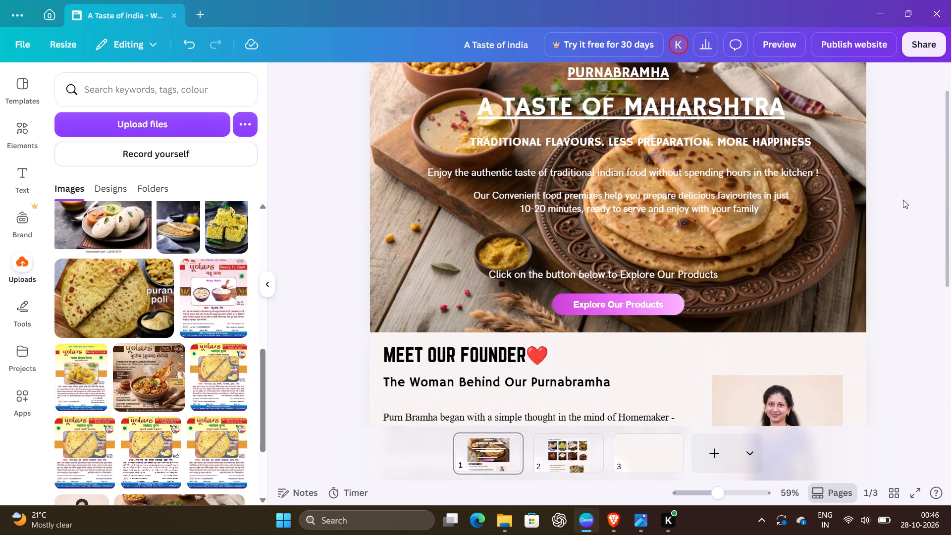
pyautogui.scroll(-5, 903, 200)
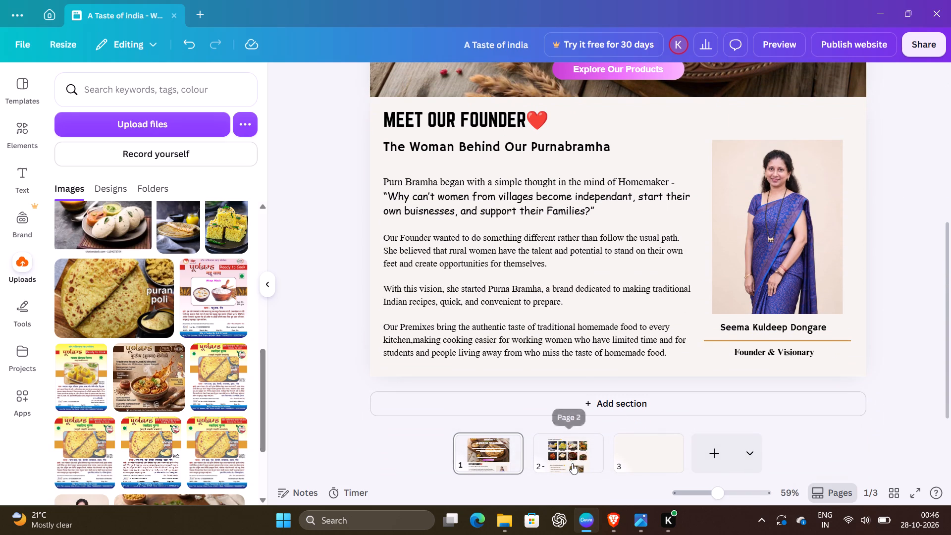
pyautogui.click(572, 463)
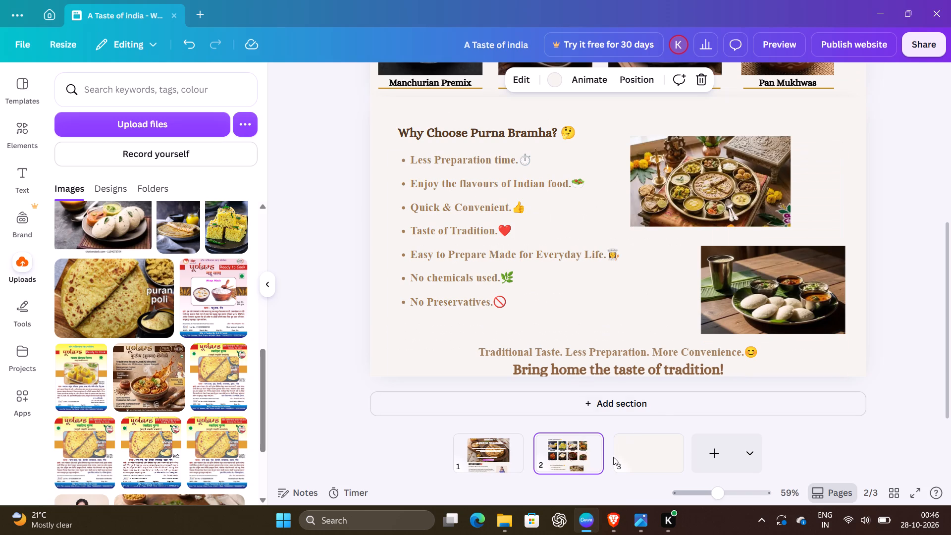
pyautogui.tripleClick(514, 366)
pyautogui.tripleClick(514, 366)
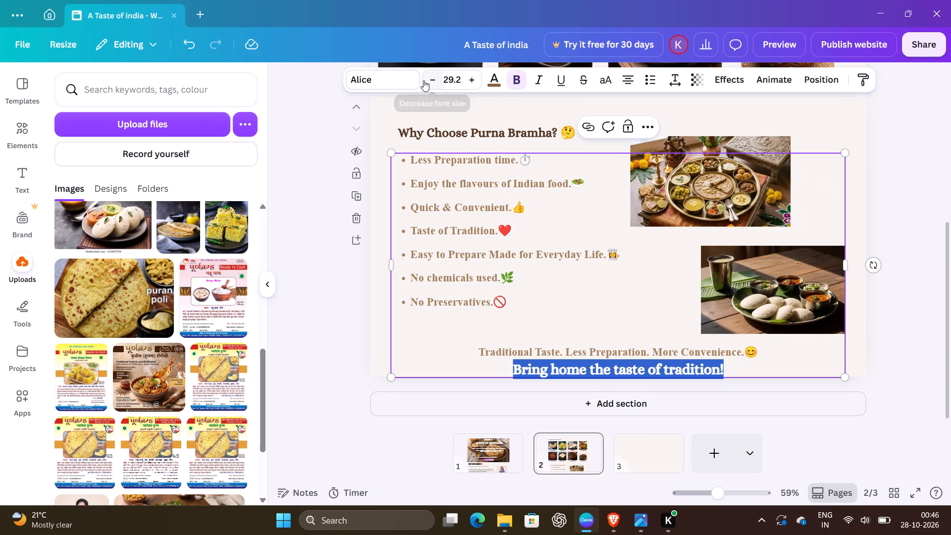
pyautogui.click(423, 80)
pyautogui.click(914, 280)
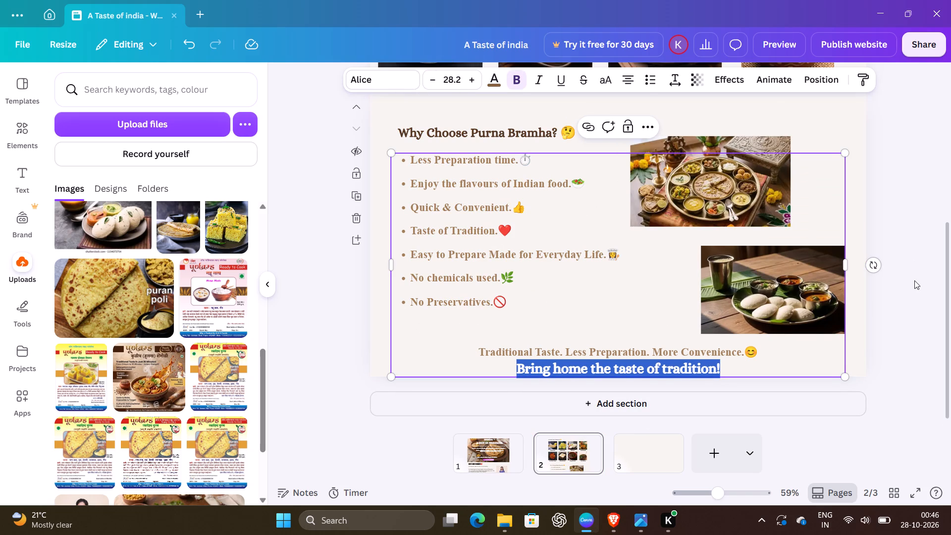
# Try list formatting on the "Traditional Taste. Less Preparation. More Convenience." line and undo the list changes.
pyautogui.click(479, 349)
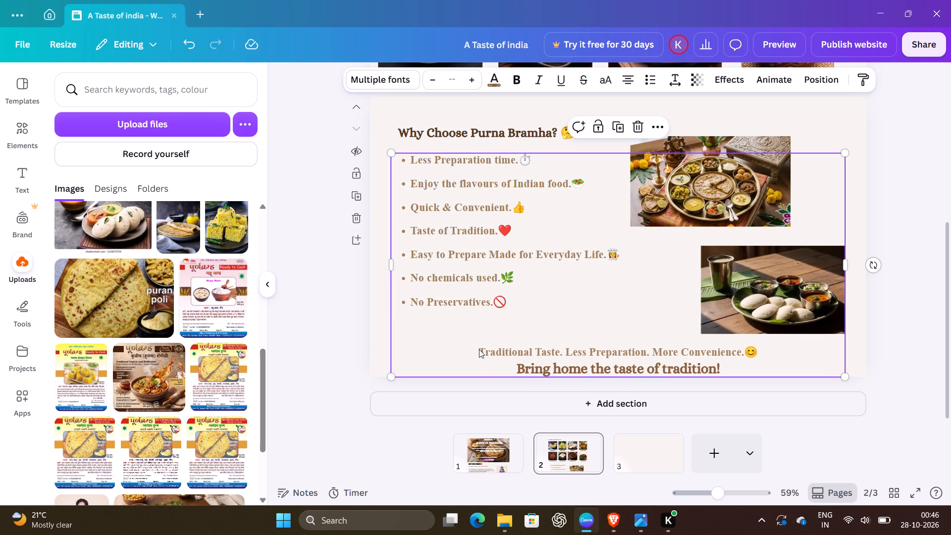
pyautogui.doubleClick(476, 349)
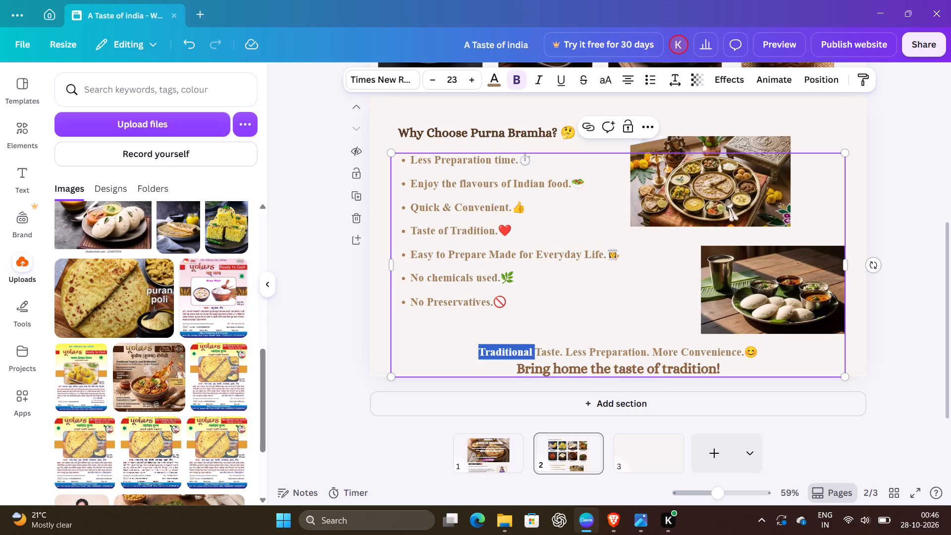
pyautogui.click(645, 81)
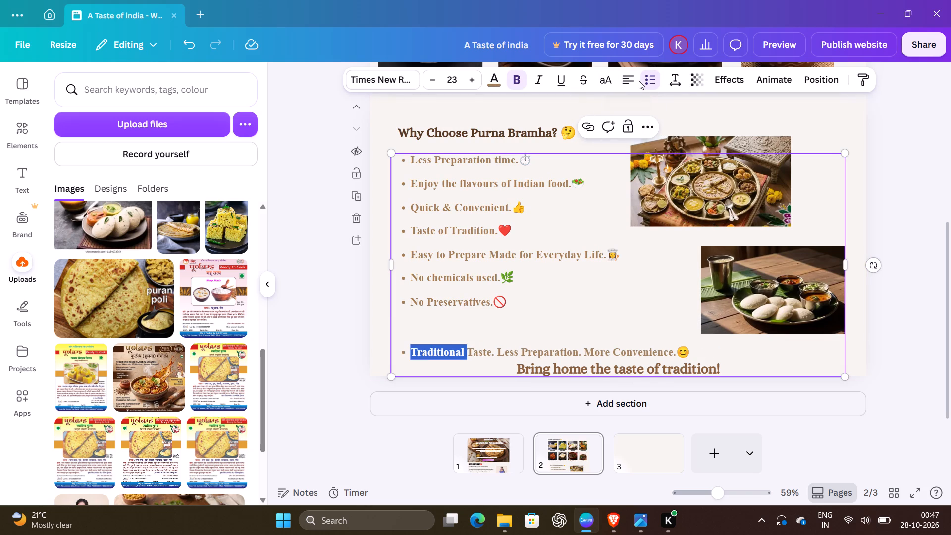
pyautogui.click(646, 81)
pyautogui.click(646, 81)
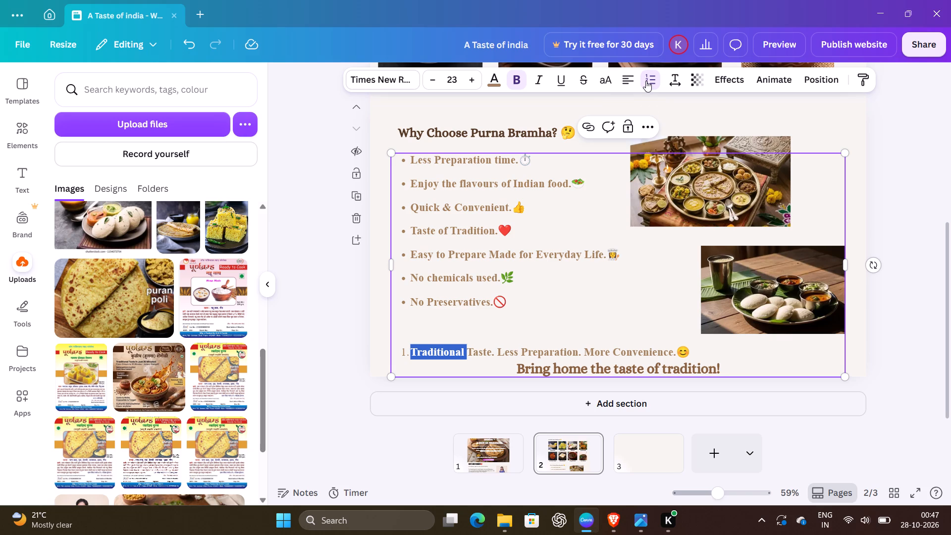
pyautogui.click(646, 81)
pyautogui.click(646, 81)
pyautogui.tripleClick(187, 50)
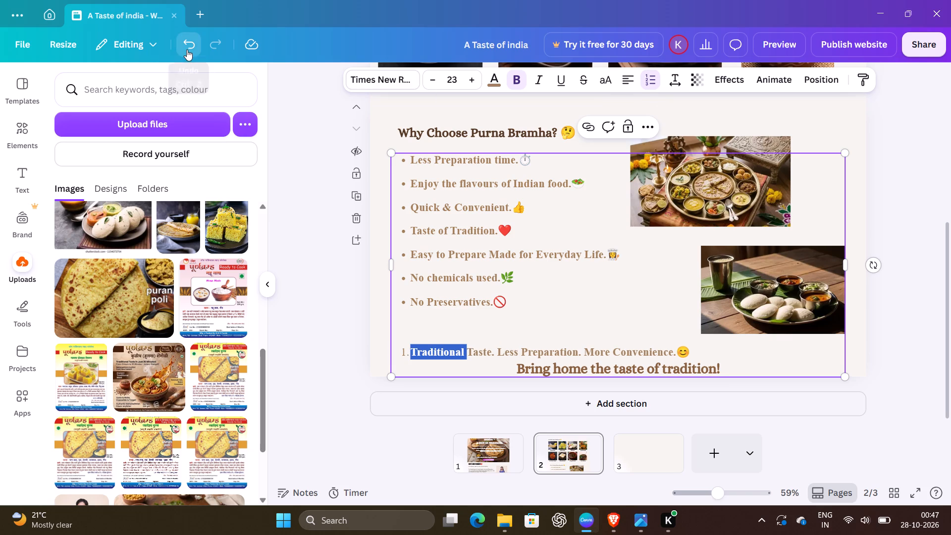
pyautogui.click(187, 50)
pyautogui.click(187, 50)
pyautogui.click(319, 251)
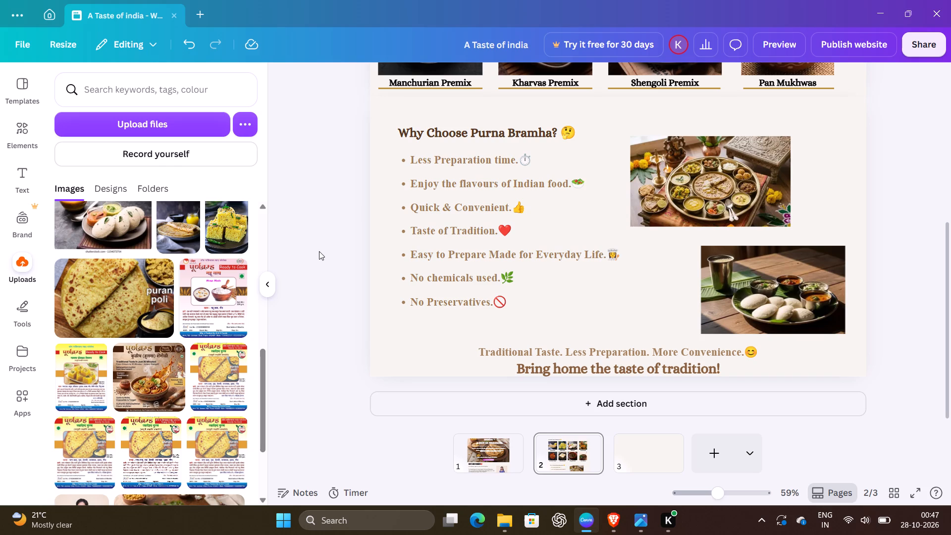
# Preview page 1 of the website, checking the hero banner, the Explore Our Products button and the founder section, and close the preview.
pyautogui.scroll(9, 495, 209)
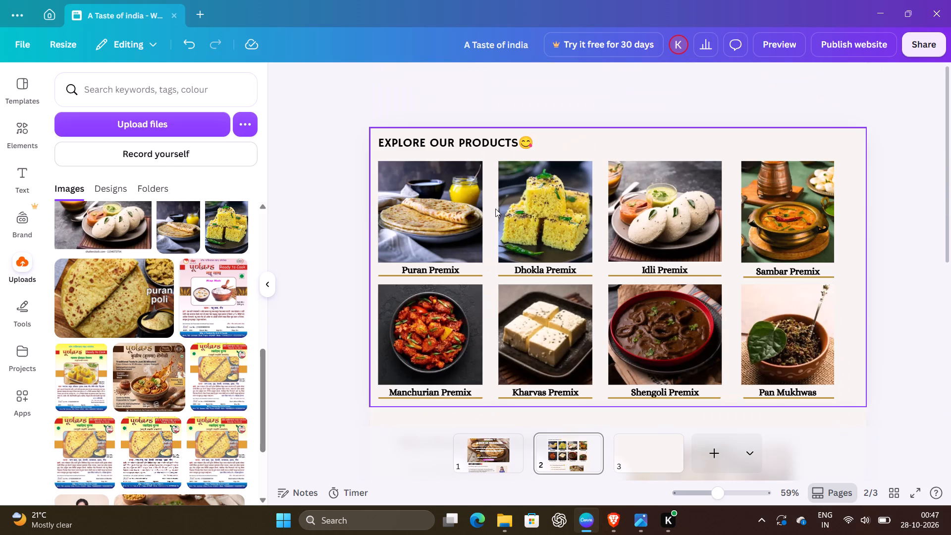
pyautogui.scroll(-5, 495, 209)
pyautogui.click(507, 442)
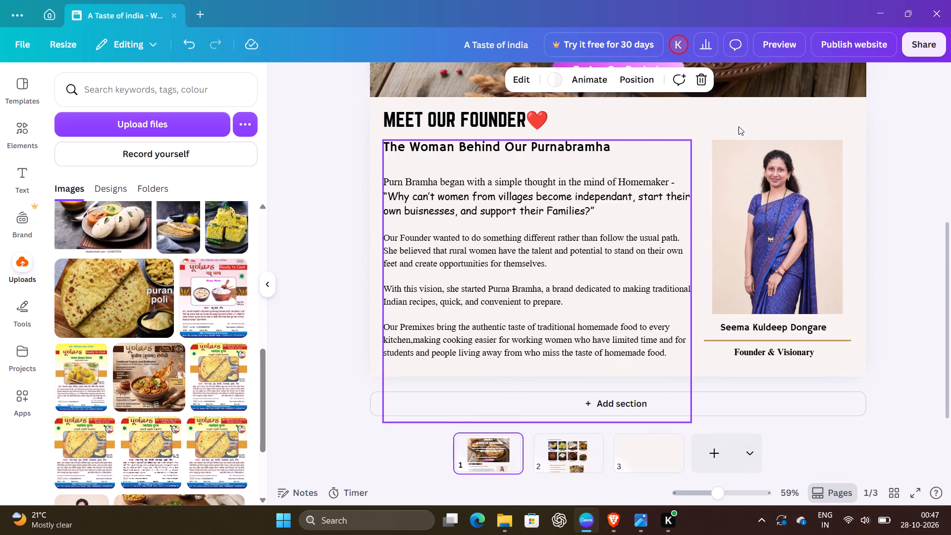
pyautogui.click(782, 43)
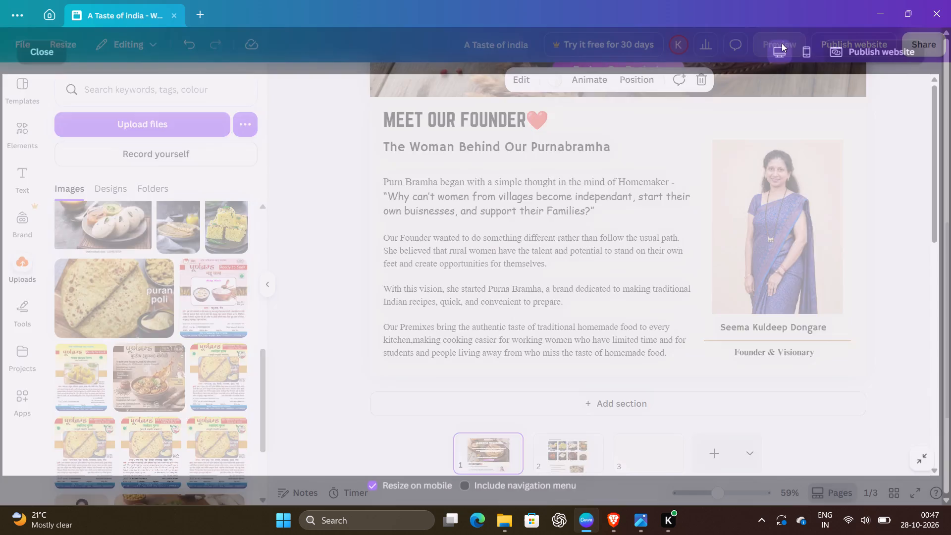
pyautogui.scroll(-2, 528, 344)
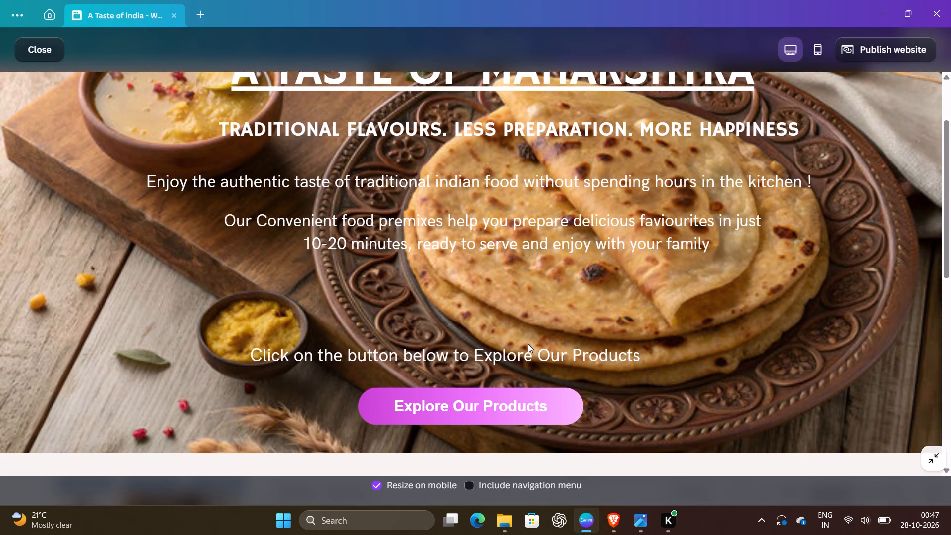
pyautogui.scroll(-4, 528, 344)
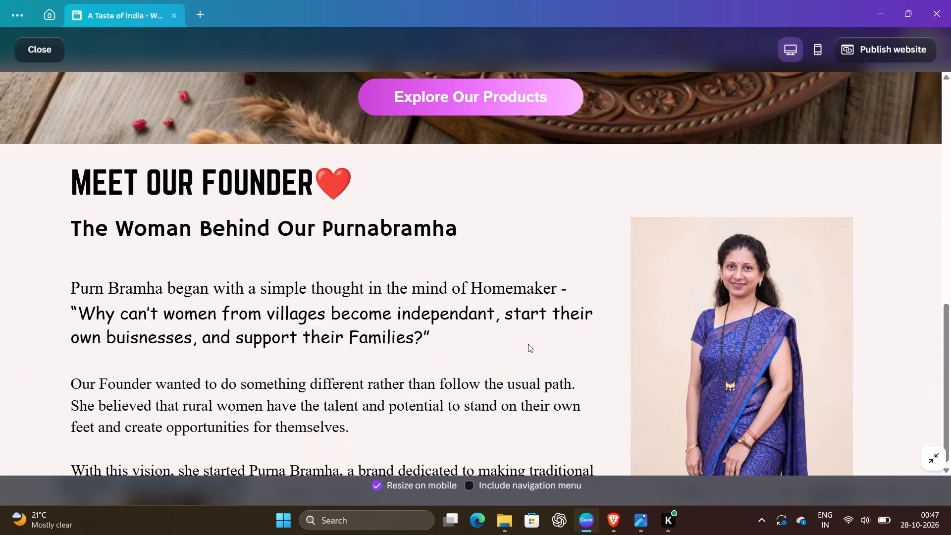
pyautogui.scroll(-1, 528, 344)
pyautogui.scroll(9, 528, 344)
pyautogui.scroll(-1, 528, 344)
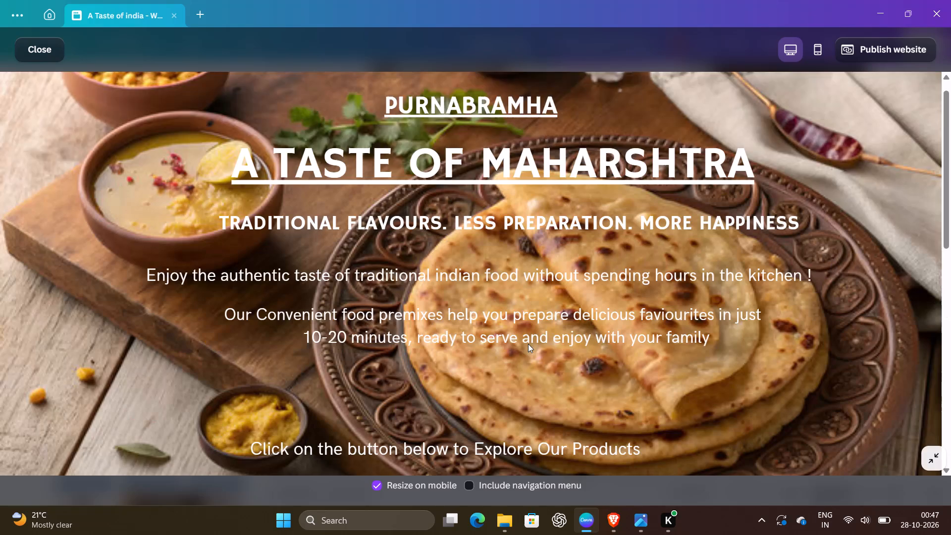
pyautogui.scroll(-11, 528, 344)
pyautogui.scroll(7, 528, 344)
pyautogui.click(502, 276)
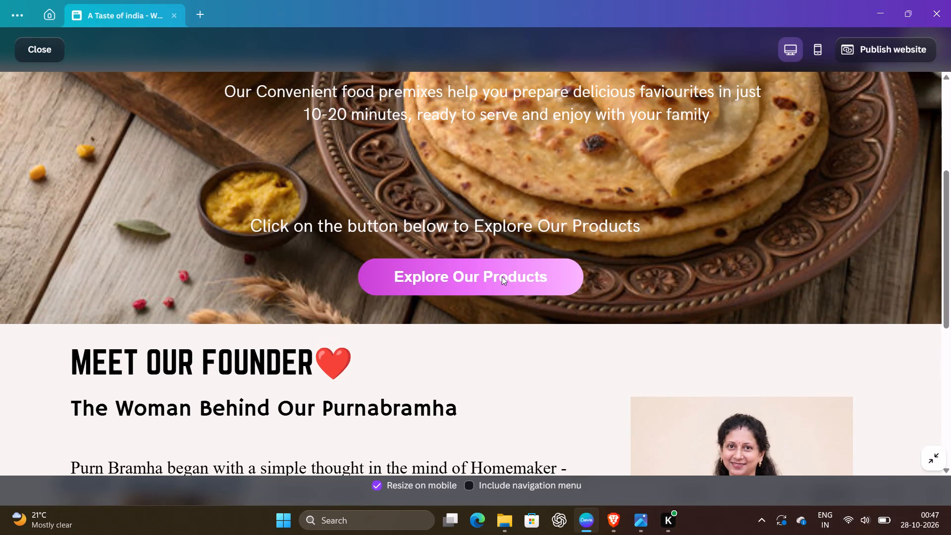
pyautogui.scroll(-7, 502, 276)
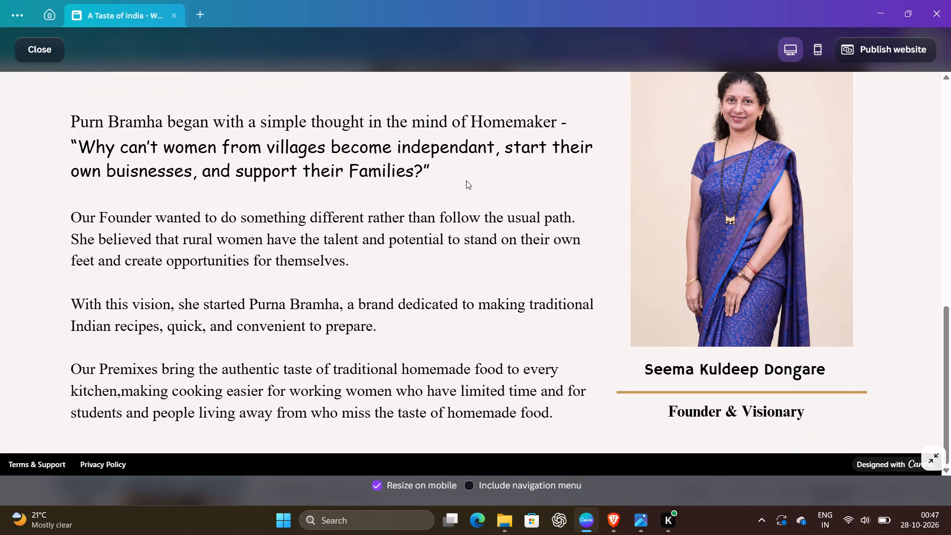
pyautogui.click(50, 41)
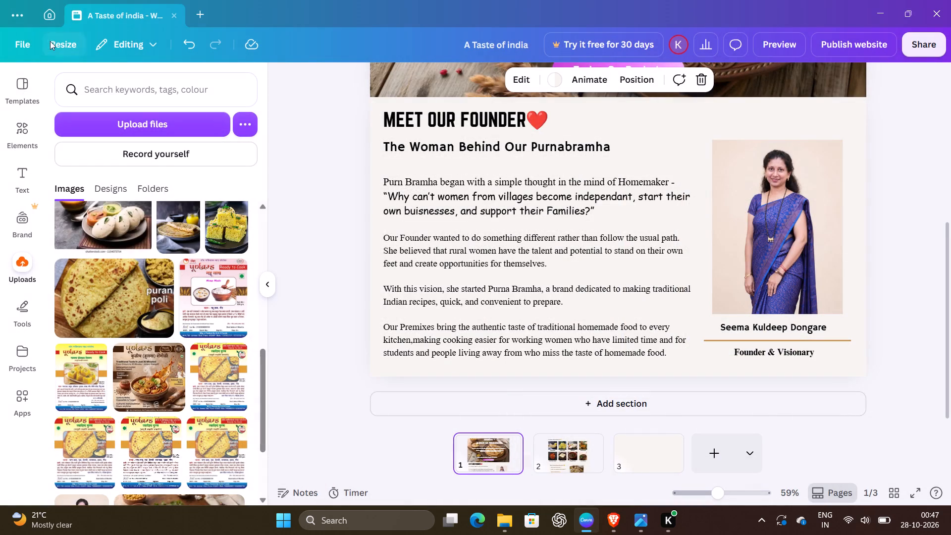
# Open the blank page 3 of the website design.
pyautogui.scroll(-1, 490, 334)
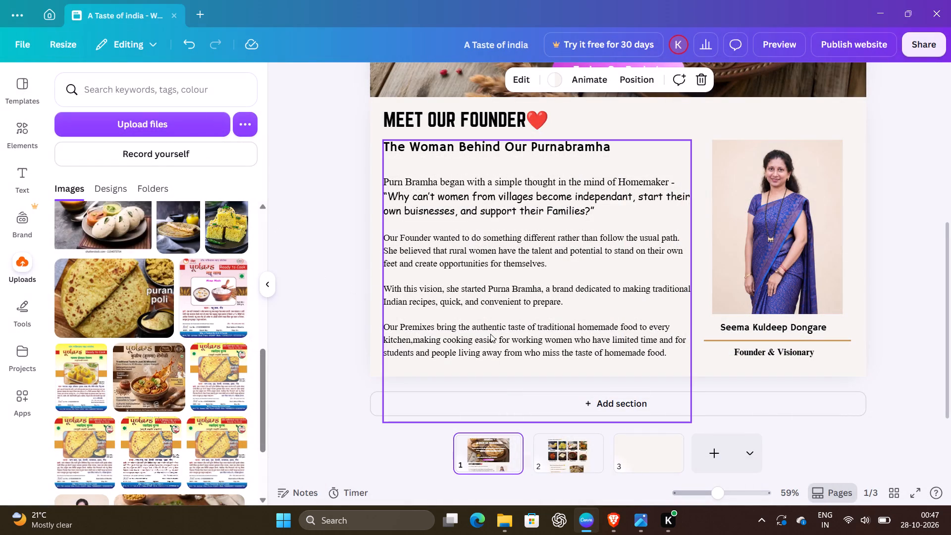
pyautogui.scroll(-4, 490, 334)
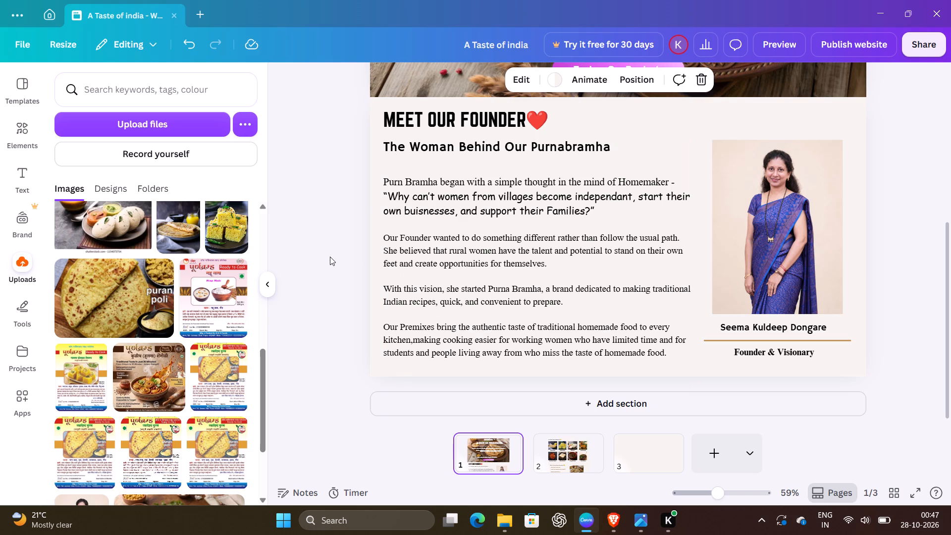
pyautogui.click(632, 468)
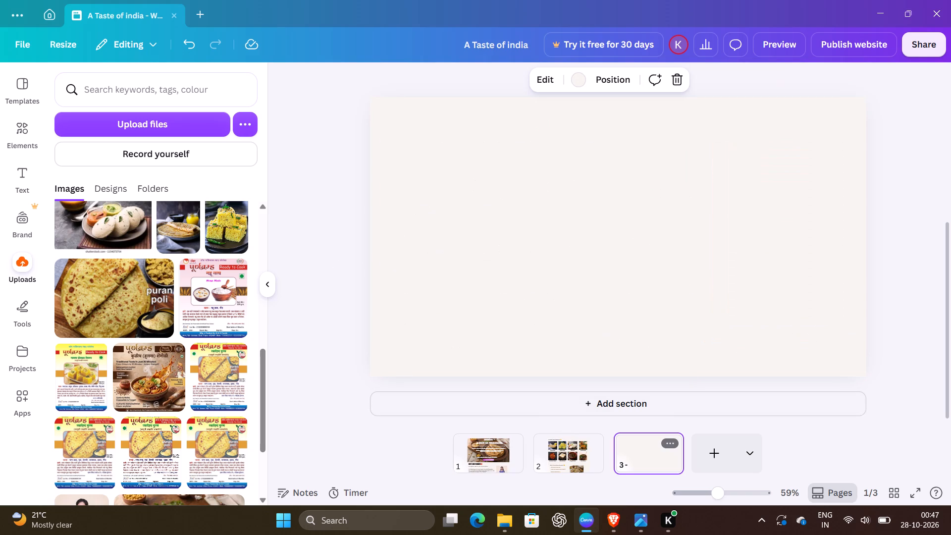
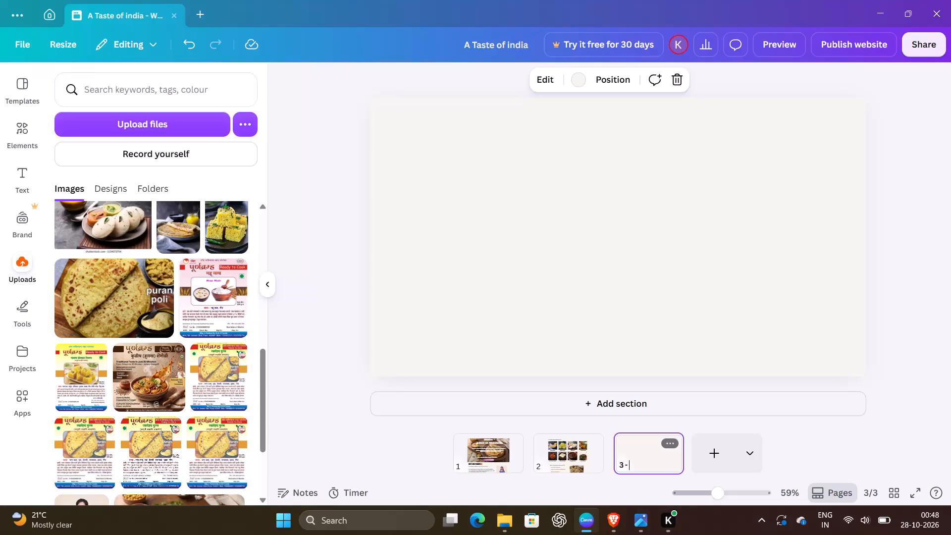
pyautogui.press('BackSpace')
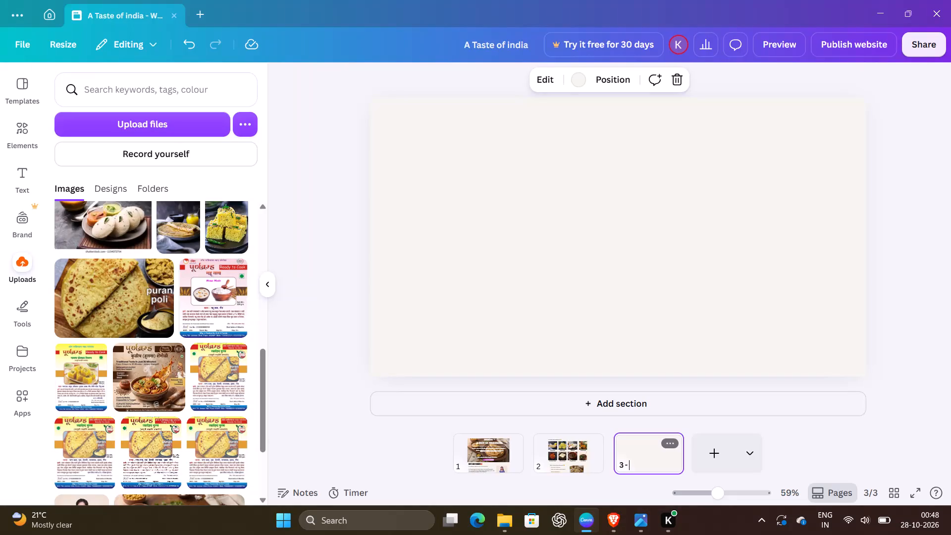
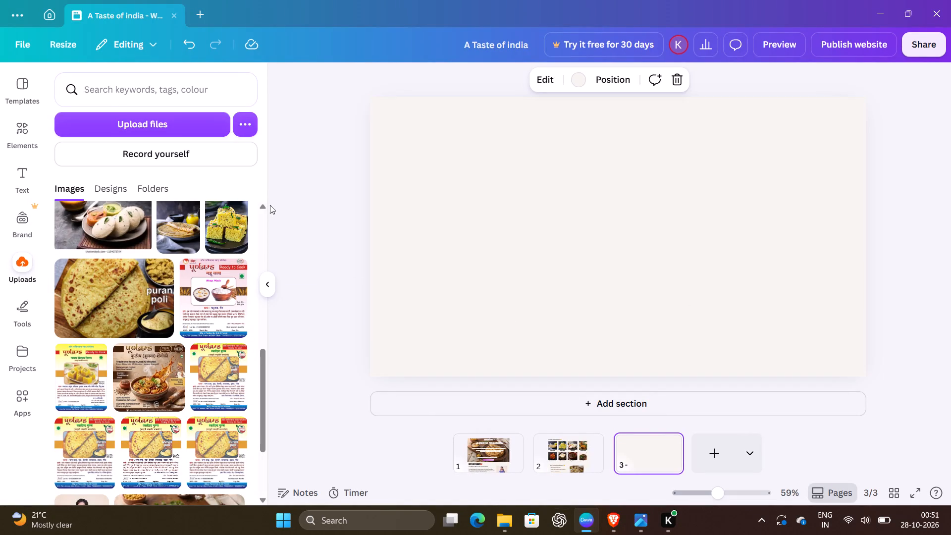
# Examine the link settings and link-type options of the "Explore Our Products" button on page 1.
pyautogui.click(505, 467)
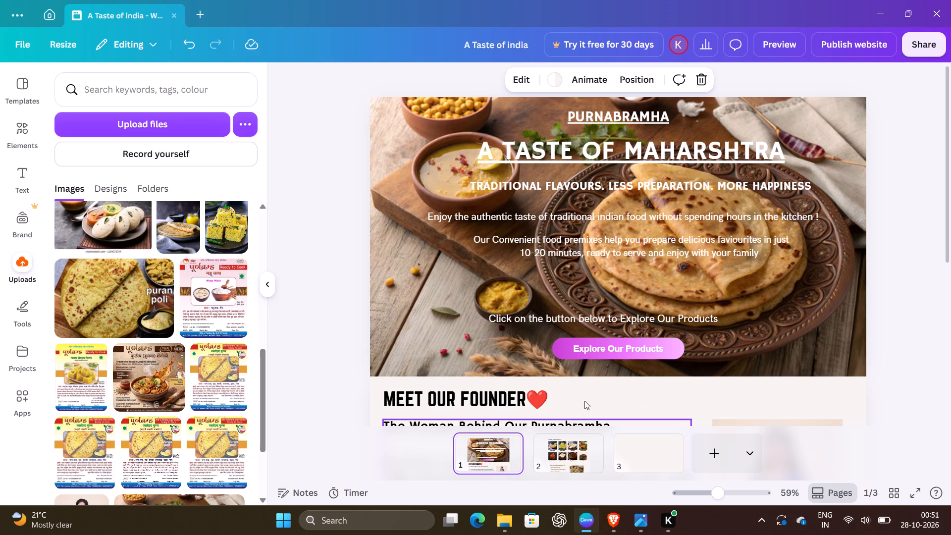
pyautogui.click(615, 352)
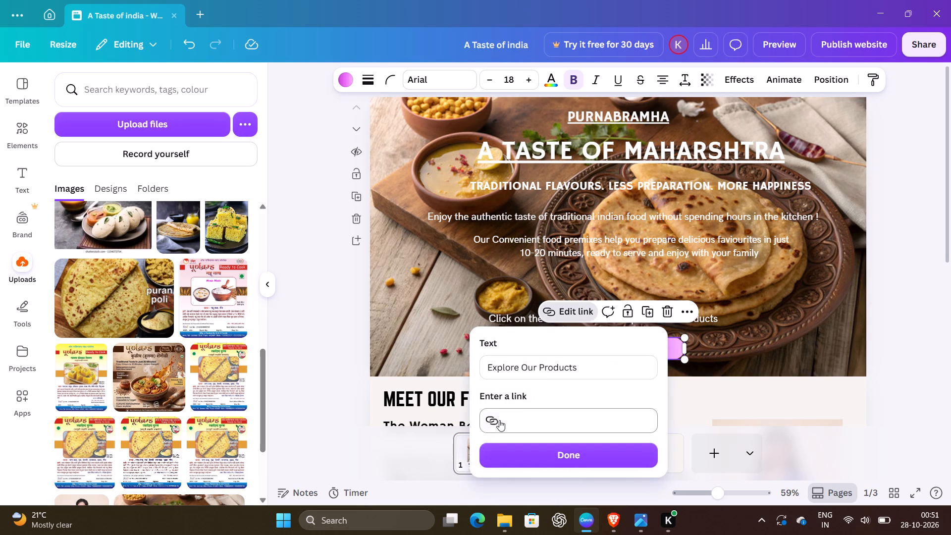
pyautogui.click(499, 420)
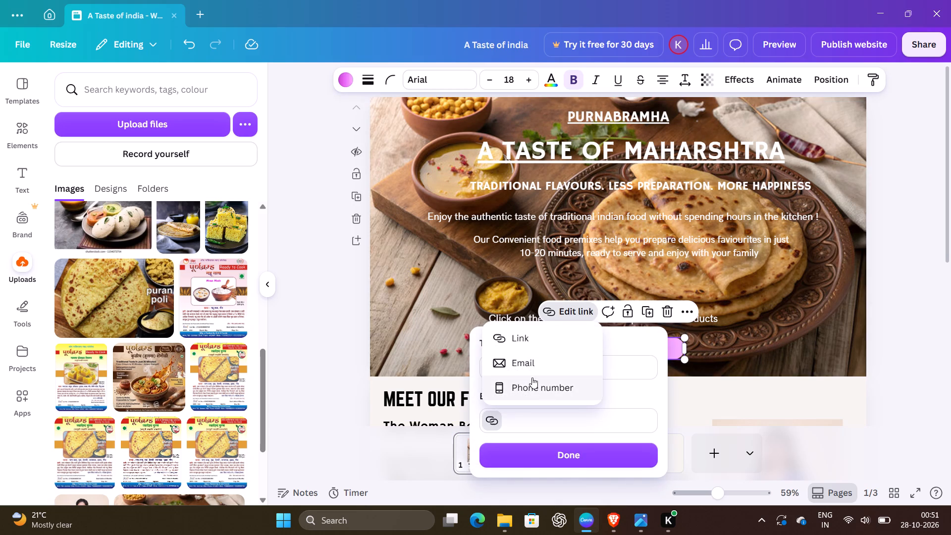
pyautogui.click(534, 340)
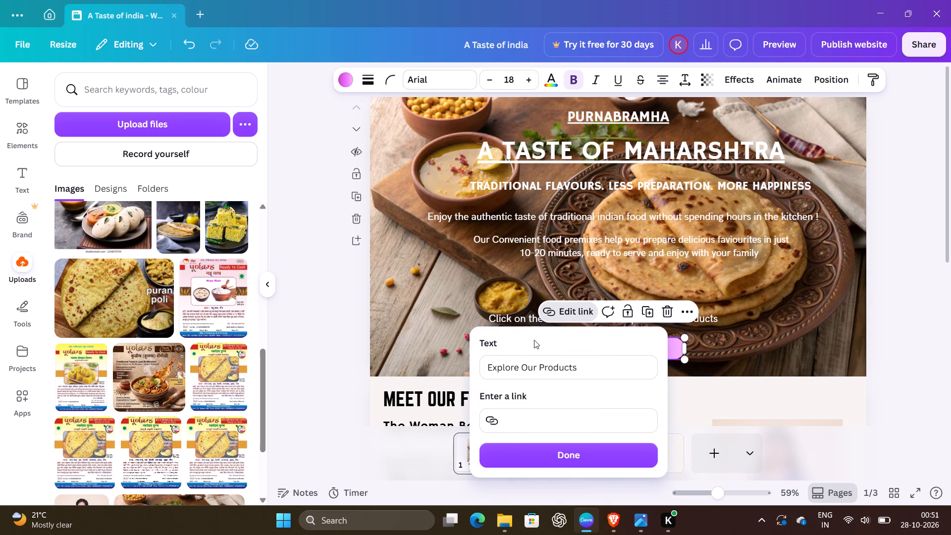
pyautogui.click(588, 310)
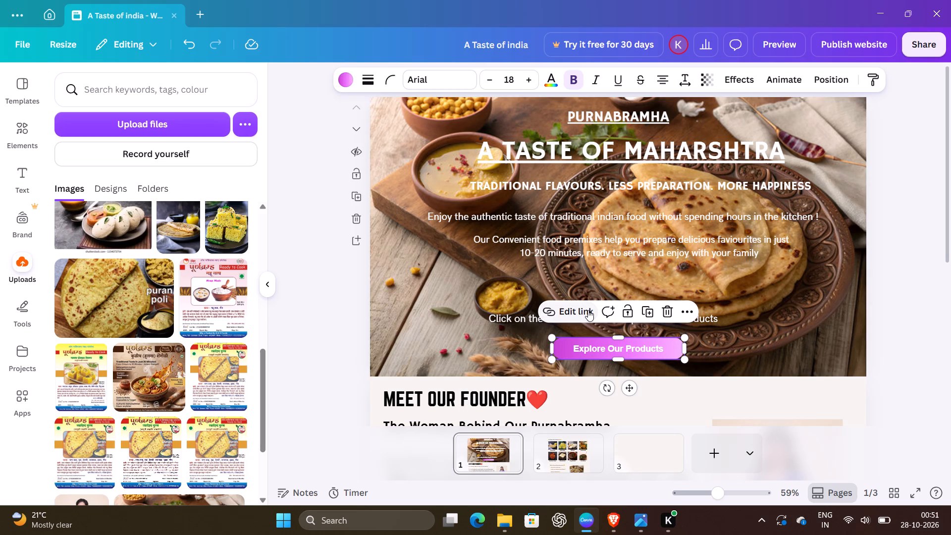
pyautogui.click(588, 310)
pyautogui.click(526, 368)
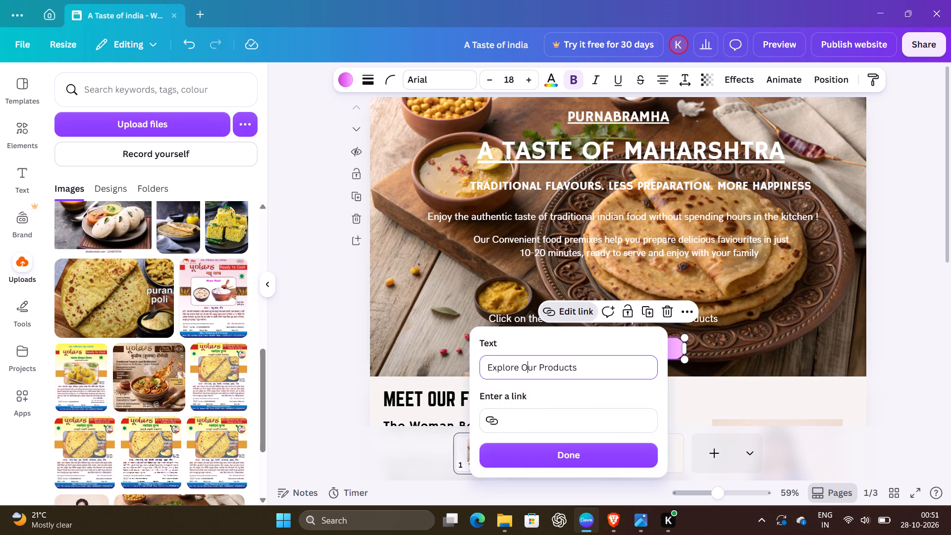
pyautogui.tripleClick(510, 420)
pyautogui.moveTo(510, 420); pyautogui.dragTo(488, 420)
pyautogui.doubleClick(488, 420)
pyautogui.click(488, 423)
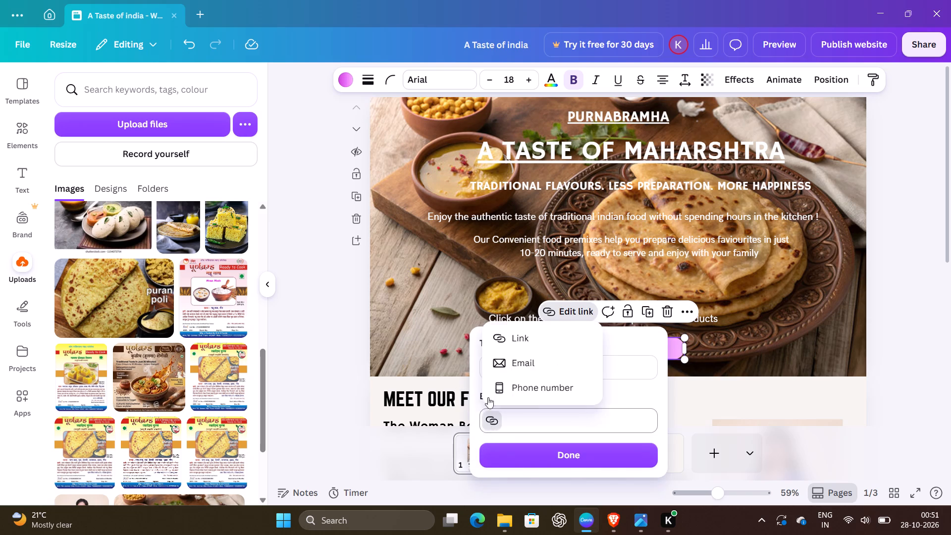
pyautogui.rightClick(504, 342)
pyautogui.doubleClick(504, 342)
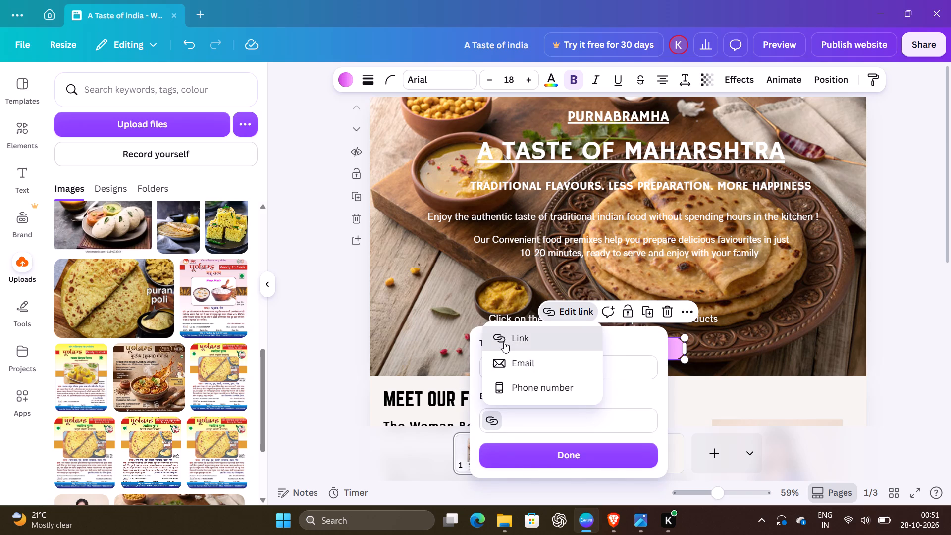
pyautogui.click(578, 314)
pyautogui.click(578, 314)
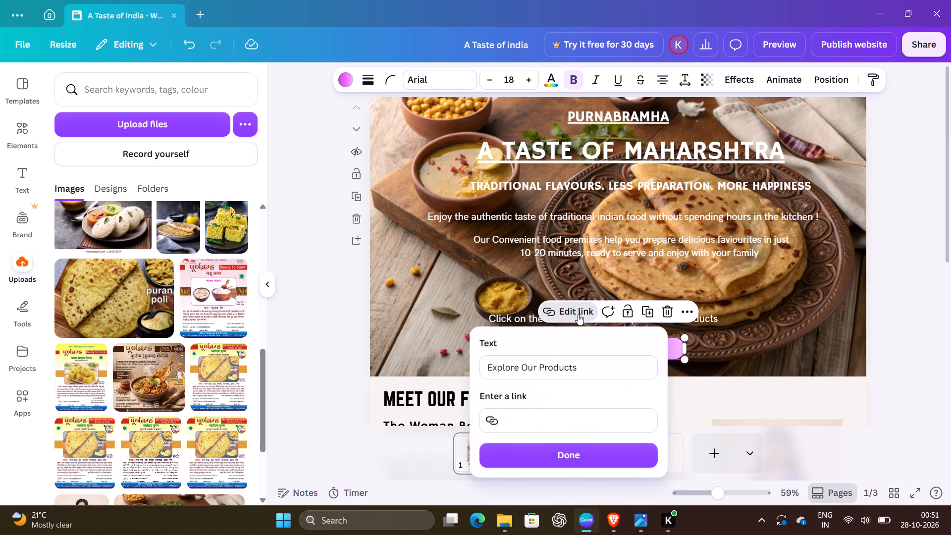
pyautogui.click(894, 409)
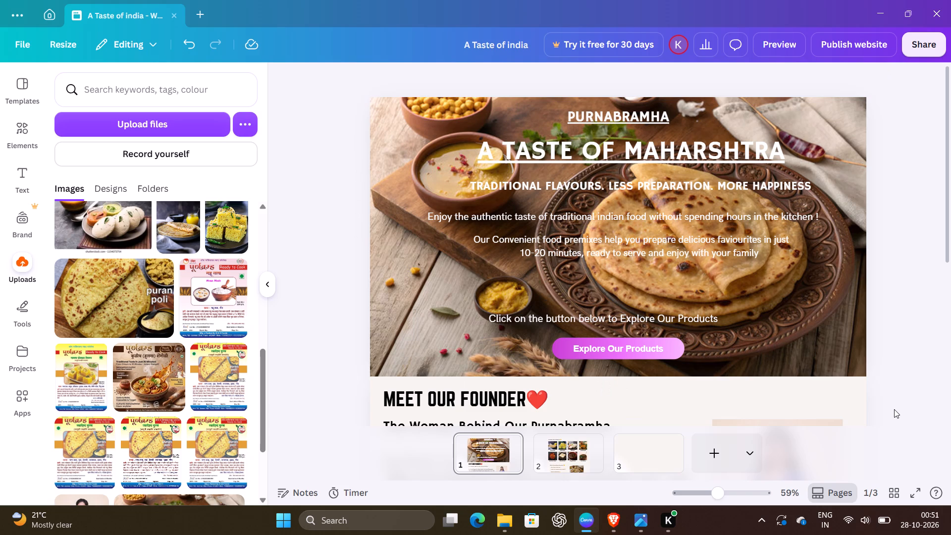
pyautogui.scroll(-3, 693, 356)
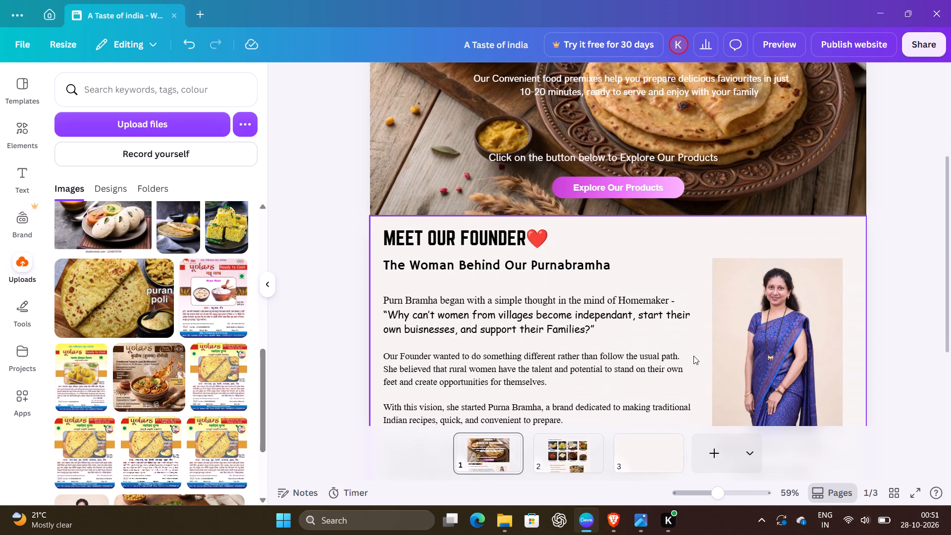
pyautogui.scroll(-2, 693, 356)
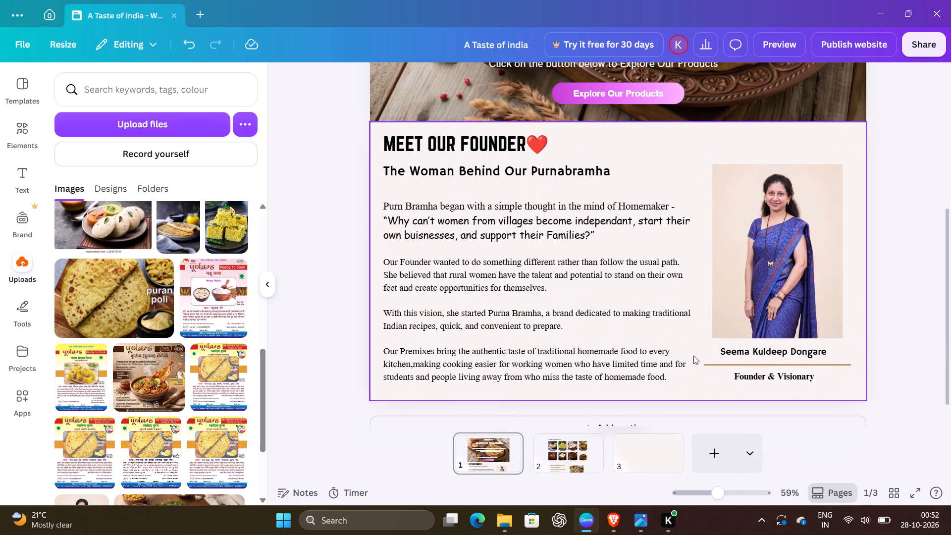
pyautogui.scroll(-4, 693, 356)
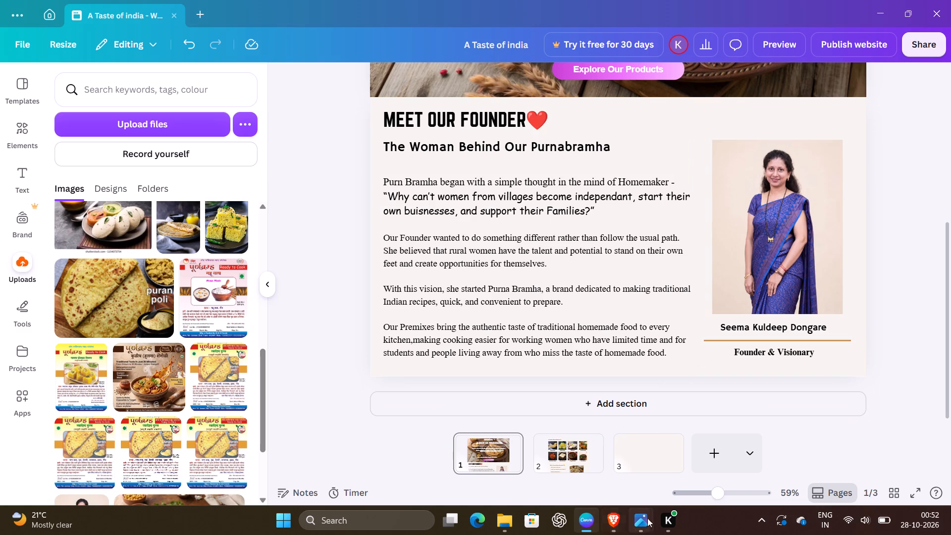
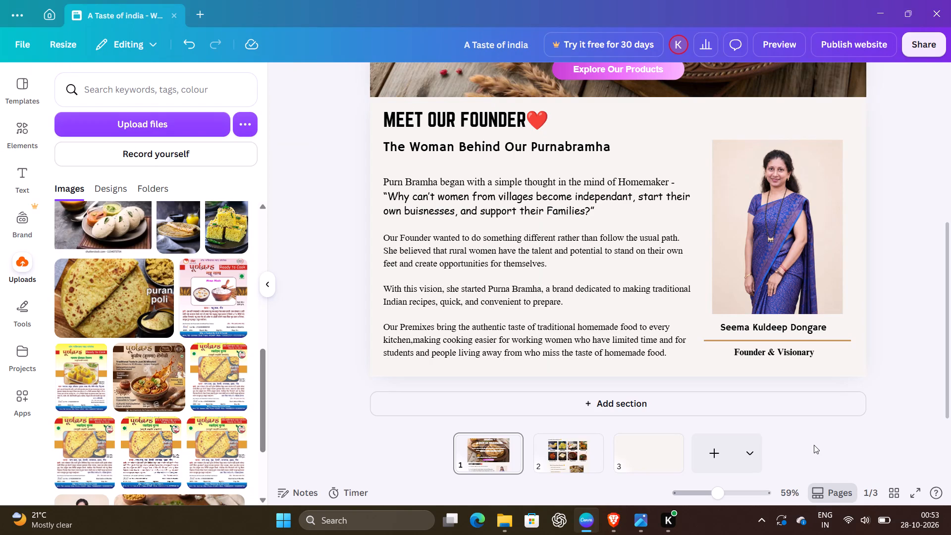
# Review page 2 of the website, checking the product grid and the "Why Choose Purna Bramha?" section.
pyautogui.scroll(-7, 814, 445)
pyautogui.click(584, 453)
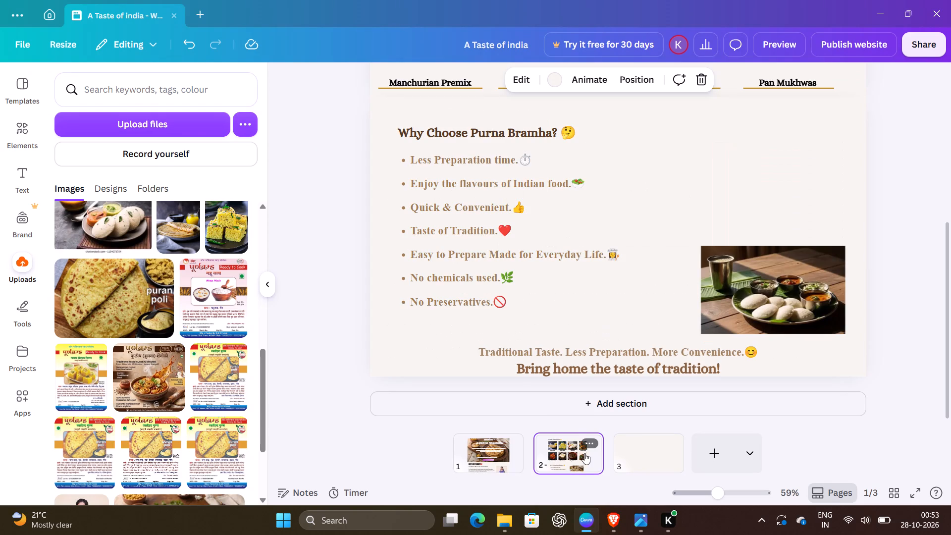
pyautogui.scroll(-1, 534, 304)
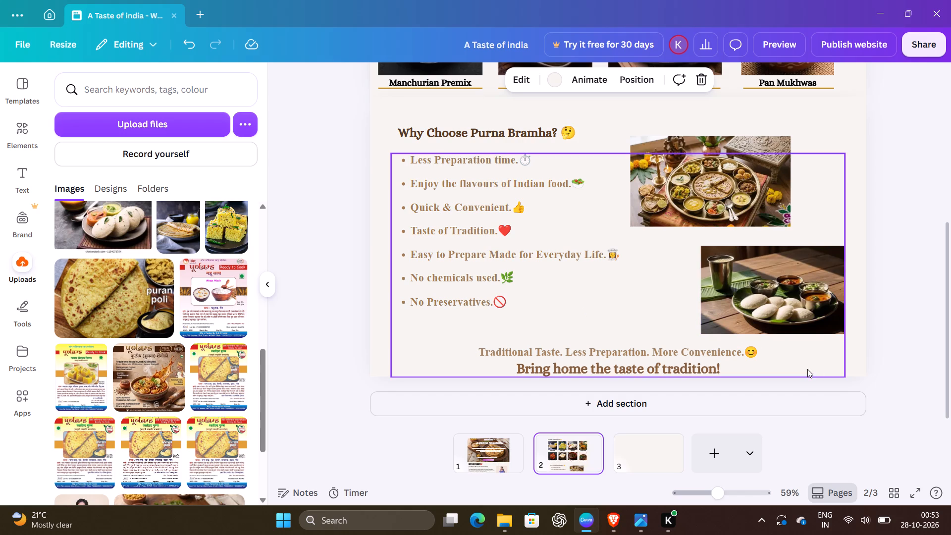
pyautogui.click(876, 362)
pyautogui.scroll(-2, 876, 362)
pyautogui.scroll(3, 876, 362)
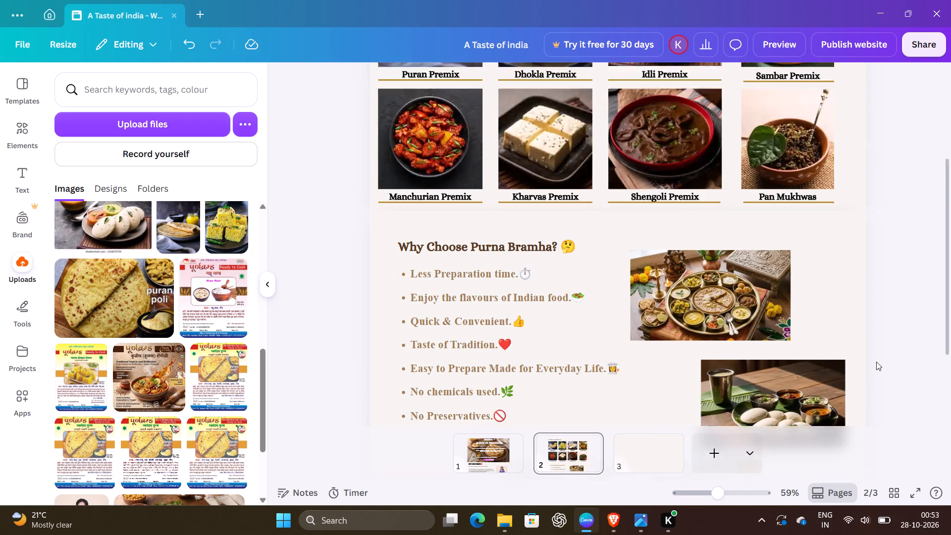
pyautogui.scroll(2, 876, 362)
pyautogui.scroll(-1, 876, 362)
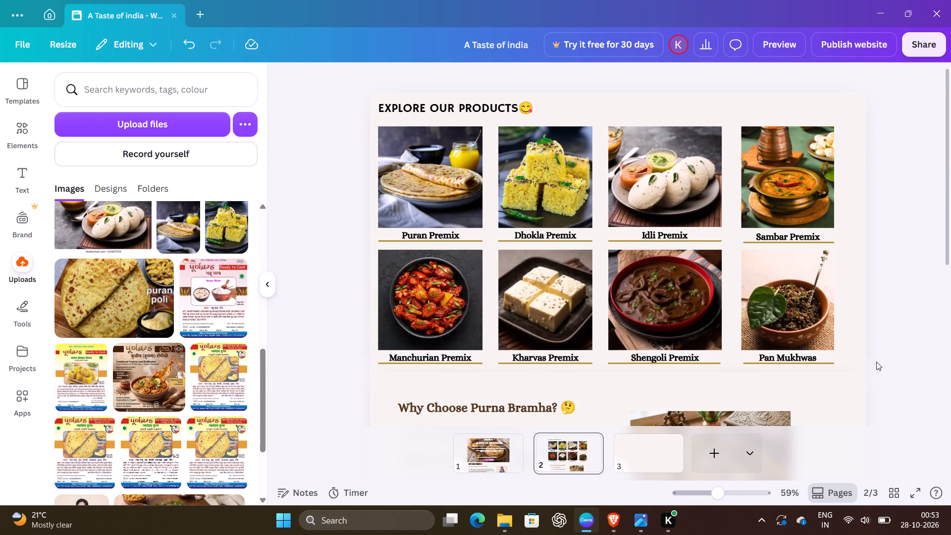
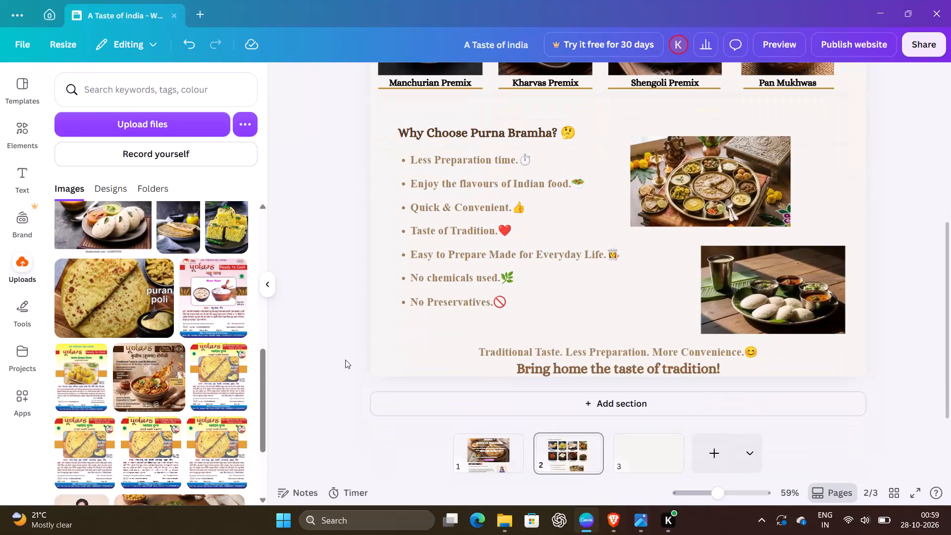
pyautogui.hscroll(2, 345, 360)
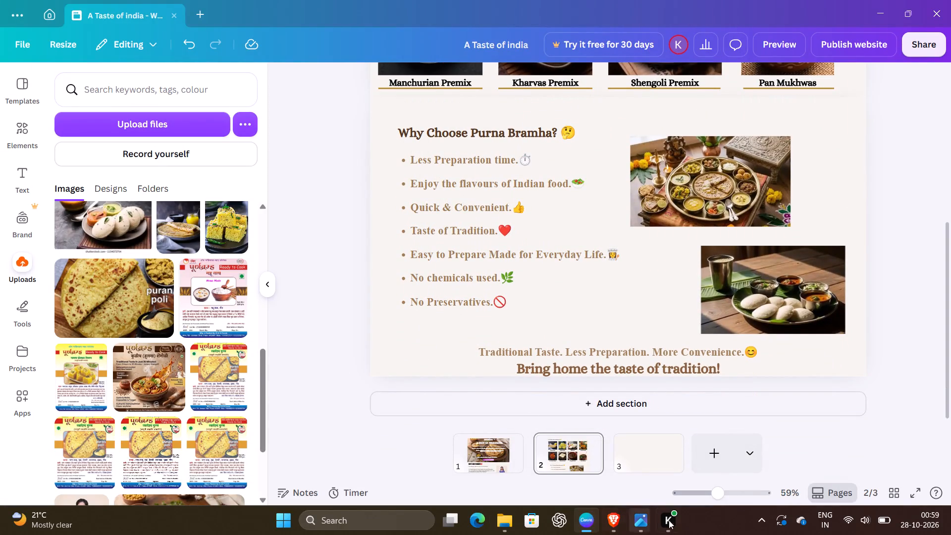
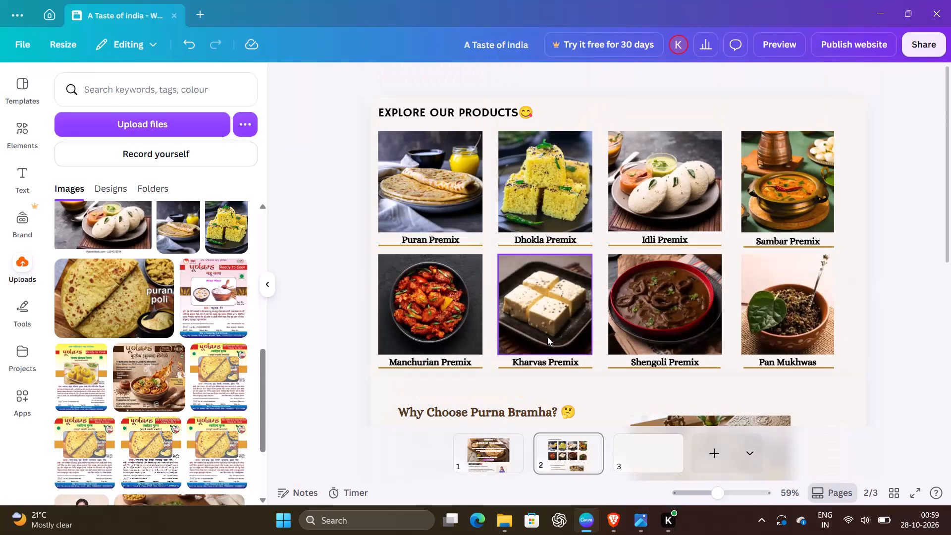
# Review the rest of the products page through the Why Choose Purna Bramha section, and open the blank third page.
pyautogui.scroll(-4, 547, 337)
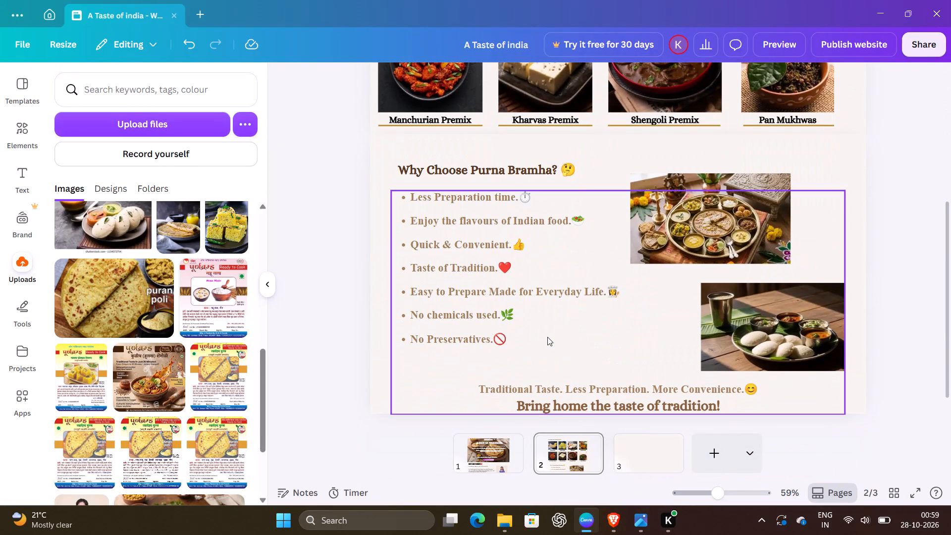
pyautogui.scroll(-5, 547, 337)
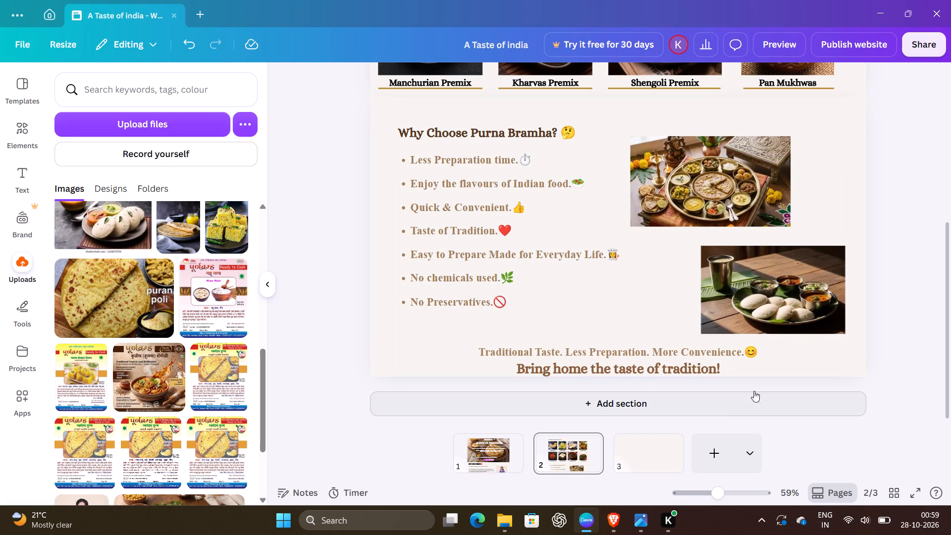
pyautogui.click(640, 440)
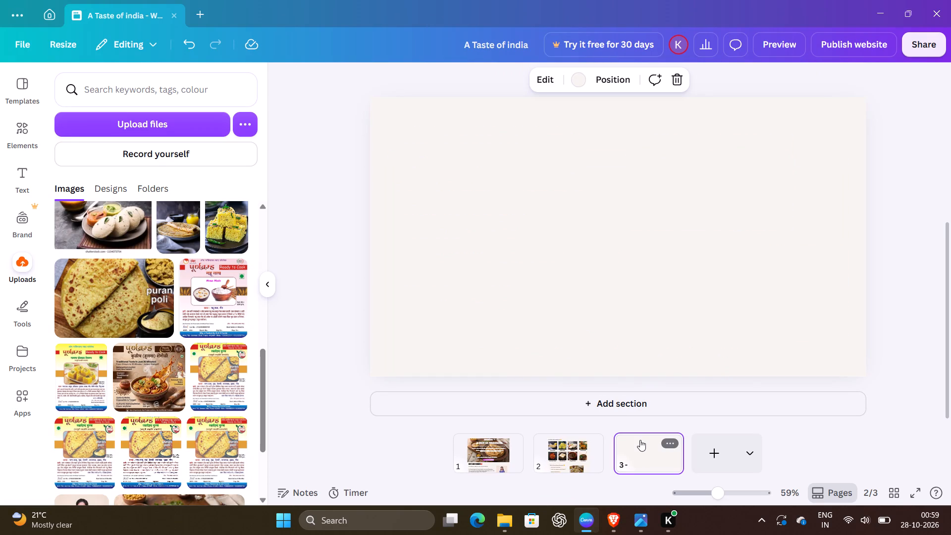
# Bring up the computer's pinned apps to switch to another app.
pyautogui.click(276, 517)
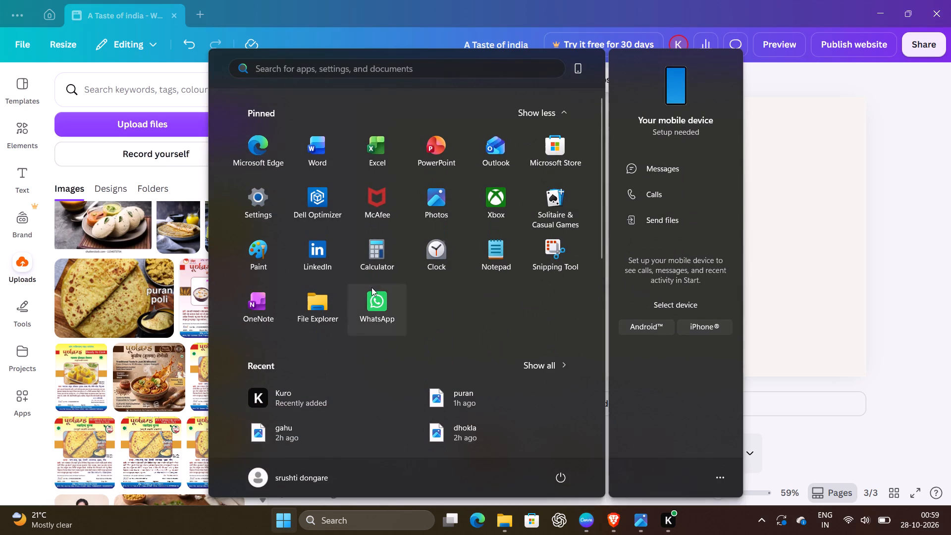
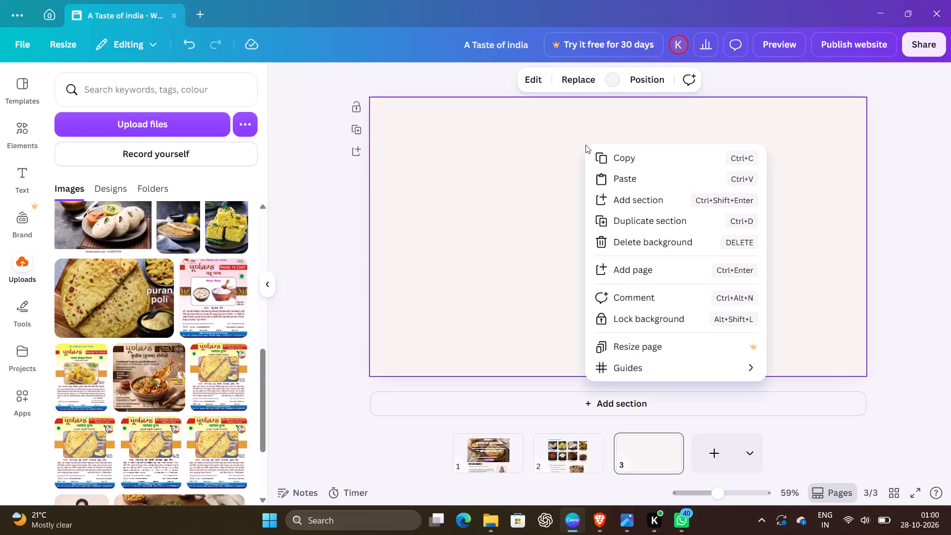
# Paste the copied premix packets banner onto blank page 3, shrink it, and centre it near the page's upper edge.
pyautogui.click(614, 173)
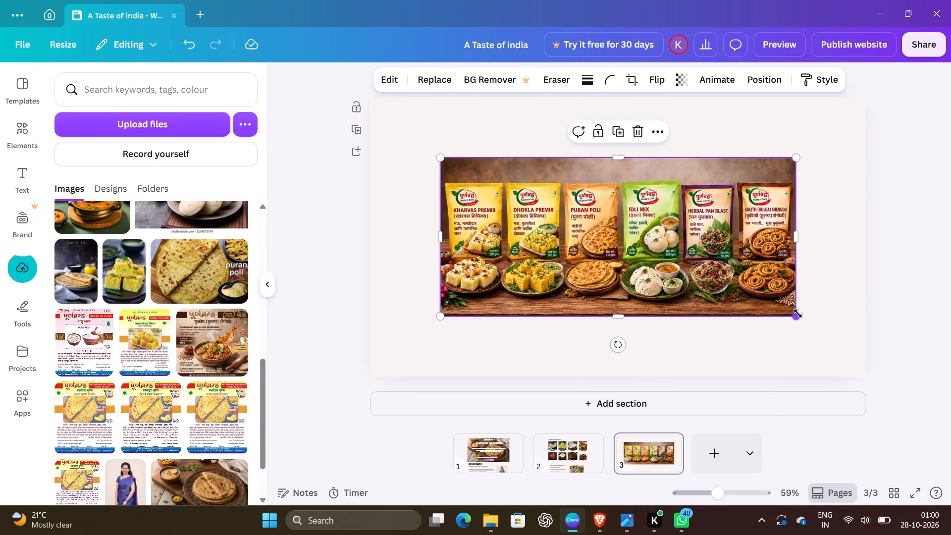
pyautogui.moveTo(798, 314); pyautogui.dragTo(729, 260)
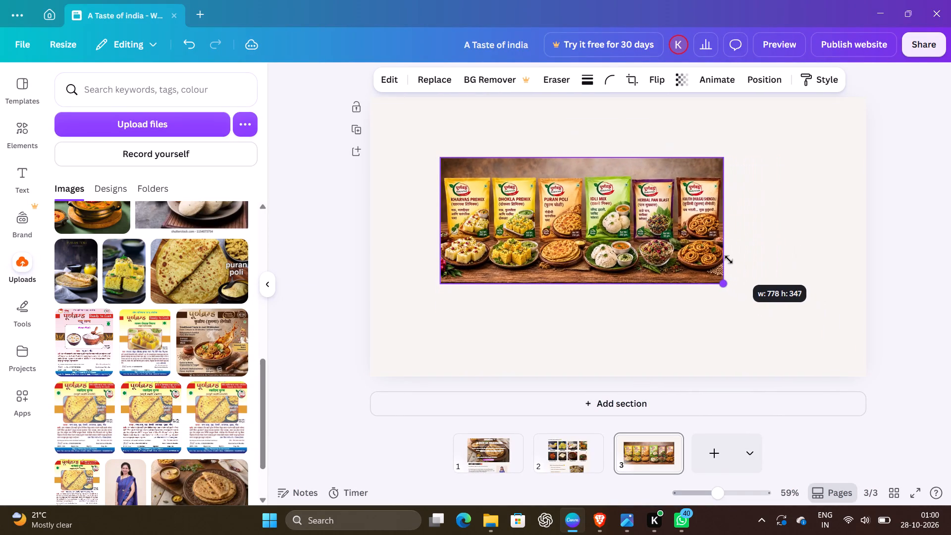
pyautogui.moveTo(729, 260); pyautogui.dragTo(725, 259)
pyautogui.moveTo(610, 208); pyautogui.dragTo(632, 161)
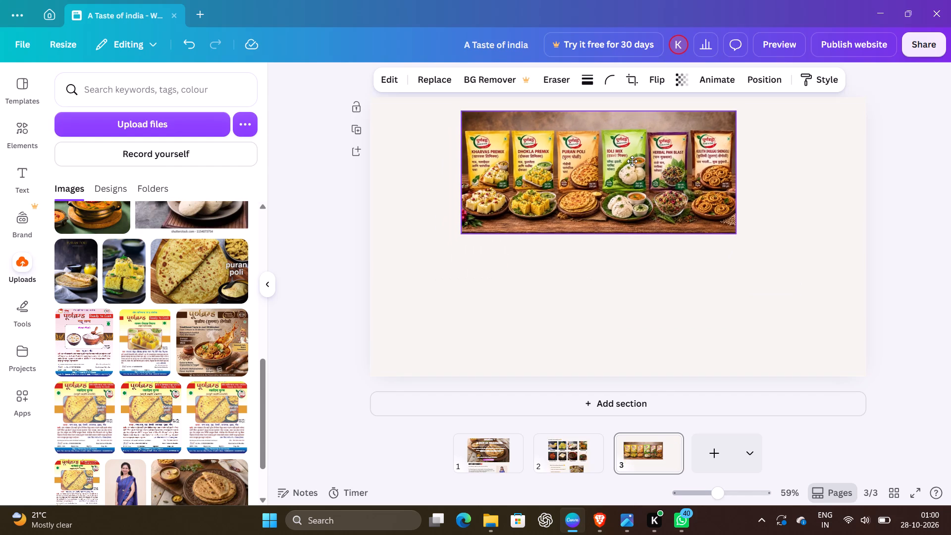
pyautogui.moveTo(632, 161); pyautogui.dragTo(638, 158)
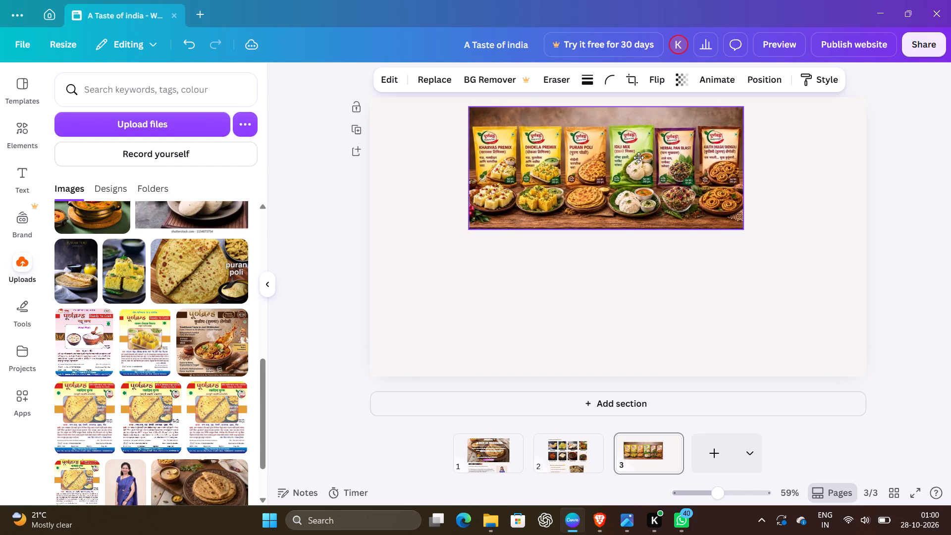
pyautogui.moveTo(638, 158); pyautogui.dragTo(645, 154)
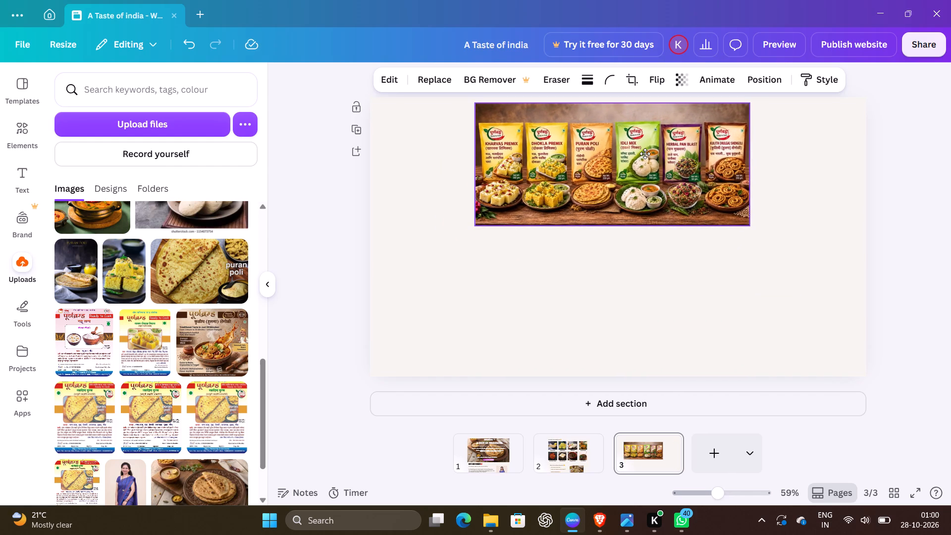
pyautogui.moveTo(645, 154); pyautogui.dragTo(651, 154)
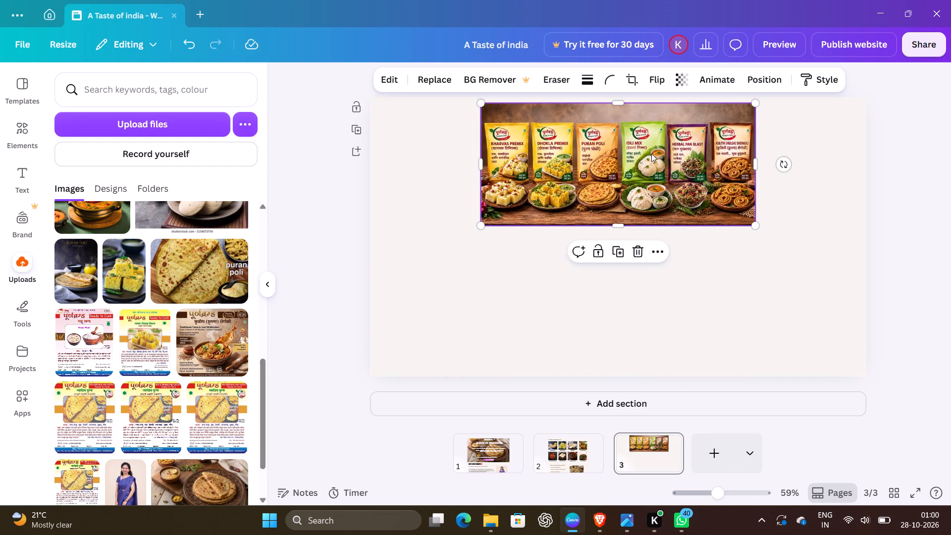
pyautogui.click(896, 185)
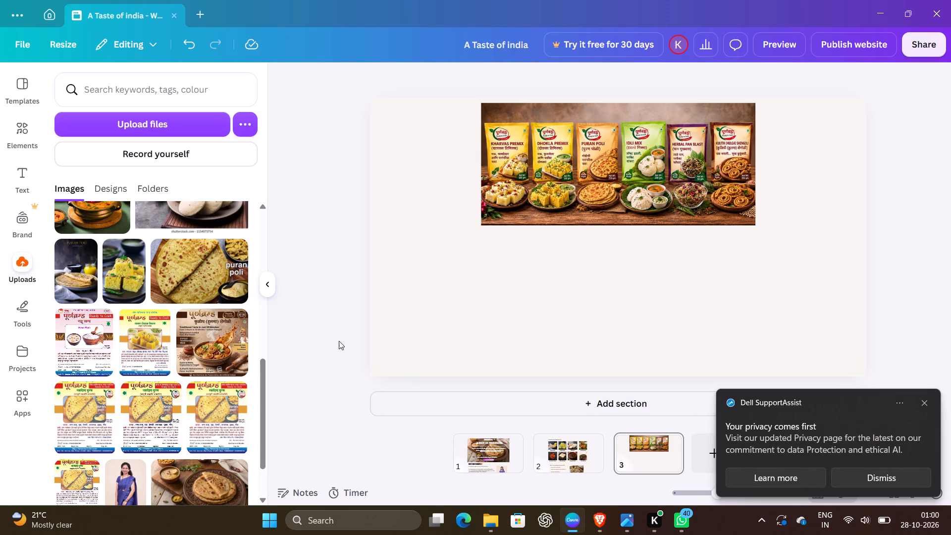
# Check the products page through its Why Choose Purna Bramha section, and return to page 3.
pyautogui.scroll(1, 447, 307)
pyautogui.click(309, 321)
pyautogui.click(561, 457)
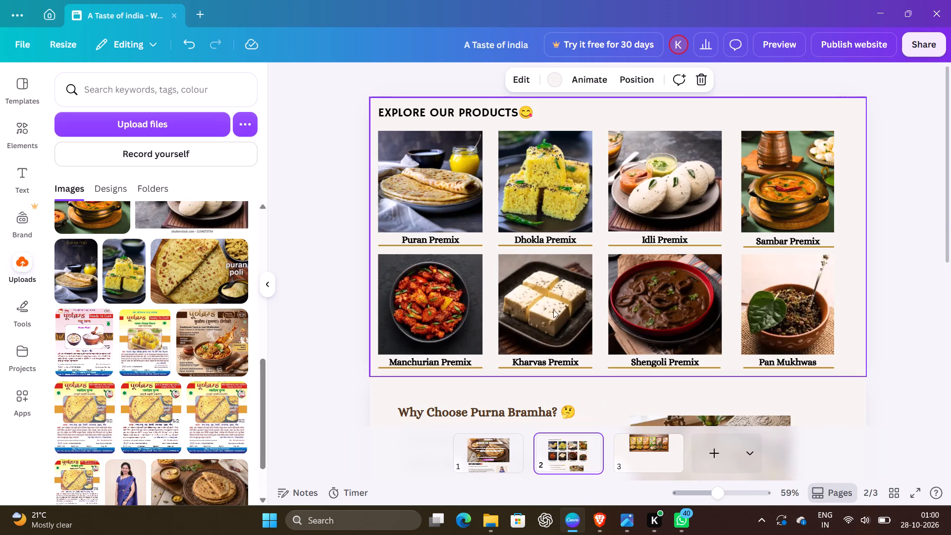
pyautogui.scroll(-5, 557, 303)
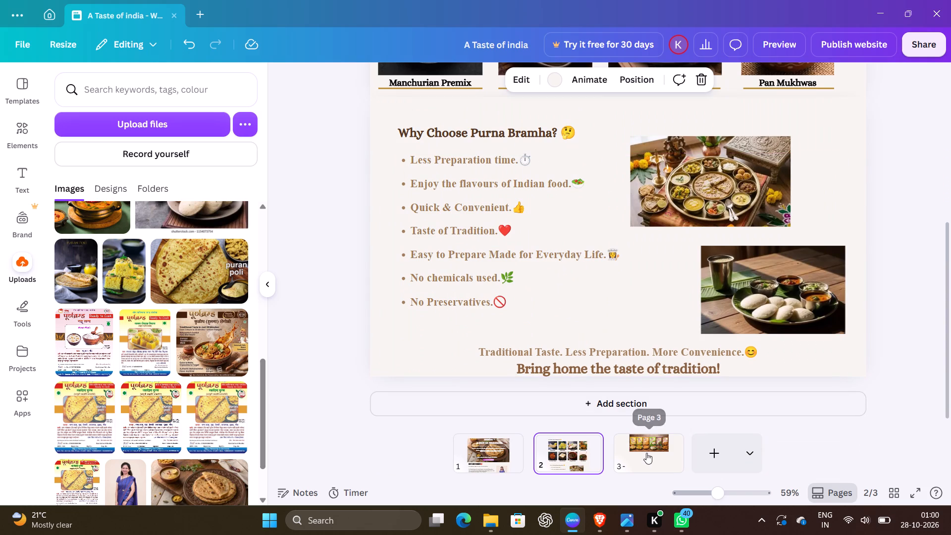
pyautogui.click(646, 453)
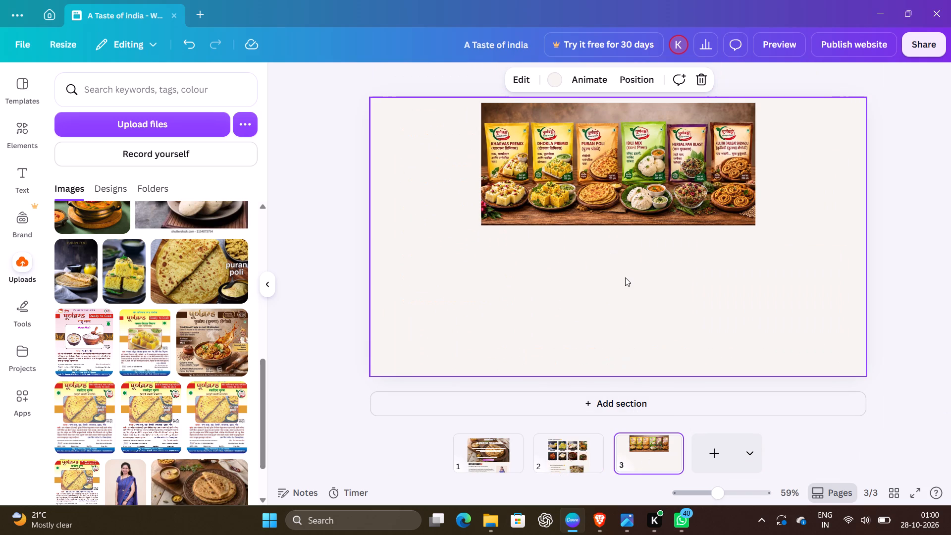
# Draw a text box about 1,156 wide just below the premix packets banner on page 3.
pyautogui.doubleClick(478, 256)
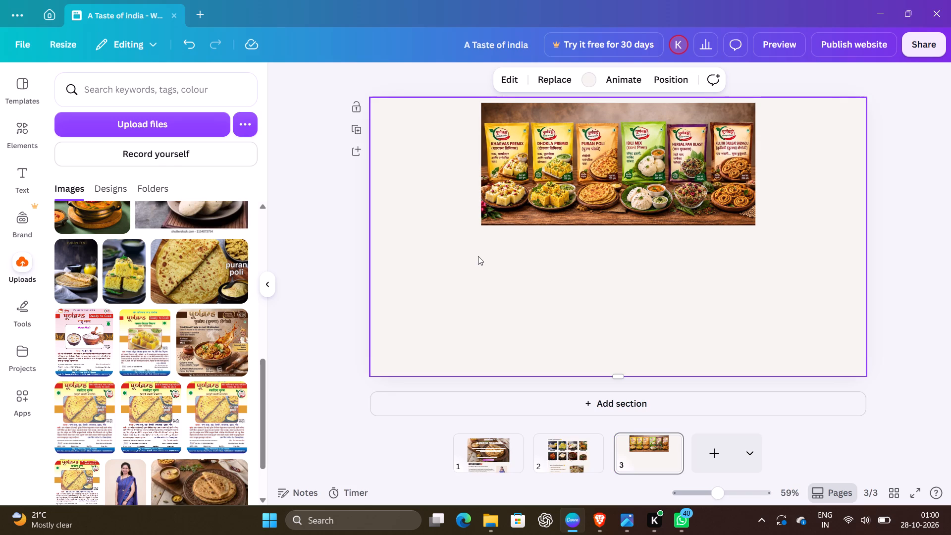
pyautogui.click(20, 322)
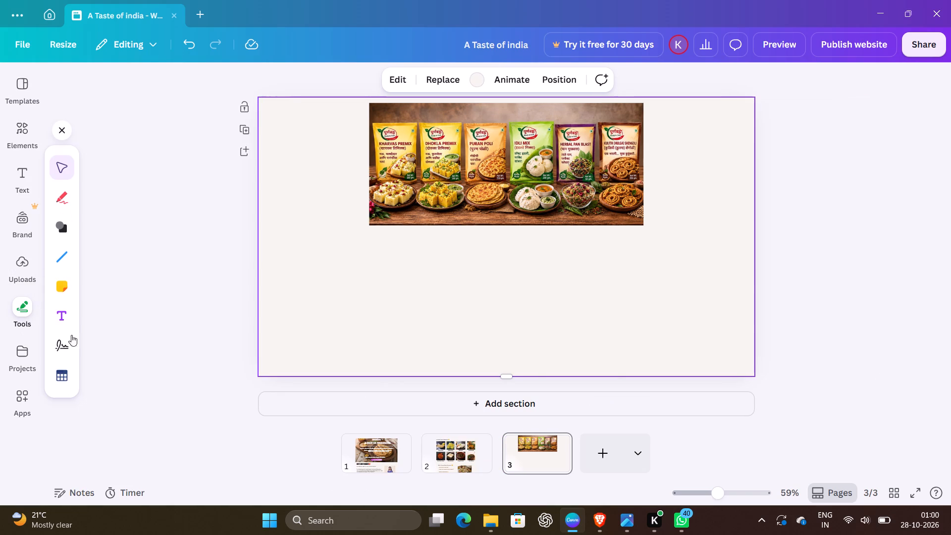
pyautogui.click(64, 325)
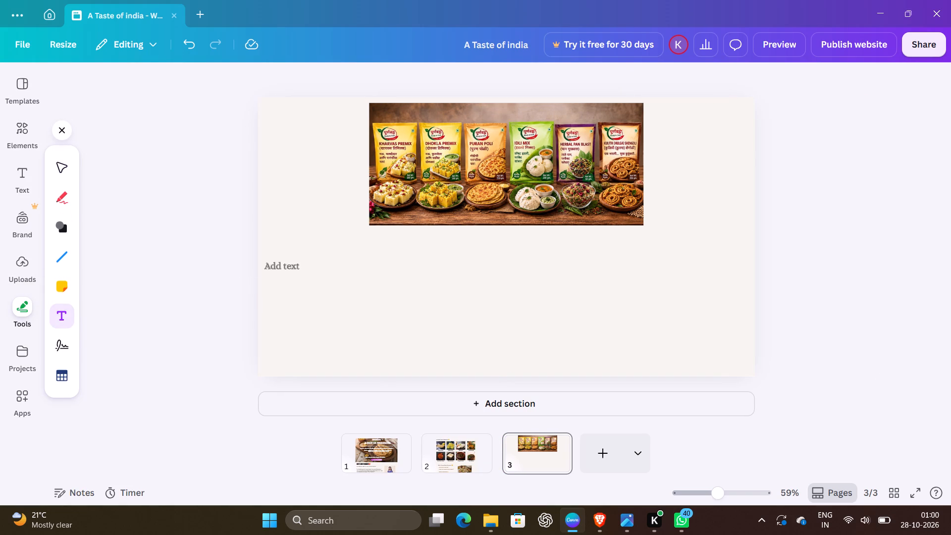
pyautogui.moveTo(307, 232); pyautogui.dragTo(610, 270)
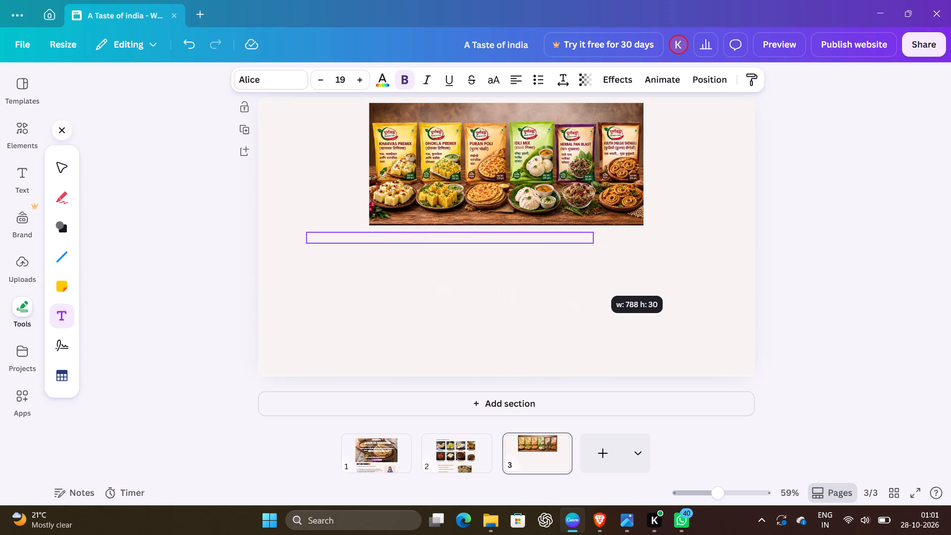
pyautogui.moveTo(610, 270); pyautogui.dragTo(723, 336)
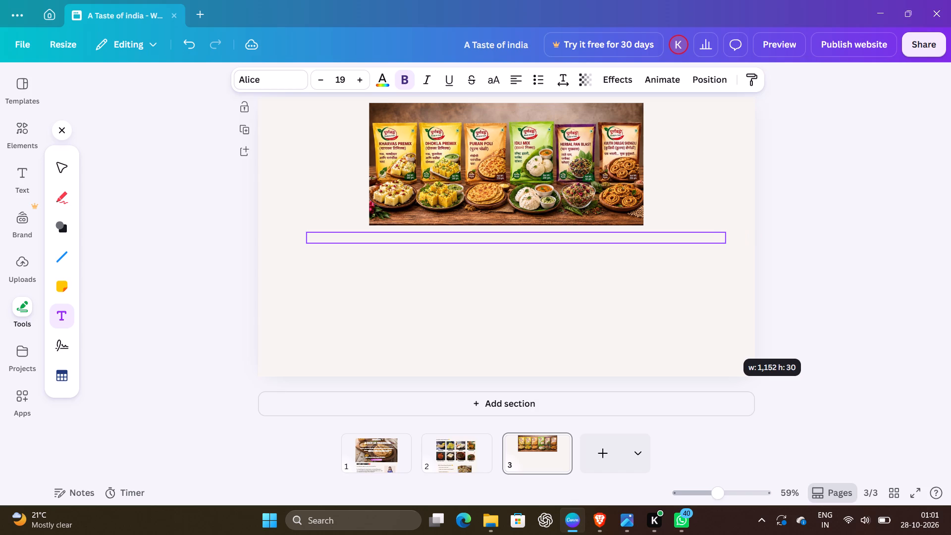
pyautogui.moveTo(723, 336); pyautogui.dragTo(725, 335)
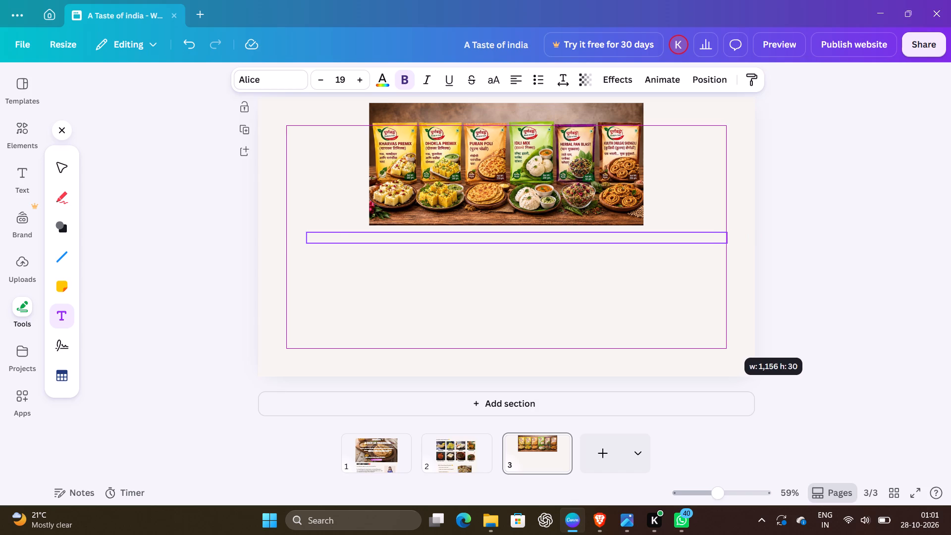
pyautogui.moveTo(725, 335); pyautogui.dragTo(727, 335)
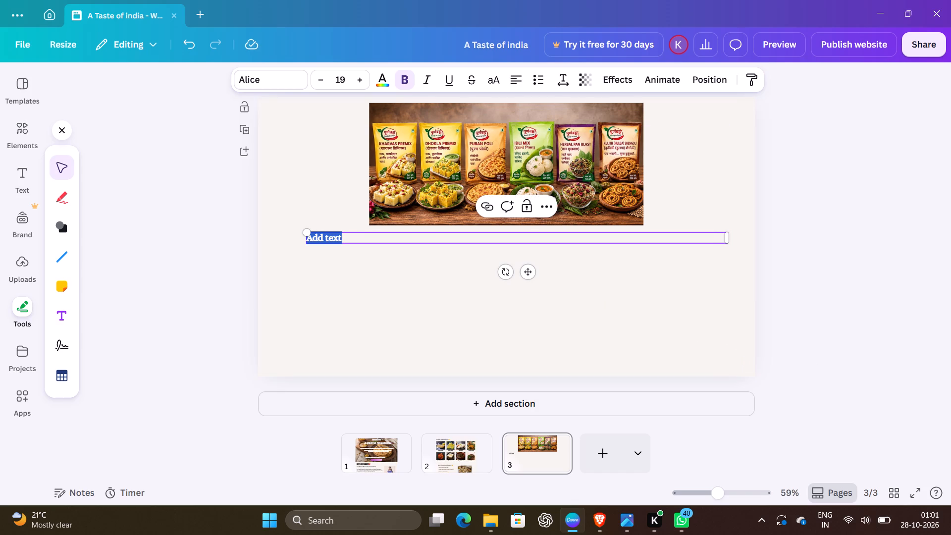
# Enter the tagline "Your Favourite Taste is just a step away !!!" in the new text box.
pyautogui.write('Your Fav')
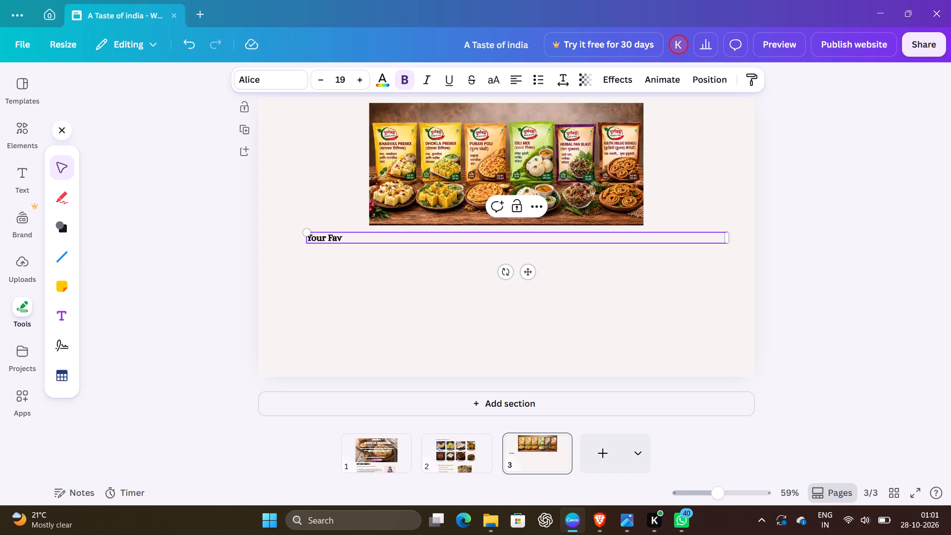
pyautogui.write('ou')
pyautogui.press('i')
pyautogui.press('r')
pyautogui.press('BackSpace')
pyautogui.press('BackSpace')
pyautogui.press('BackSpace')
pyautogui.write('urite')
pyautogui.press('space')
pyautogui.hotkey('shift', 't')
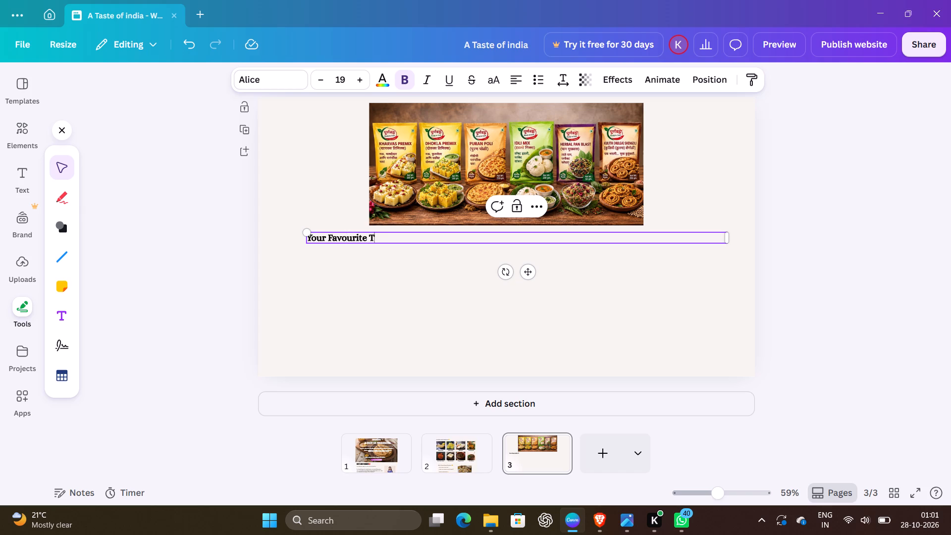
pyautogui.write('aste is')
pyautogui.press('space')
pyautogui.write('j')
pyautogui.write('ust a step')
pyautogui.press('space')
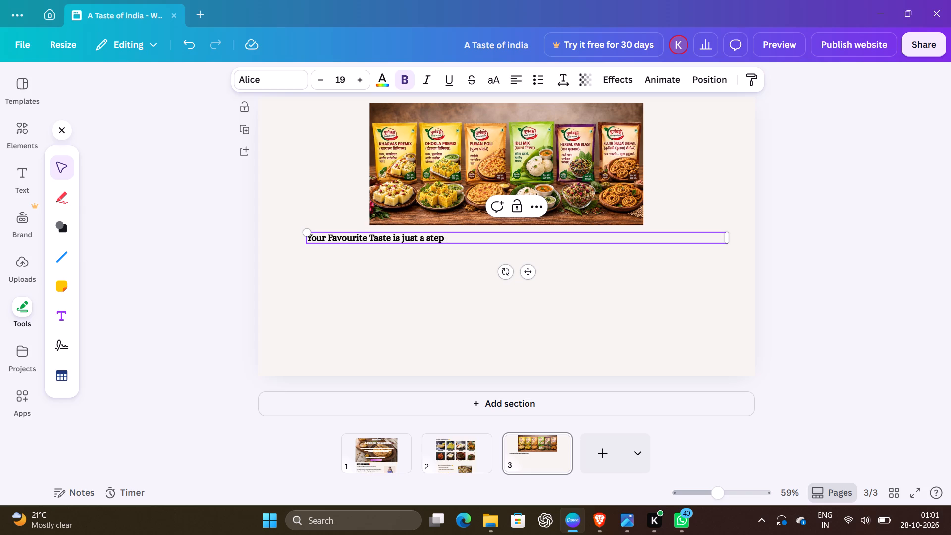
pyautogui.press('a')
pyautogui.write('way')
pyautogui.press('space')
pyautogui.write('!!!')
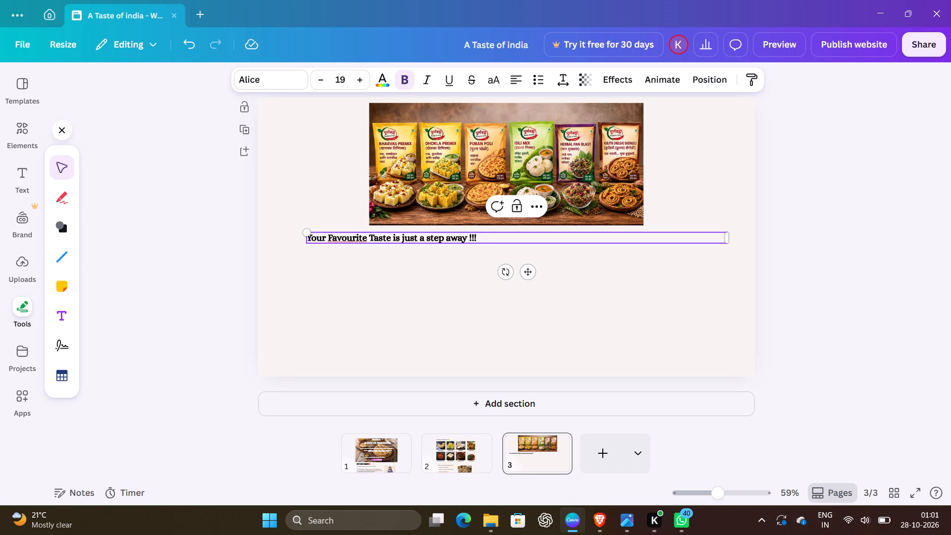
# Recolour the whole tagline in the design's light brown and set its font size to 21.
pyautogui.tripleClick(321, 238)
pyautogui.click(321, 238)
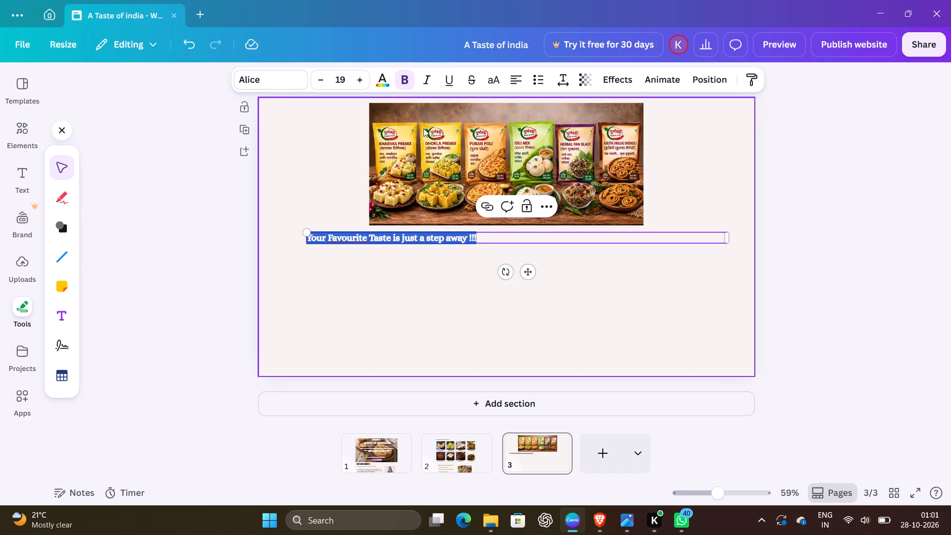
pyautogui.click(385, 81)
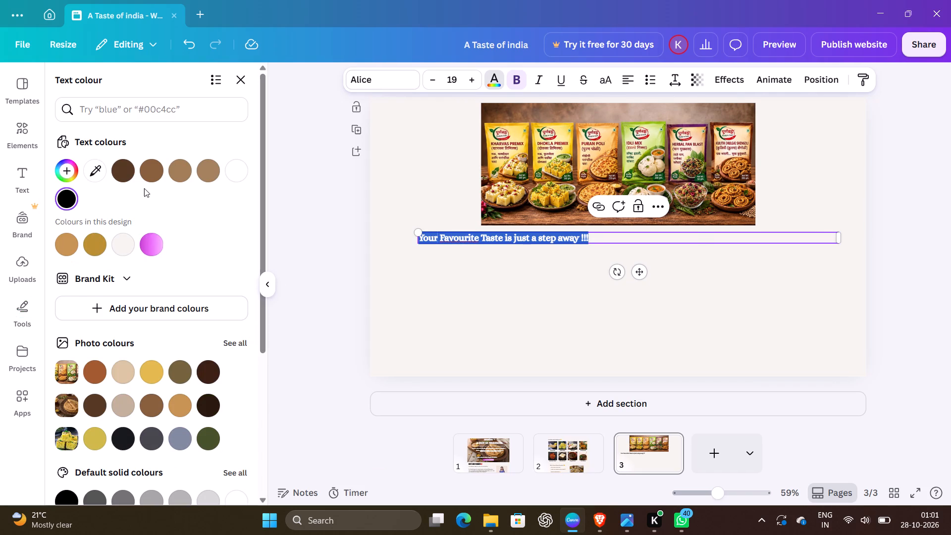
pyautogui.click(149, 173)
pyautogui.click(185, 172)
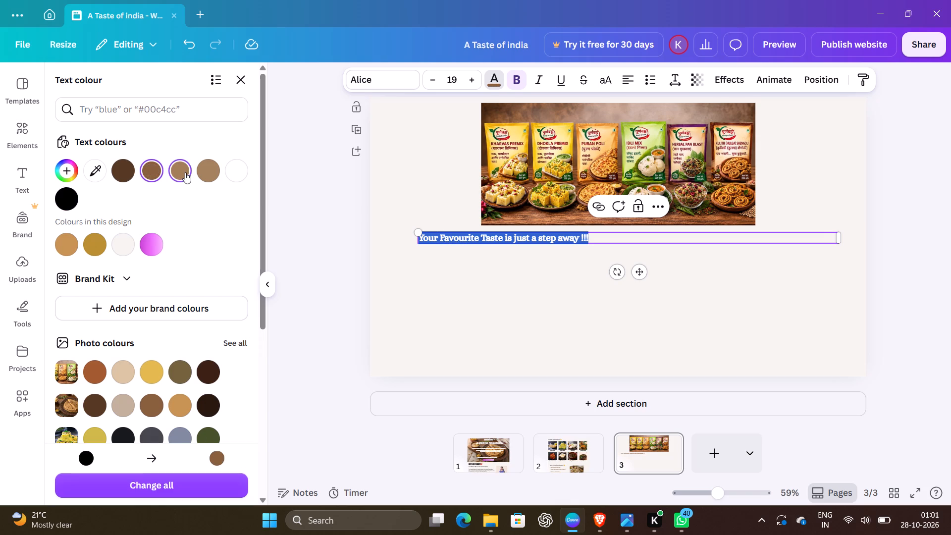
pyautogui.click(467, 68)
pyautogui.click(470, 76)
pyautogui.click(470, 76)
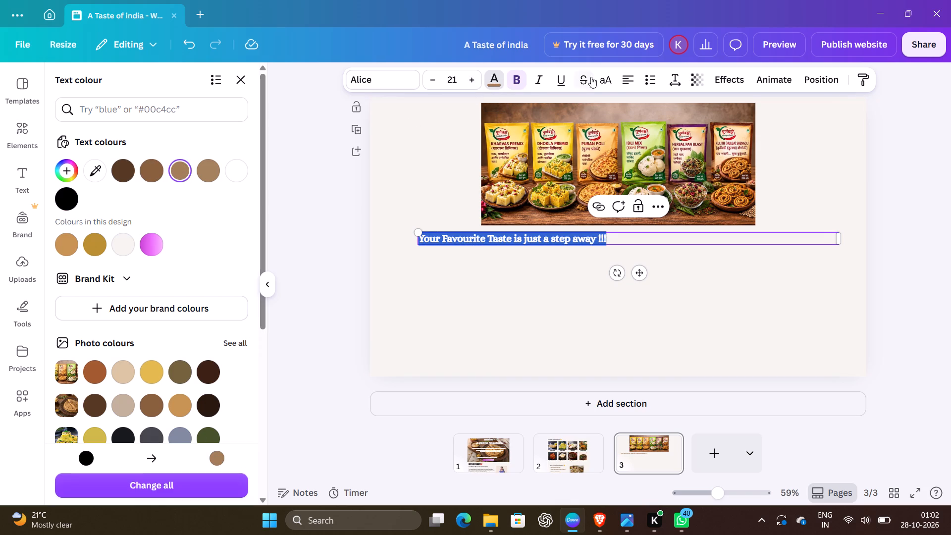
# Centre-align the tagline and shift its text box so it sits centred beneath the banner image.
pyautogui.click(626, 79)
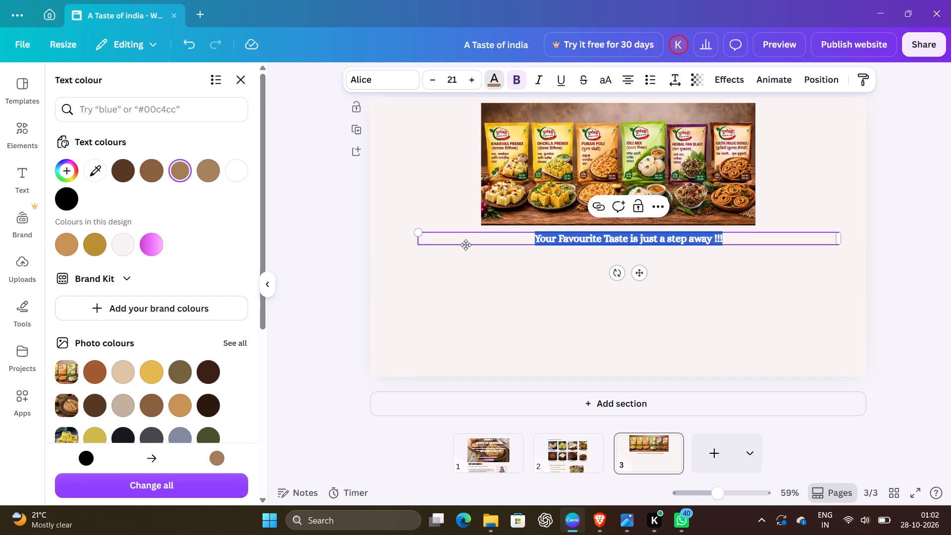
pyautogui.moveTo(466, 245); pyautogui.dragTo(456, 245)
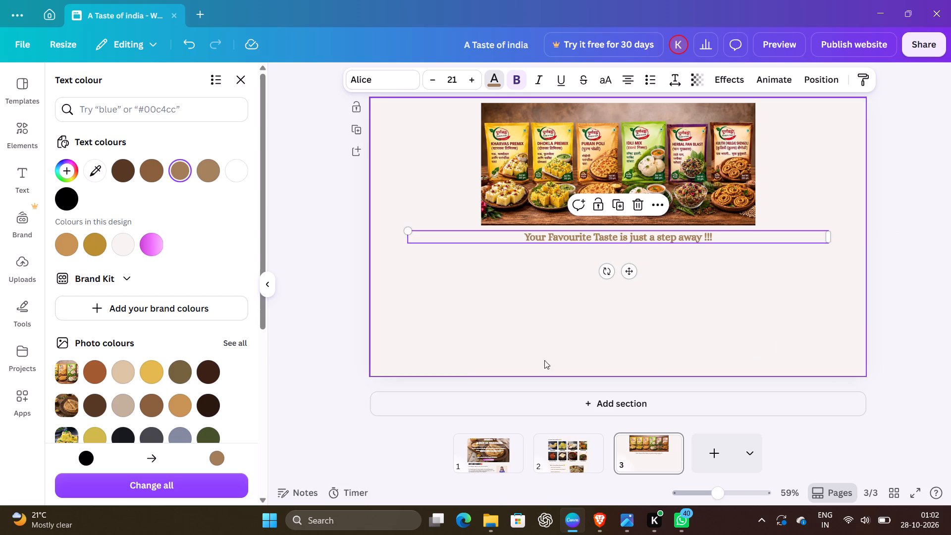
# Add a second line under the tagline in the same text box reading "Bring home the Convenience of traditional indian Cooking".
pyautogui.click(292, 420)
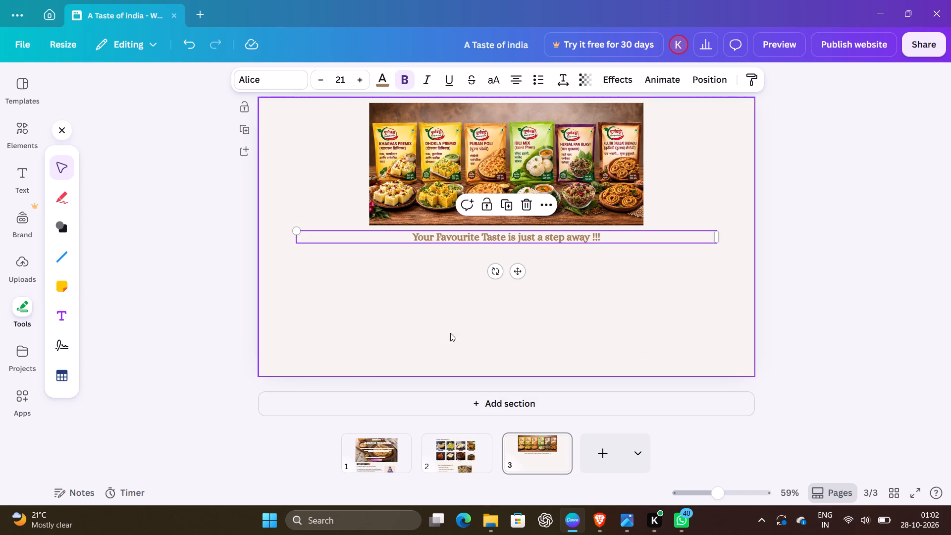
pyautogui.doubleClick(472, 300)
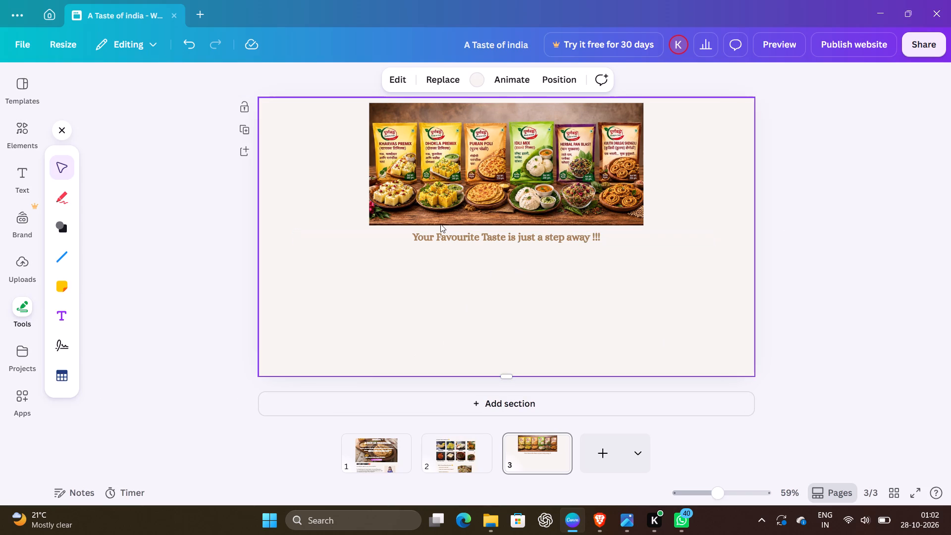
pyautogui.click(436, 244)
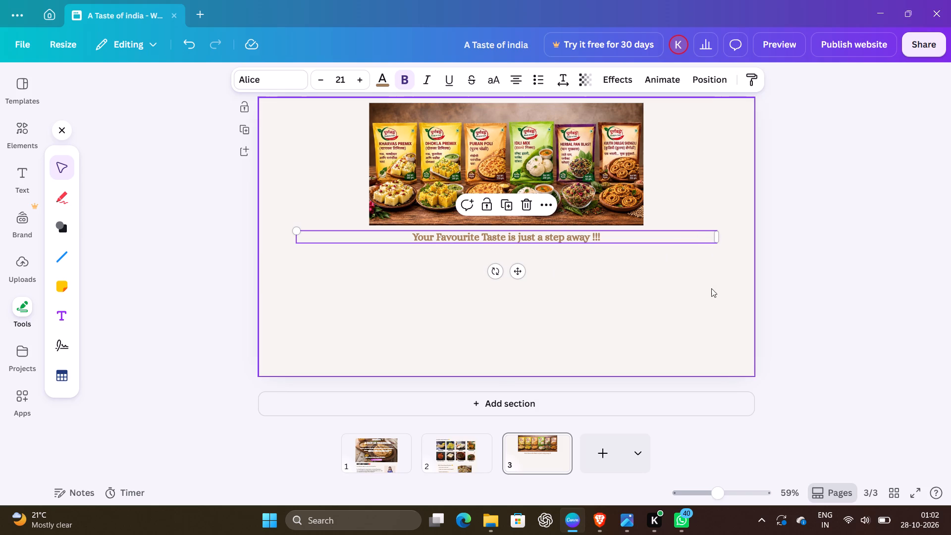
pyautogui.click(603, 233)
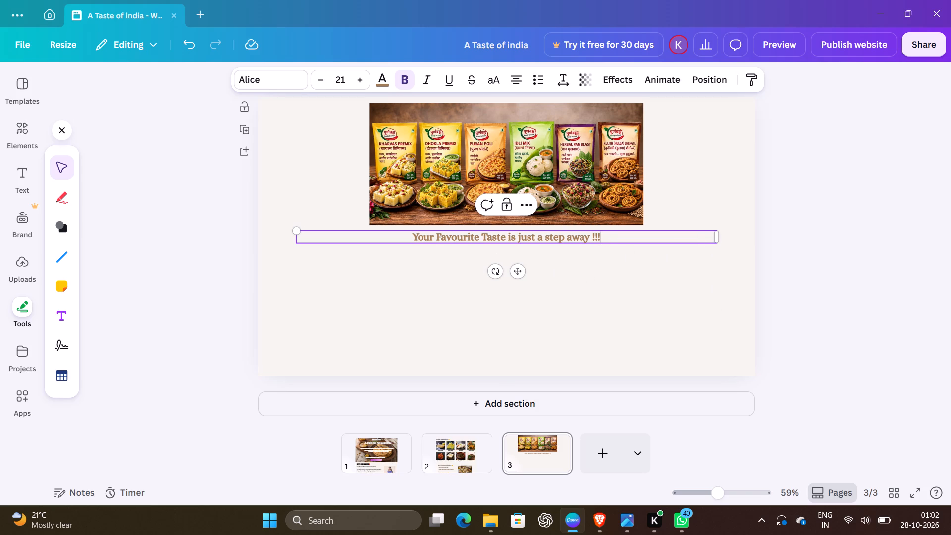
pyautogui.press('Return')
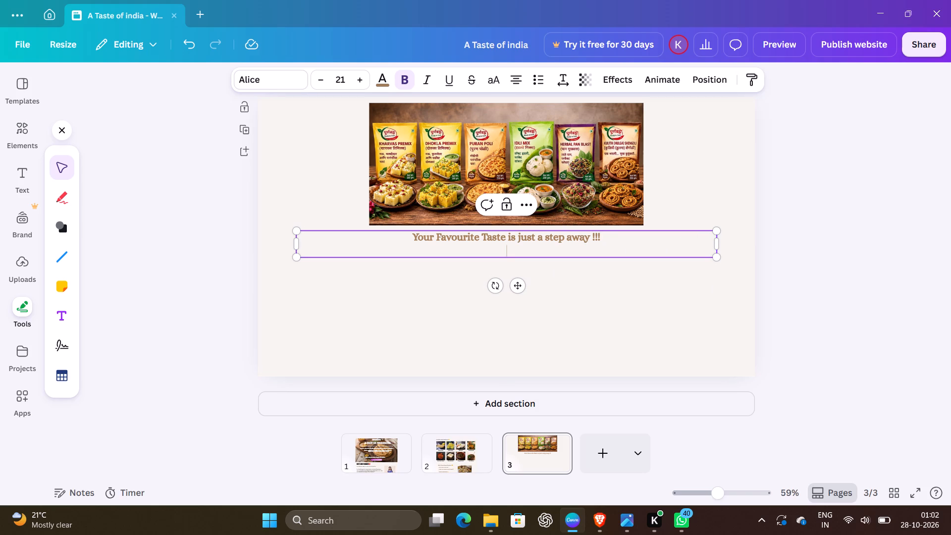
pyautogui.hotkey('shift', 'b')
pyautogui.write('ring')
pyautogui.press('space')
pyautogui.write('hom')
pyautogui.press('r')
pyautogui.press('BackSpace')
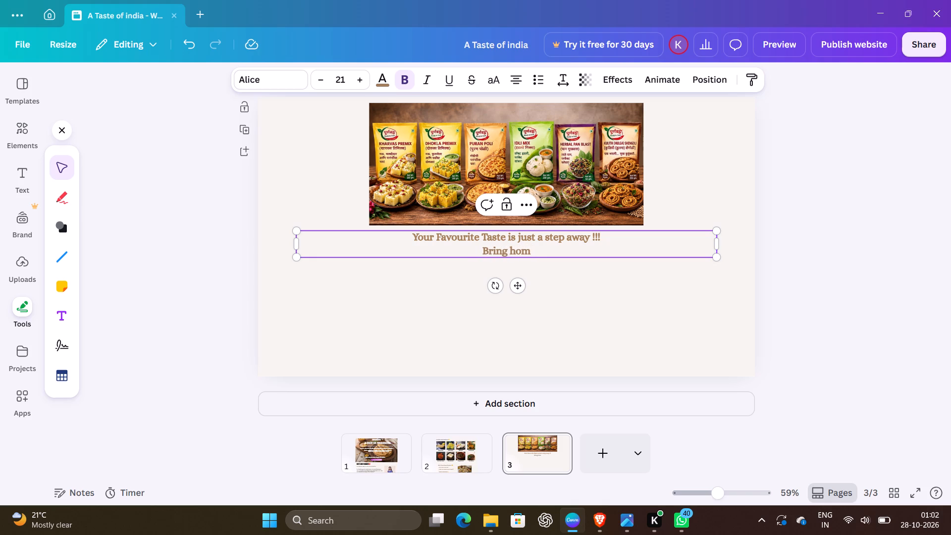
pyautogui.write('e the C')
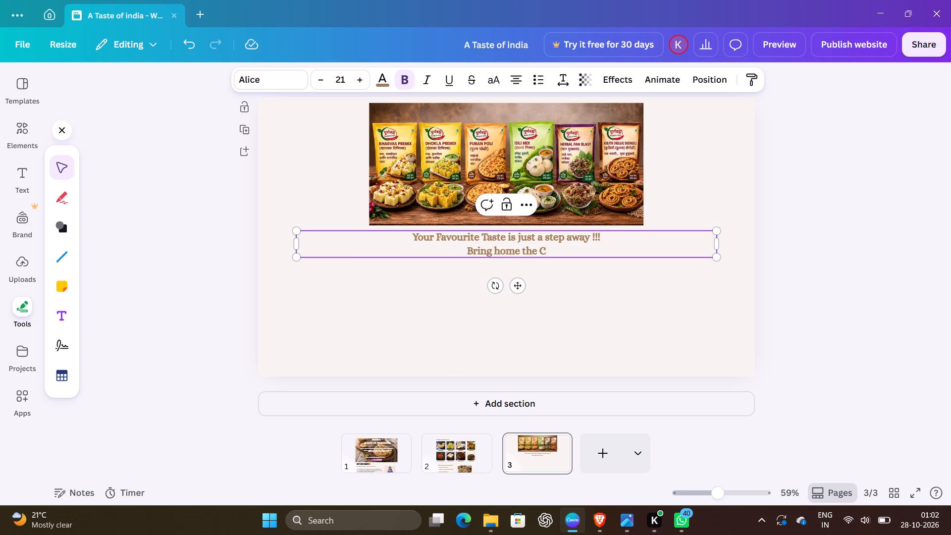
pyautogui.write('onve')
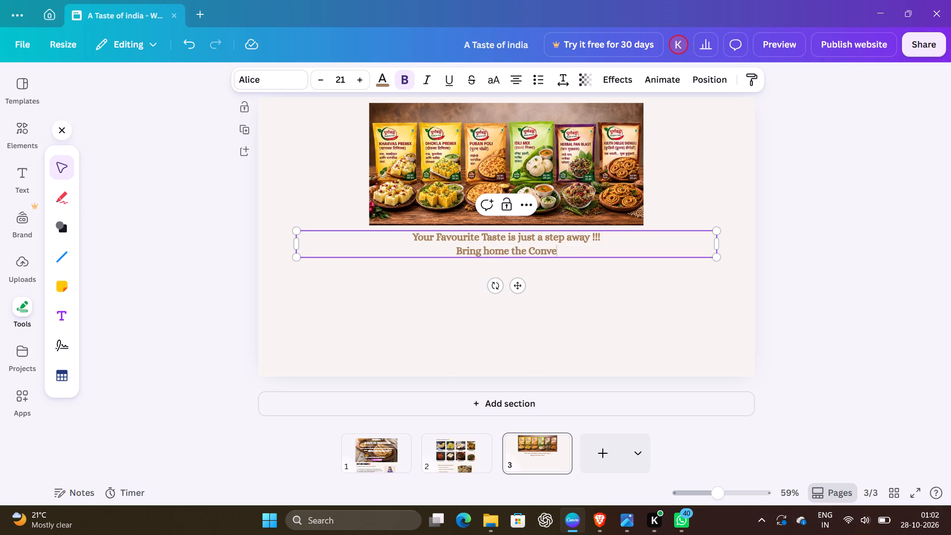
pyautogui.write('nience')
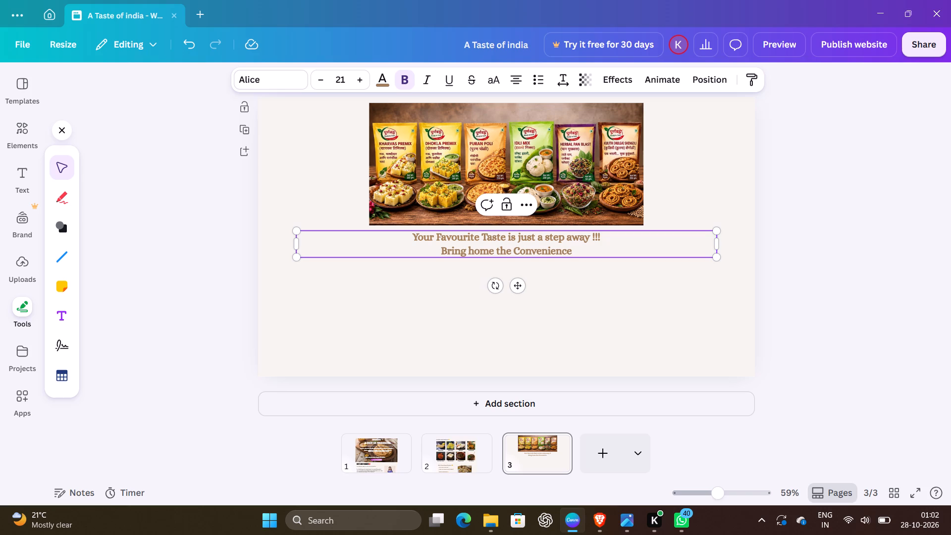
pyautogui.press('space')
pyautogui.write('of traditional')
pyautogui.press('space')
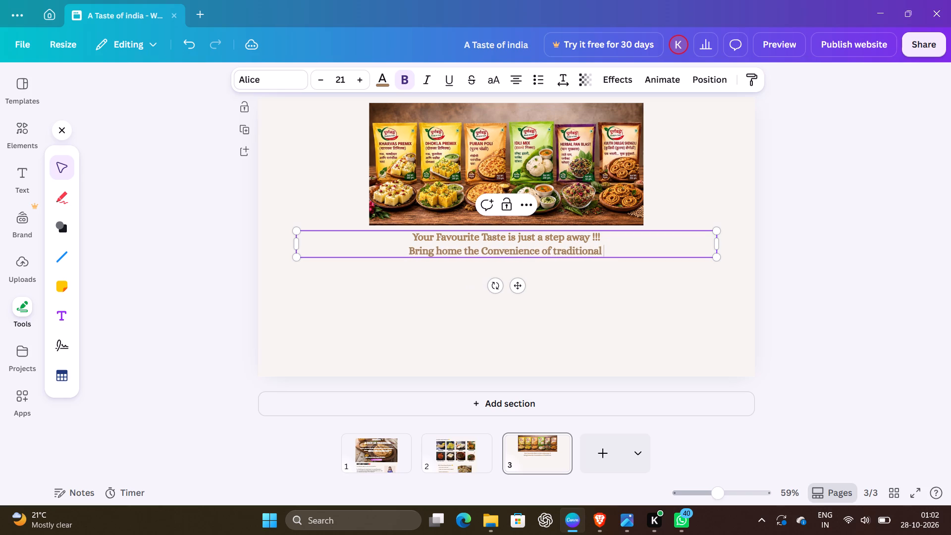
pyautogui.write('indian')
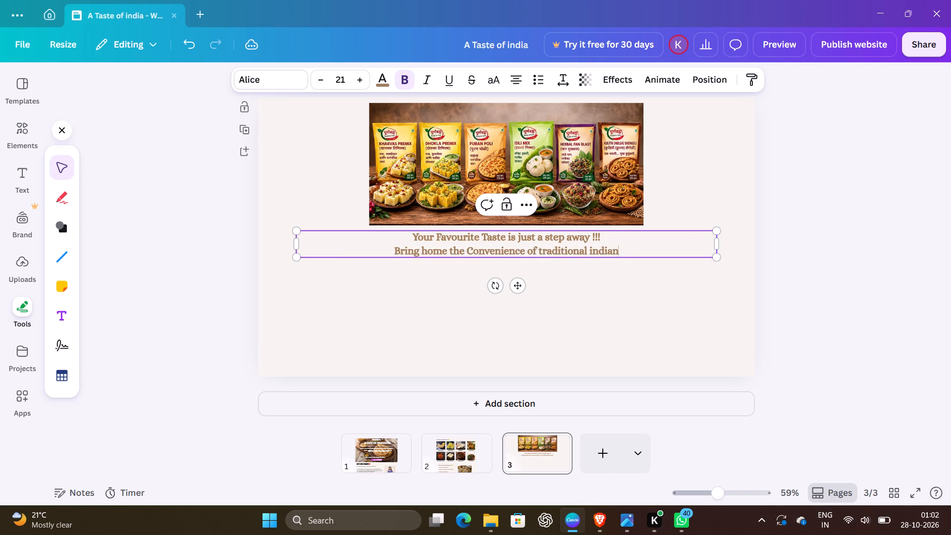
pyautogui.press('space')
pyautogui.hotkey('shift', 'c')
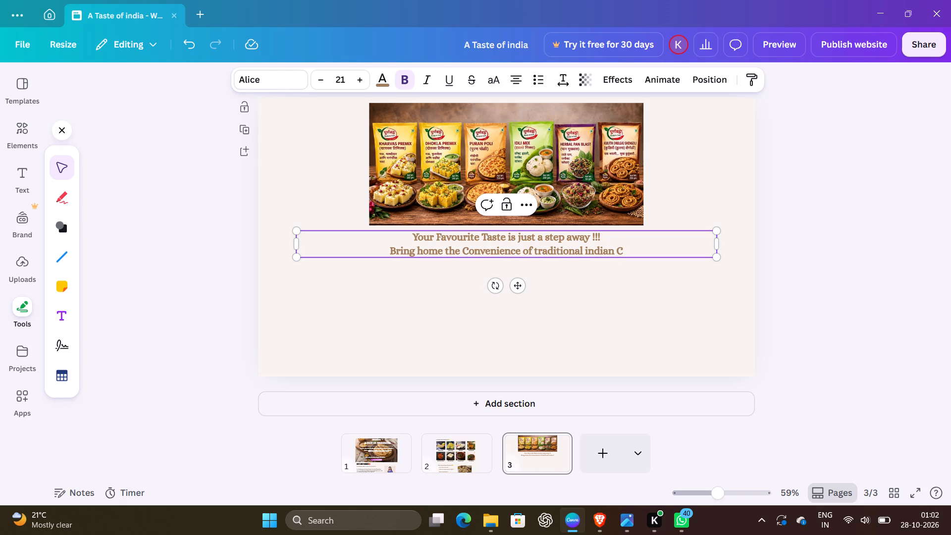
pyautogui.write('ooking')
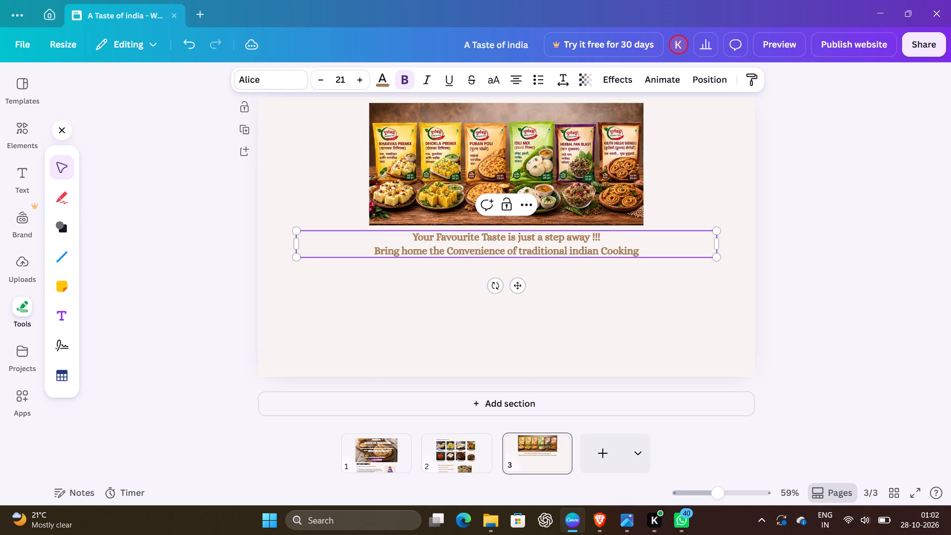
# Capitalise the first letter of "indian" in the second line so the word reads "Indian".
pyautogui.click(571, 248)
pyautogui.press('Right')
pyautogui.press('BackSpace')
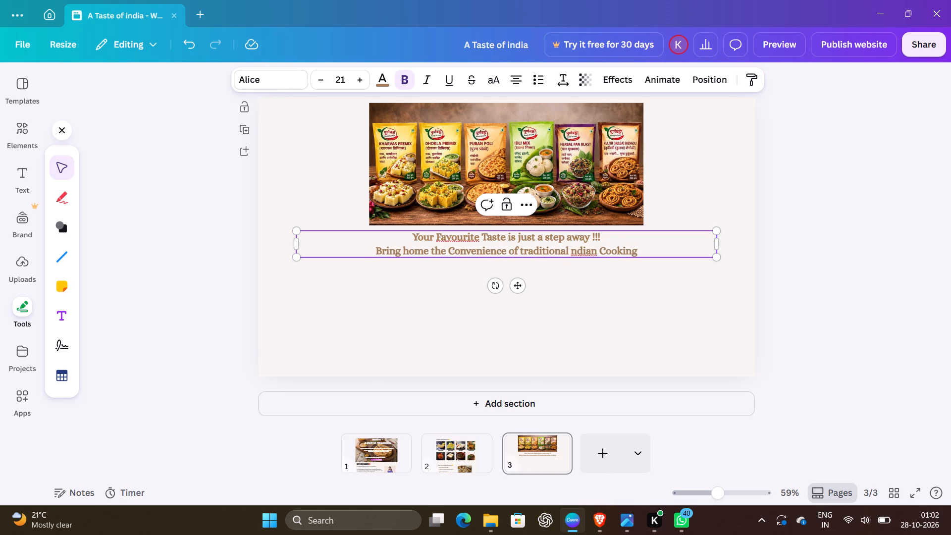
pyautogui.hotkey('shift', 'i')
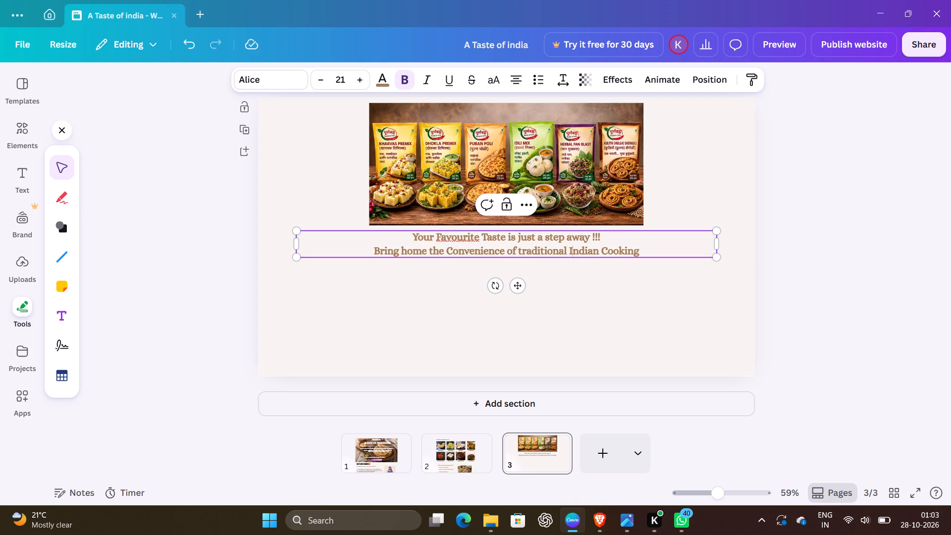
pyautogui.press('.')
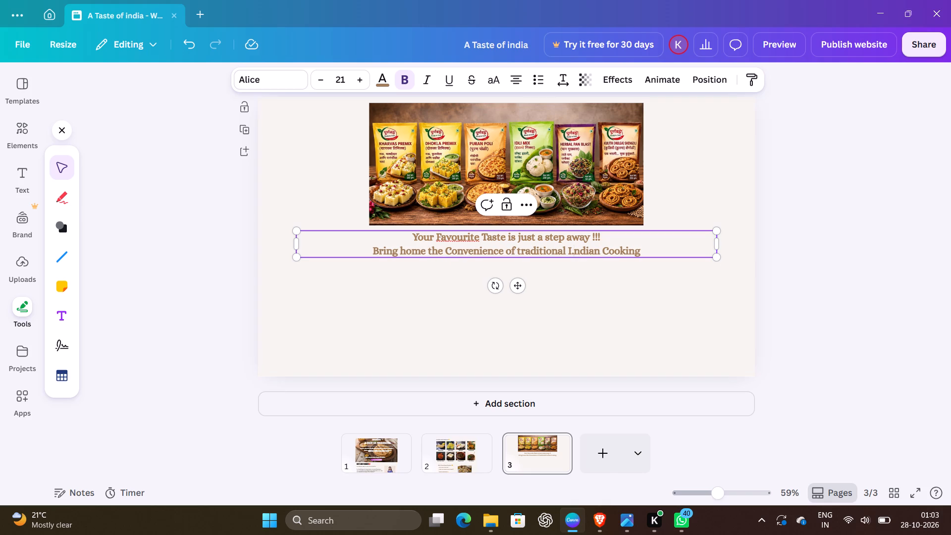
pyautogui.press('BackSpace')
# Add a full stop at the end of the second line, after "Cooking".
pyautogui.press('Right')
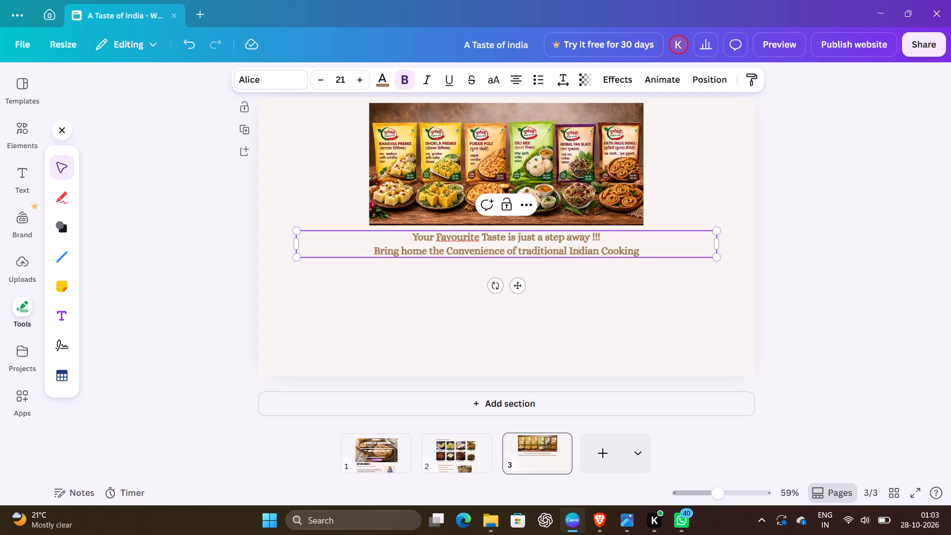
pyautogui.press('Right')
pyautogui.press('Right')
pyautogui.press('Right')
pyautogui.press('Right')
pyautogui.press('Right')
pyautogui.press('Right')
pyautogui.press('Right')
pyautogui.press('Right')
pyautogui.press('Right')
pyautogui.press('Right')
pyautogui.press('Right')
pyautogui.press('Right')
pyautogui.press('.')
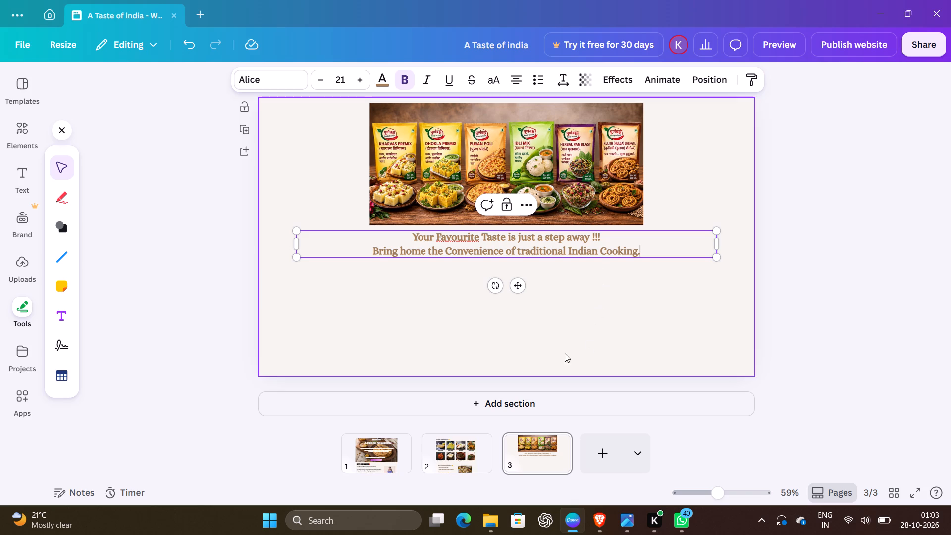
# Insert a blank line between the "Your Favourite Taste" tagline and the "Bring home" line.
pyautogui.click(611, 233)
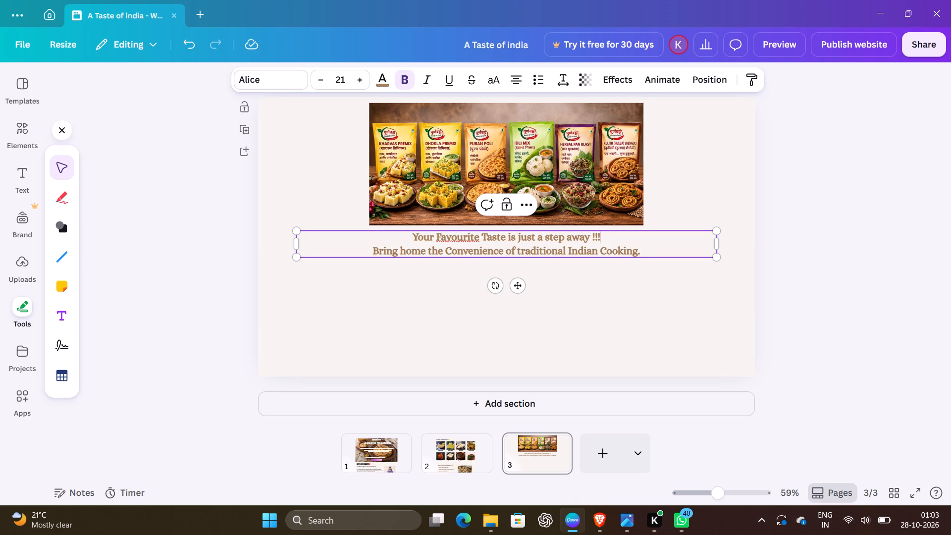
pyautogui.press('Return')
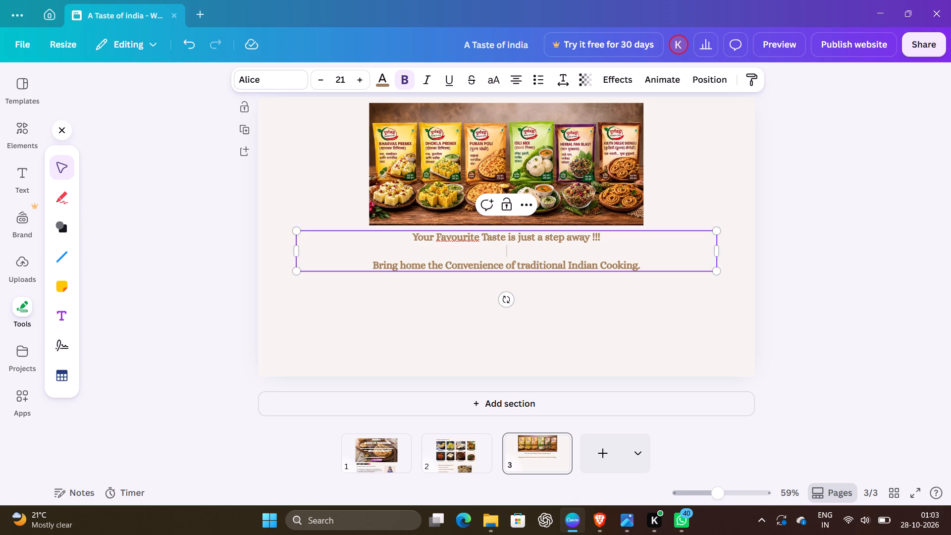
# Increase the font size of the line "Your Favourite Taste is just a step away !!!" to 35.
pyautogui.moveTo(410, 237); pyautogui.dragTo(621, 244)
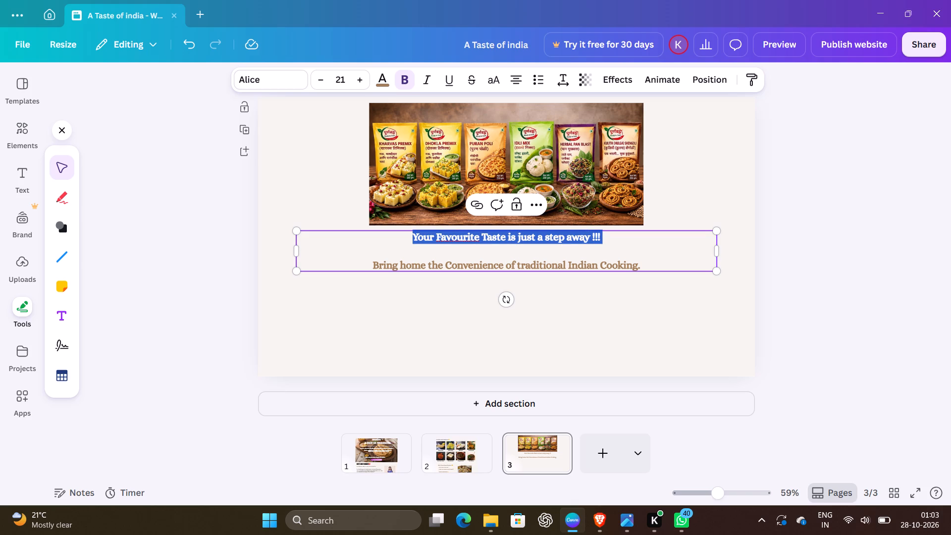
pyautogui.tripleClick(364, 77)
pyautogui.tripleClick(364, 77)
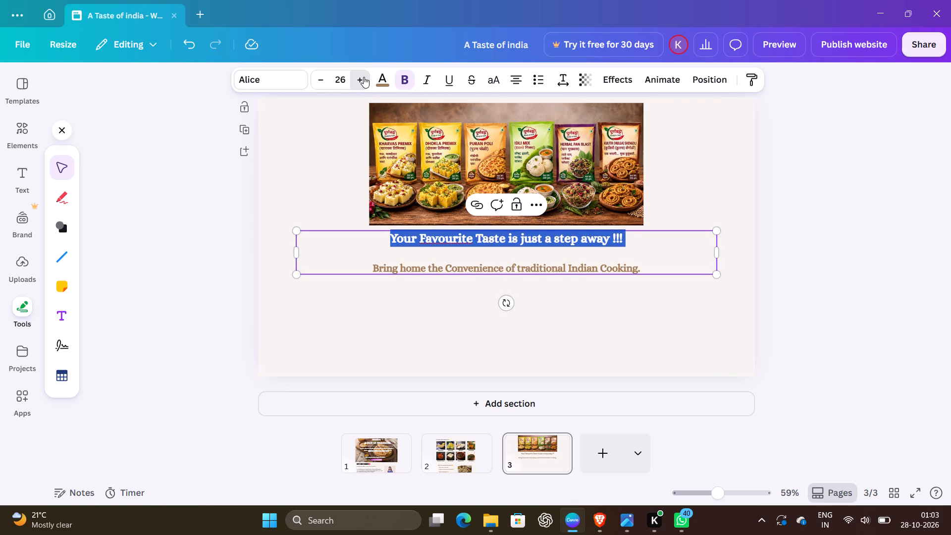
pyautogui.tripleClick(364, 76)
pyautogui.tripleClick(364, 76)
pyautogui.doubleClick(364, 76)
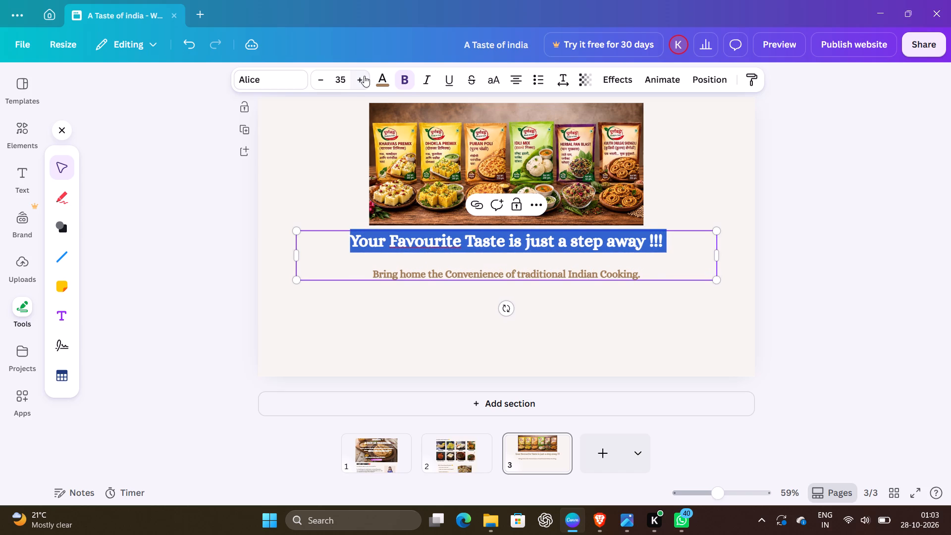
pyautogui.click(919, 308)
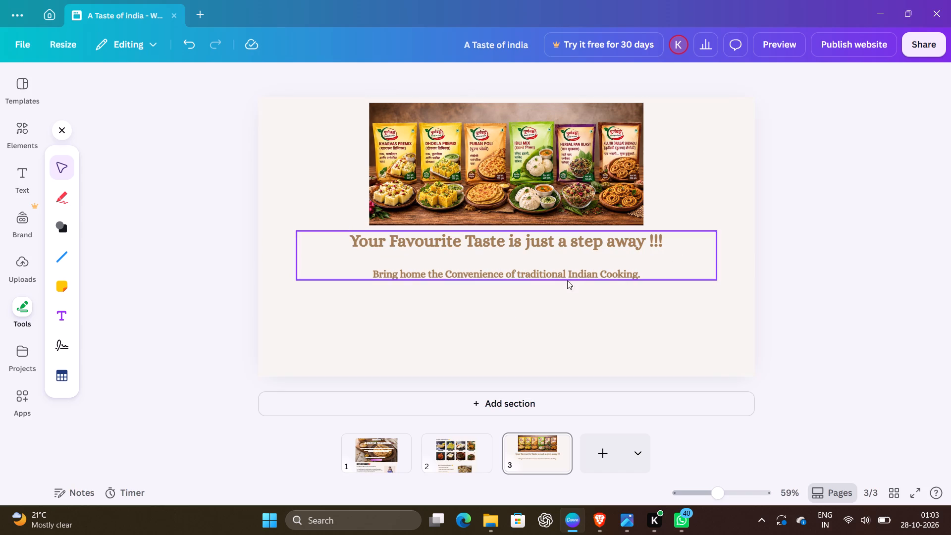
# Set the "Bring home the Convenience" line to font size 22 and recolour it in the design's medium brown.
pyautogui.tripleClick(371, 273)
pyautogui.tripleClick(371, 273)
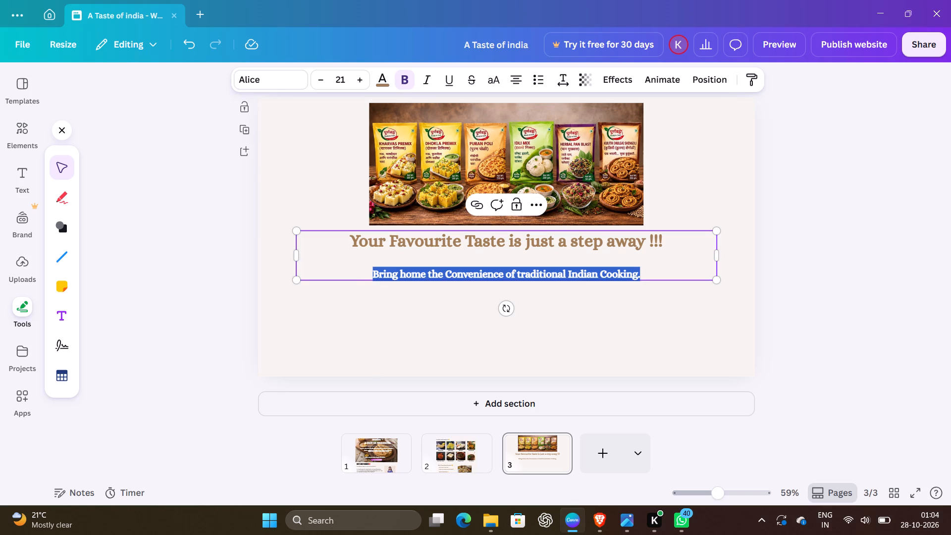
pyautogui.click(361, 82)
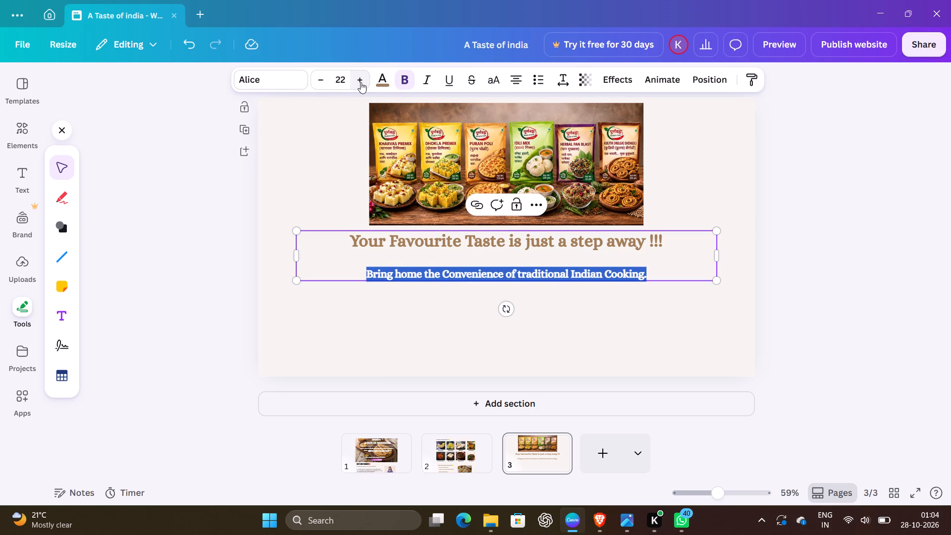
pyautogui.click(376, 85)
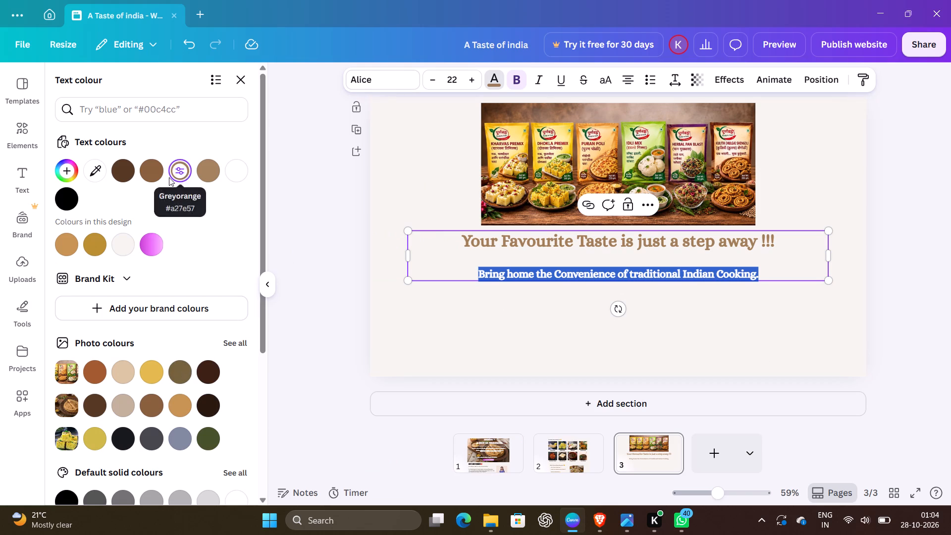
pyautogui.click(160, 173)
pyautogui.click(338, 309)
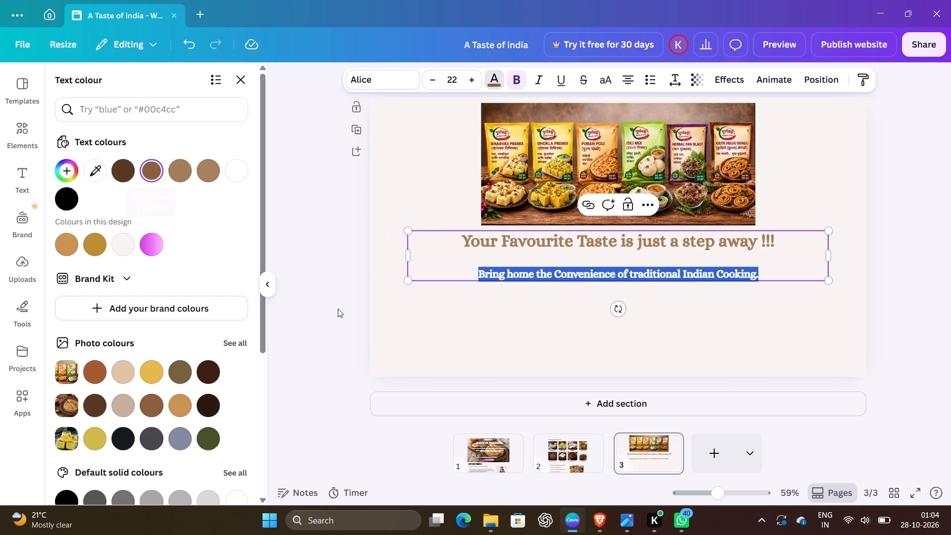
pyautogui.click(337, 180)
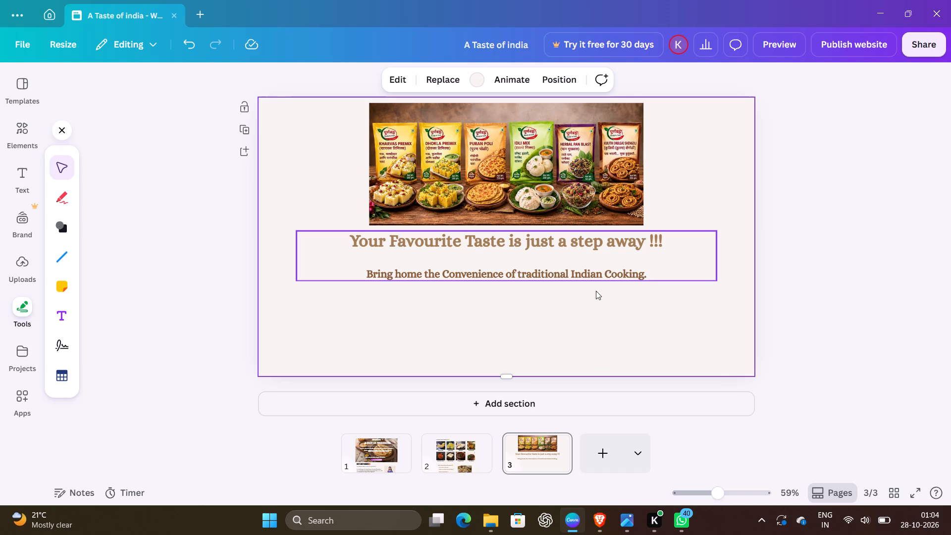
# Add the line "Choose Order Prepare Enjoy" directly below the "Bring home the Convenience" line in the promotional text.
pyautogui.click(650, 274)
pyautogui.click(650, 274)
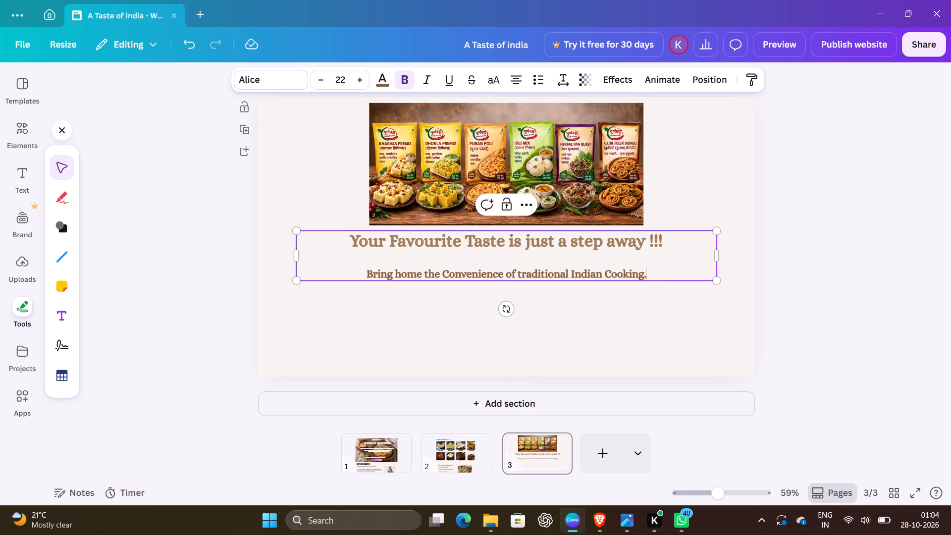
pyautogui.press('Return')
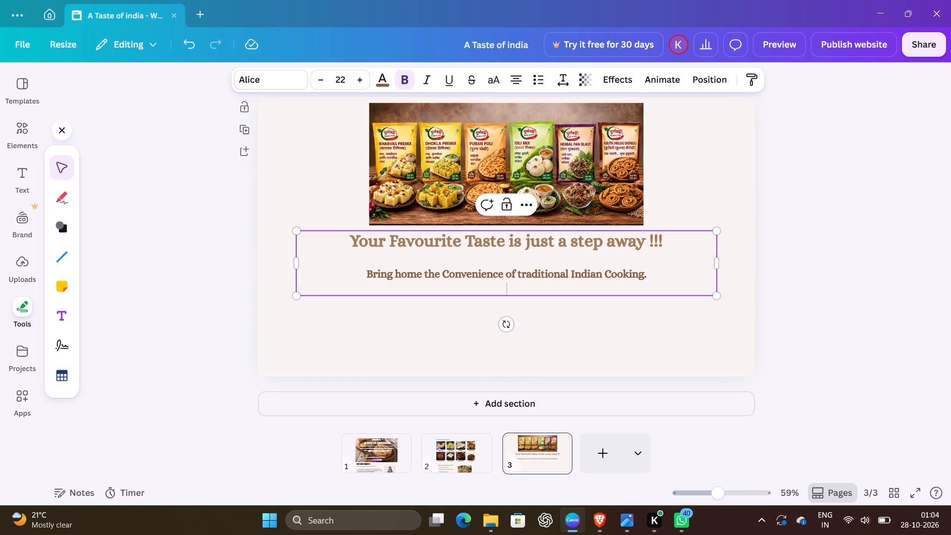
pyautogui.write('Choo')
pyautogui.click(650, 274)
pyautogui.press('s')
pyautogui.press('e')
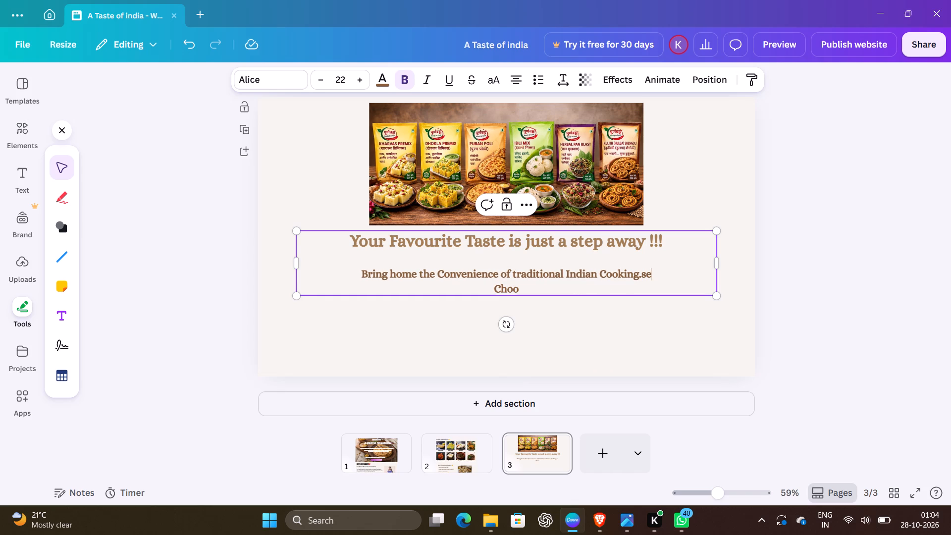
pyautogui.press('BackSpace')
pyautogui.press('BackSpace')
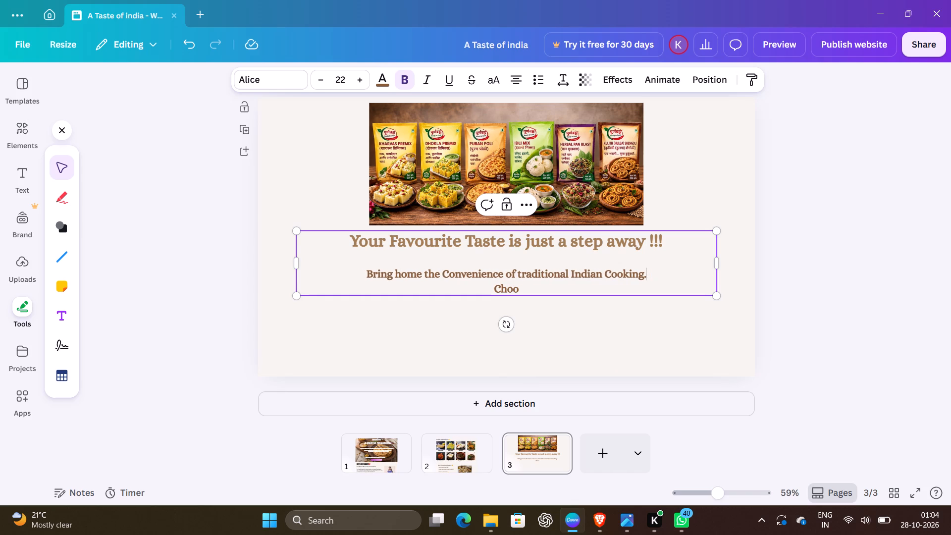
pyautogui.press('Down')
pyautogui.write('se')
pyautogui.press('space')
pyautogui.hotkey('shift', 'o')
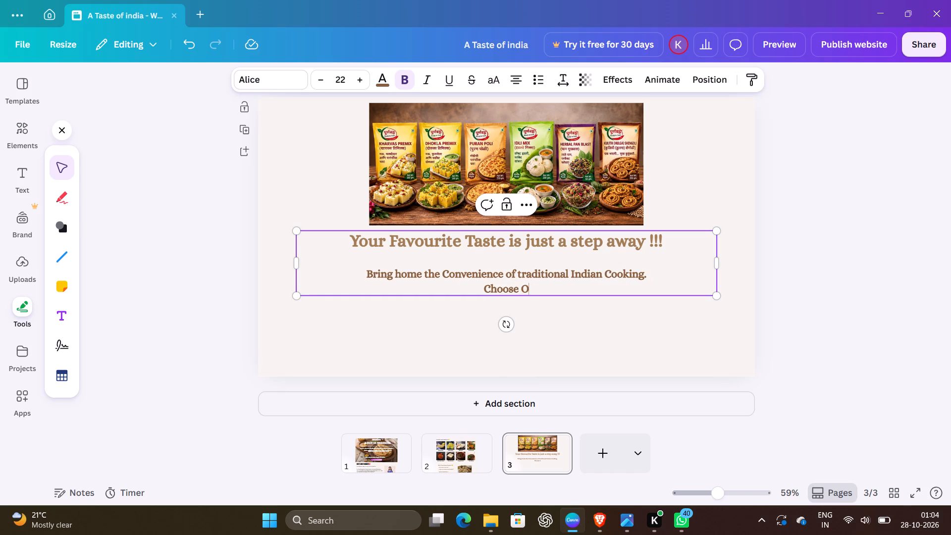
pyautogui.write('rder')
pyautogui.press('space')
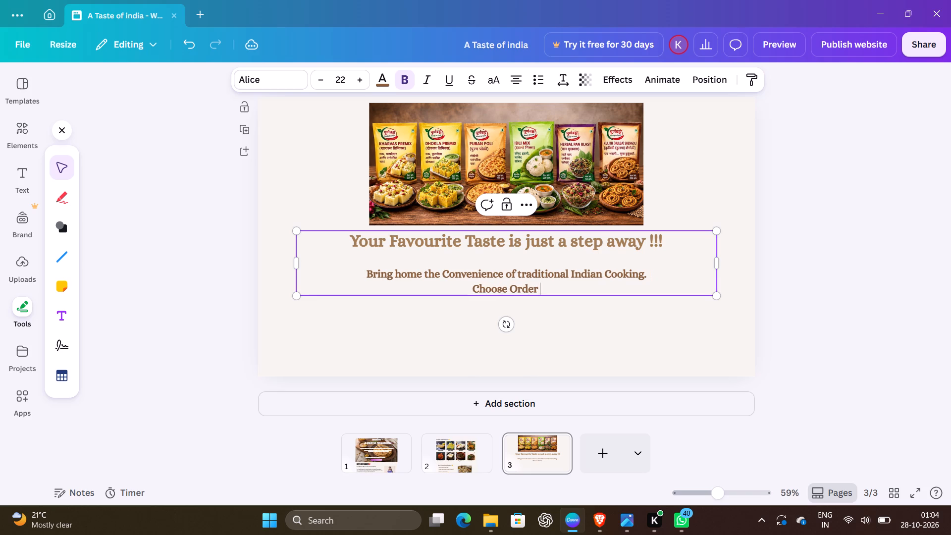
pyautogui.hotkey('shift', 'p')
pyautogui.write('repare')
pyautogui.press('space')
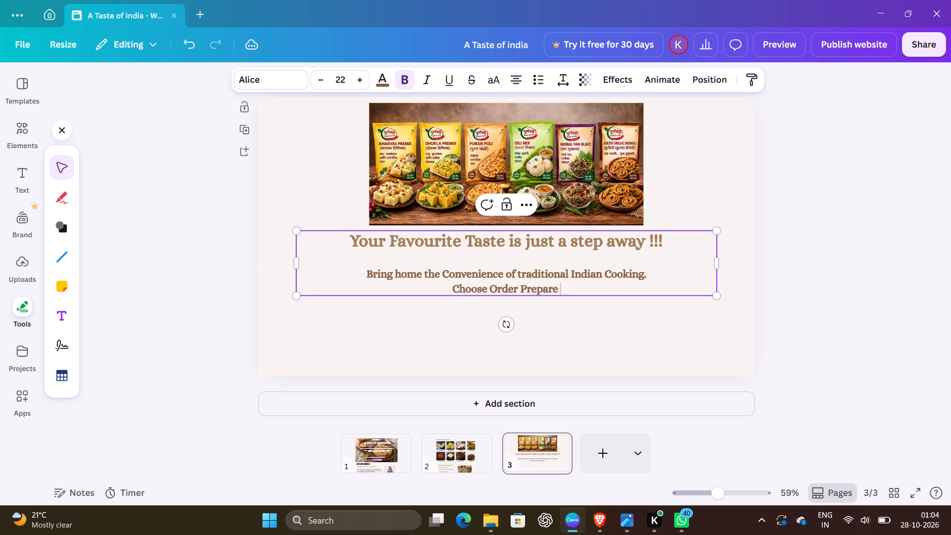
pyautogui.hotkey('shift', 'e')
pyautogui.write('njoy')
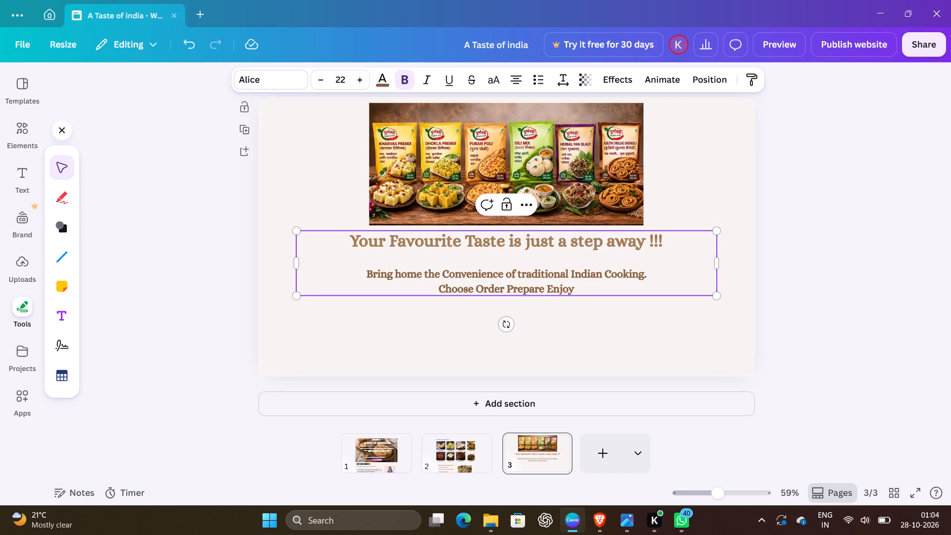
# Change the font of the "Your Favourite Taste is just a step away !!!" line to Hammersmith One.
pyautogui.moveTo(345, 237); pyautogui.dragTo(663, 246)
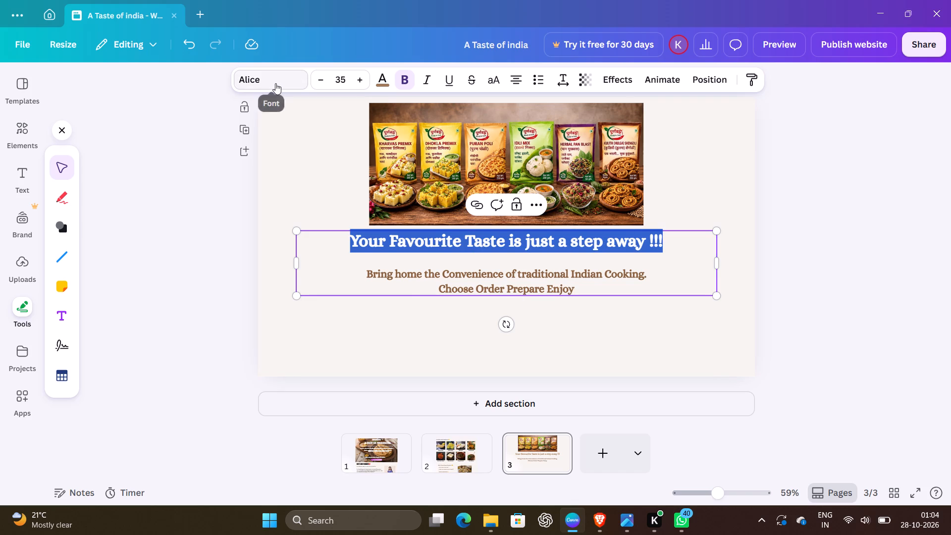
pyautogui.click(275, 83)
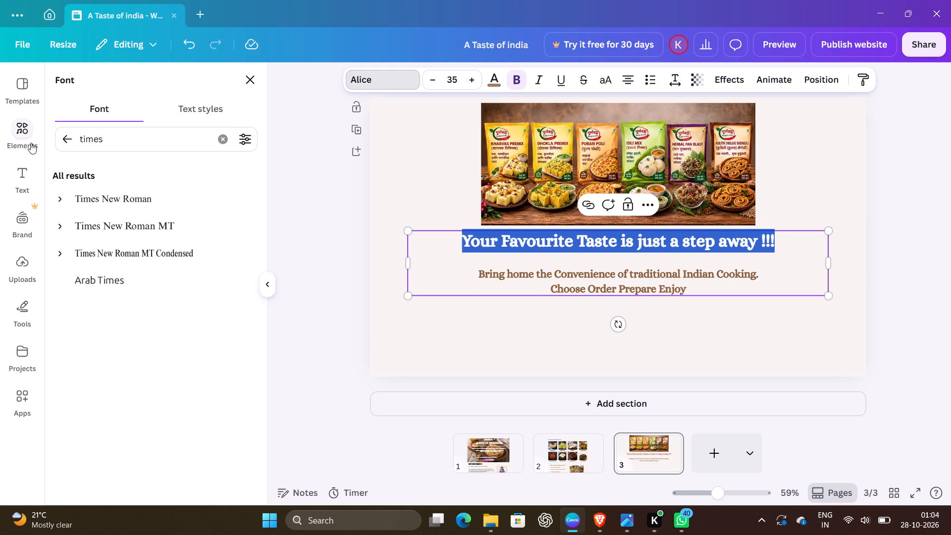
pyautogui.click(72, 144)
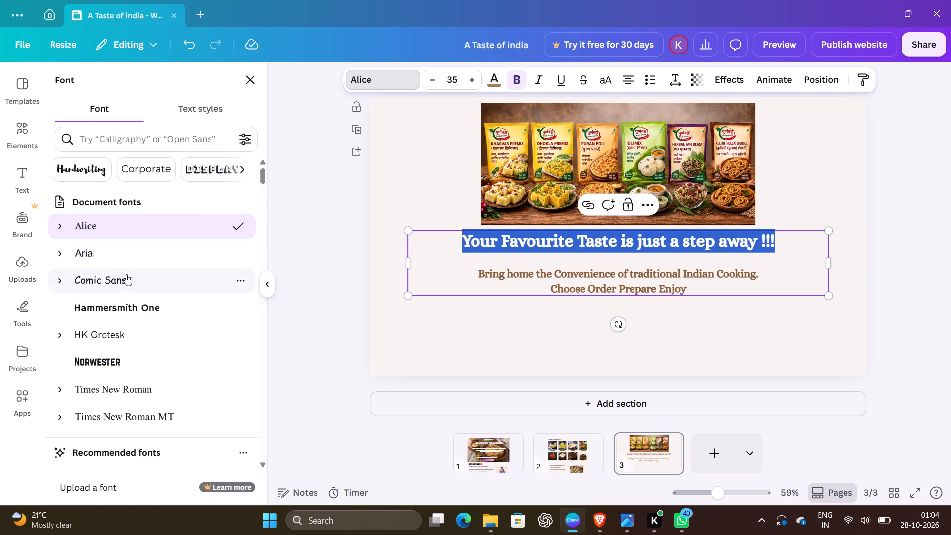
pyautogui.click(125, 315)
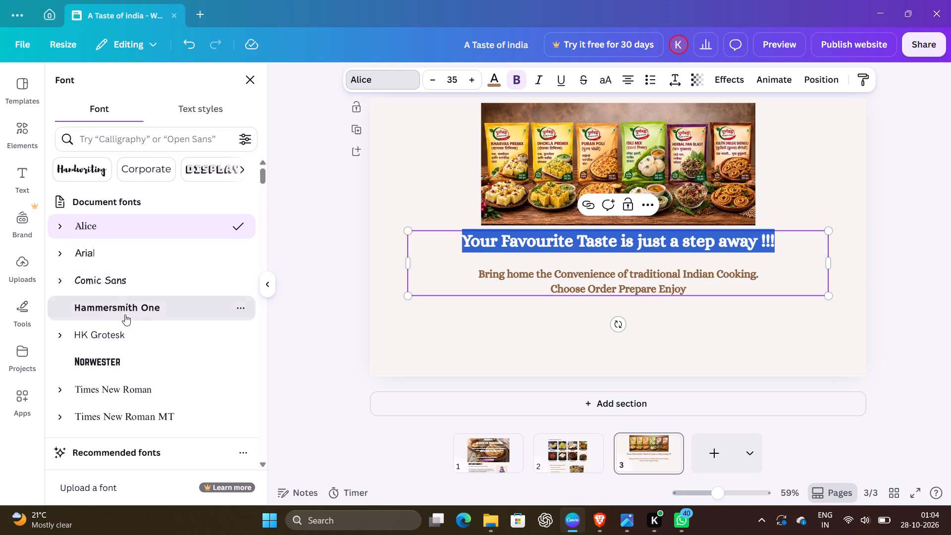
pyautogui.click(286, 348)
pyautogui.click(286, 348)
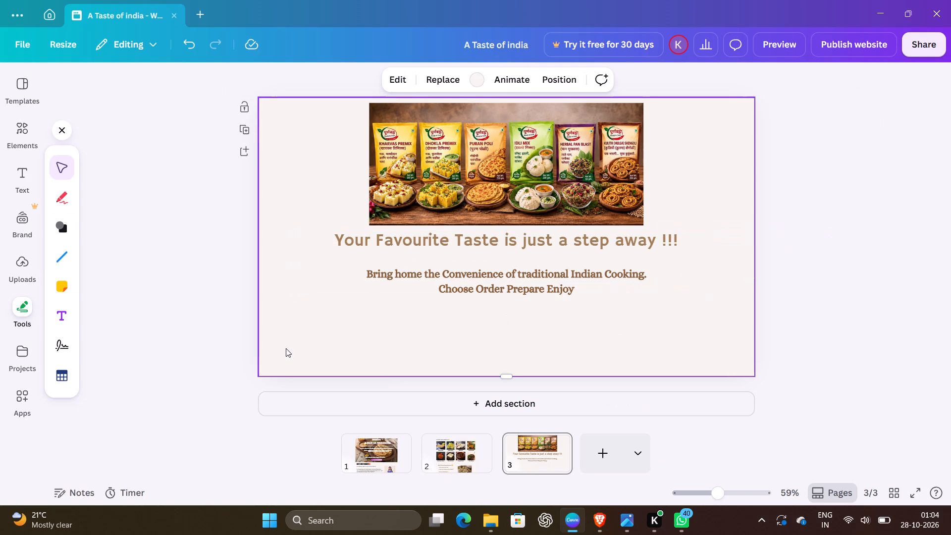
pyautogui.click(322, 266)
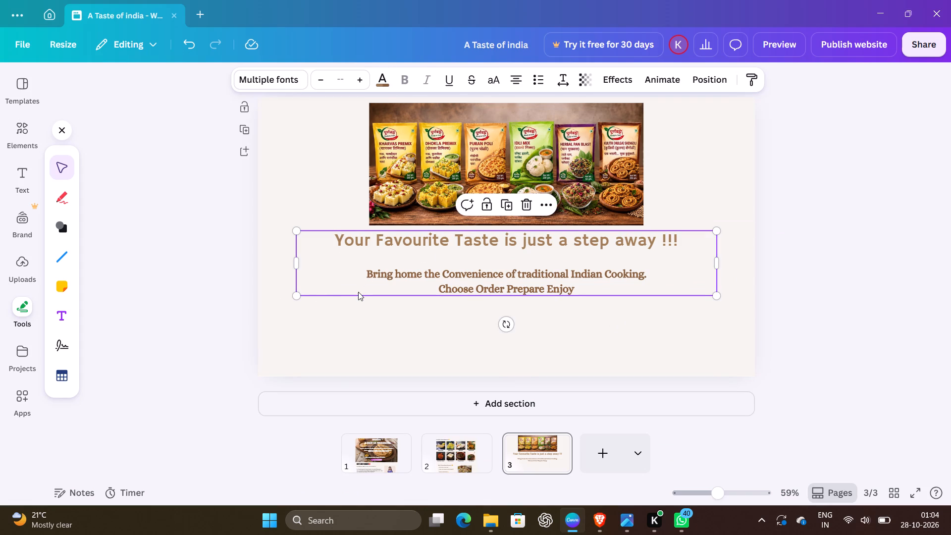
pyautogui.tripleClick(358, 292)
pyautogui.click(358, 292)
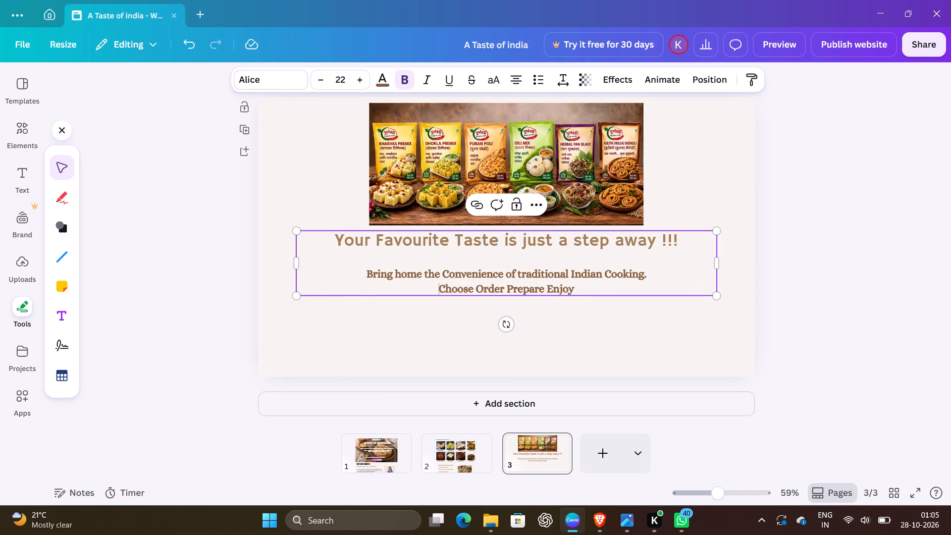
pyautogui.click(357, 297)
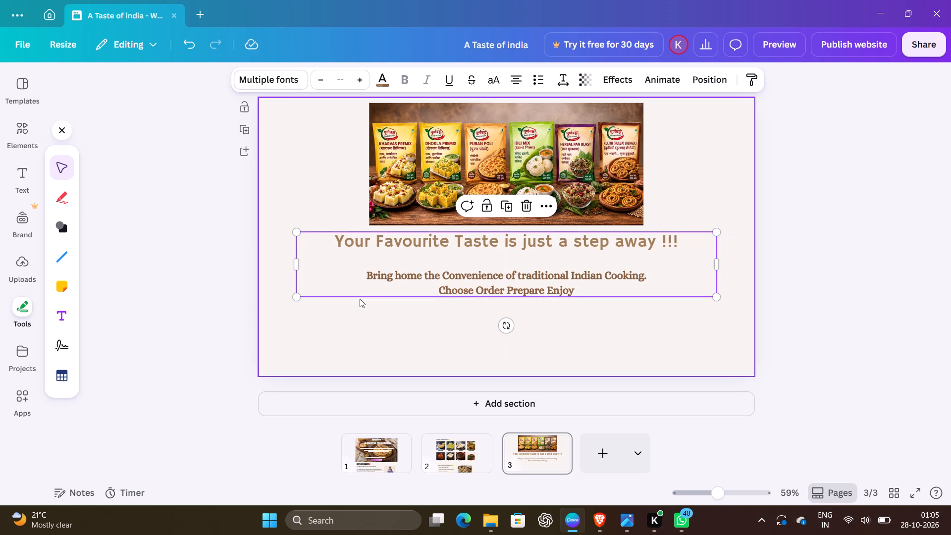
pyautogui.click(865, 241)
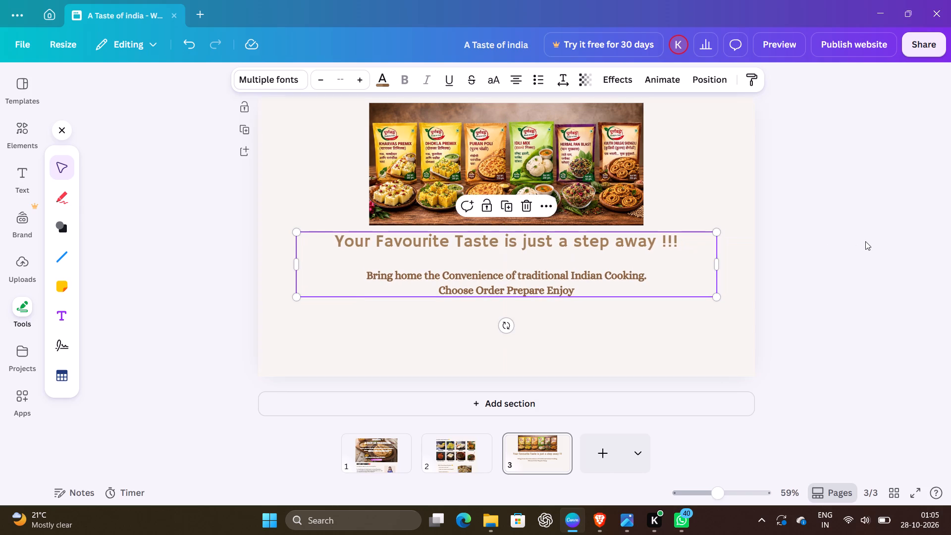
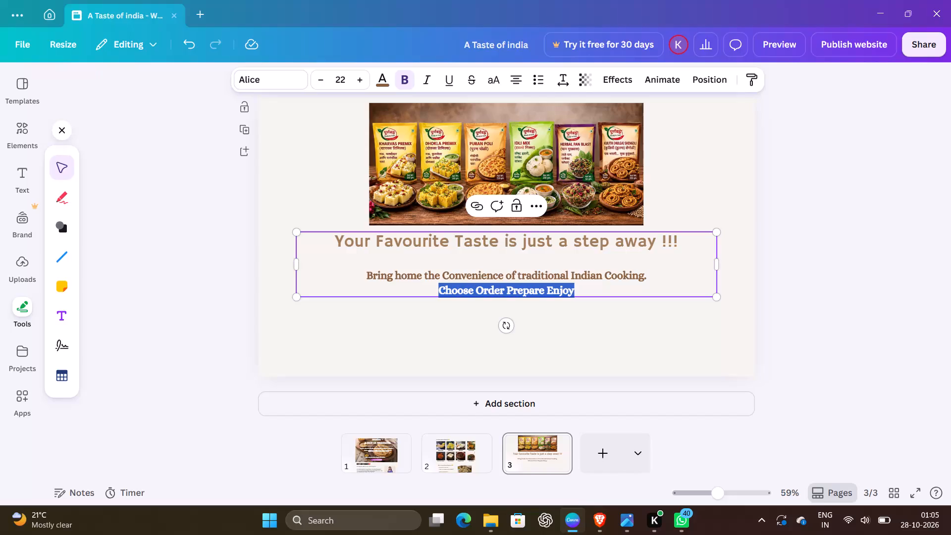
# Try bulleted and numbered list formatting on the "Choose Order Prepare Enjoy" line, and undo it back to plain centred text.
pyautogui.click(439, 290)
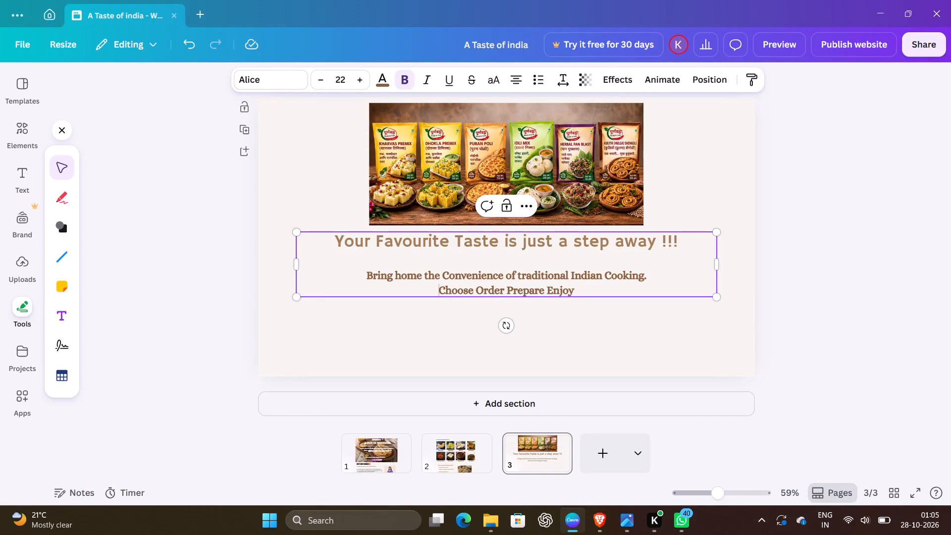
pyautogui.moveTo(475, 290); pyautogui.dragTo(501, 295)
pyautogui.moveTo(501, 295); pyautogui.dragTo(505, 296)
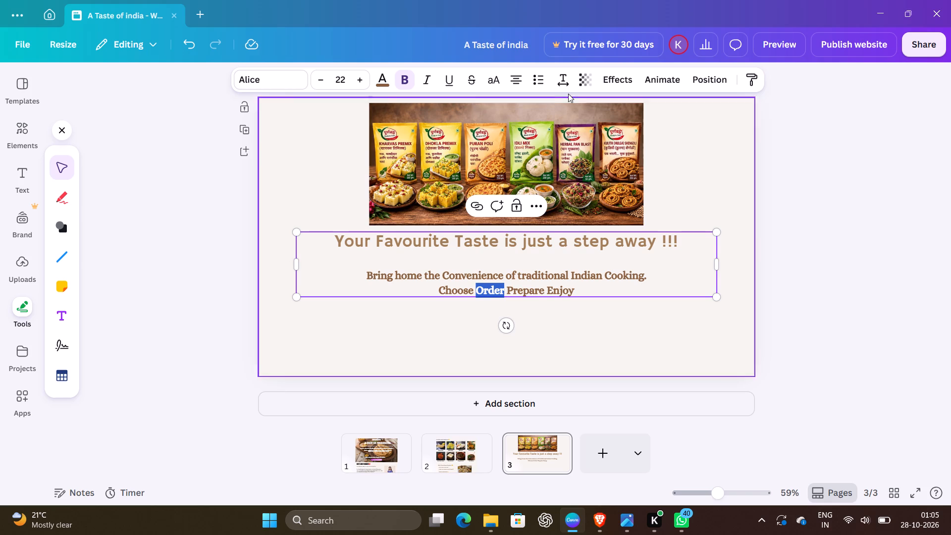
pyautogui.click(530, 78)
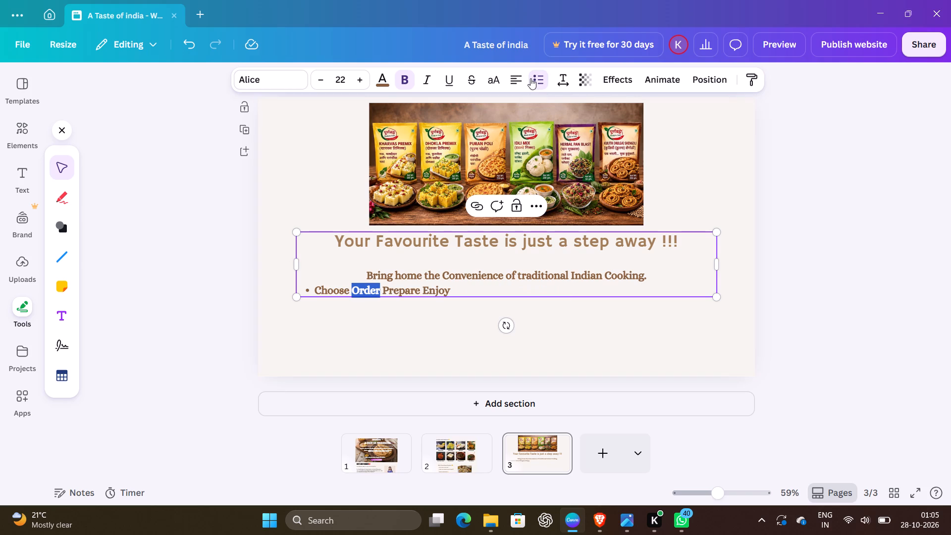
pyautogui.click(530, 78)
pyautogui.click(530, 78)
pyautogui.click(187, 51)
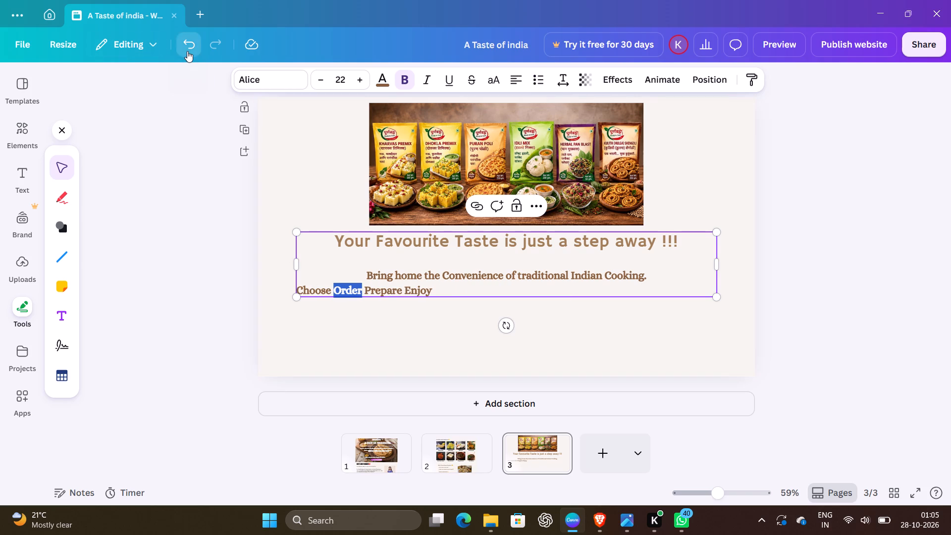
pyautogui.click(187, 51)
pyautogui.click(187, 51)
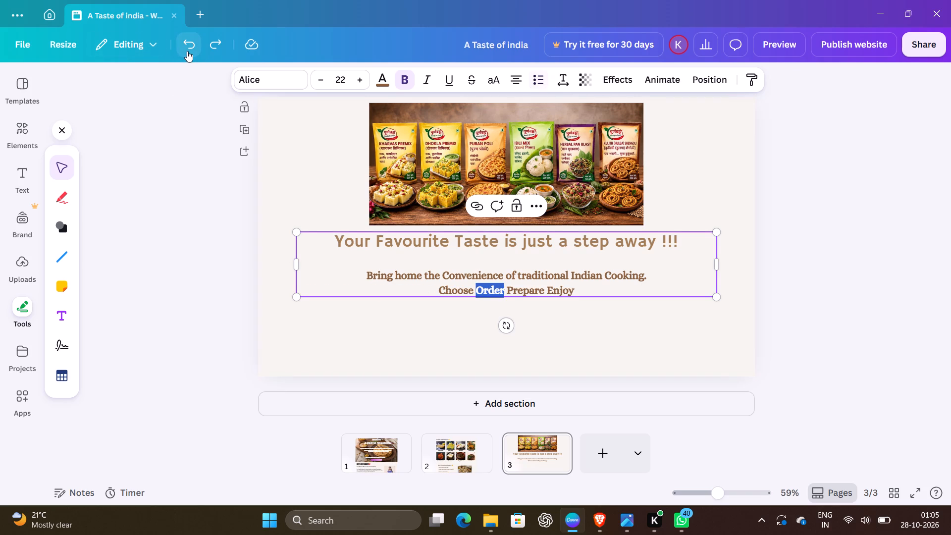
# Insert an extra space between "Choose" and "Order" in the last line of the promotional text.
pyautogui.click(475, 294)
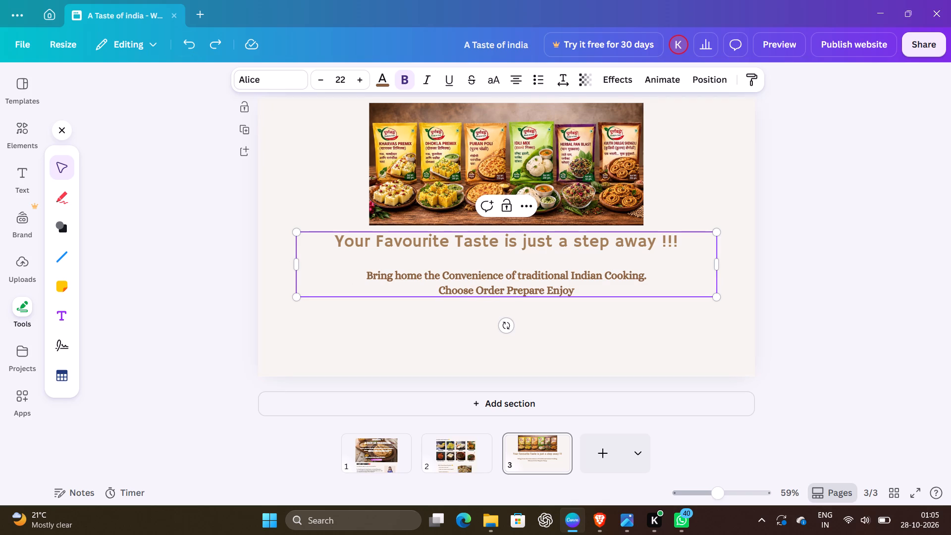
pyautogui.click(477, 292)
pyautogui.press('space')
pyautogui.press('Left')
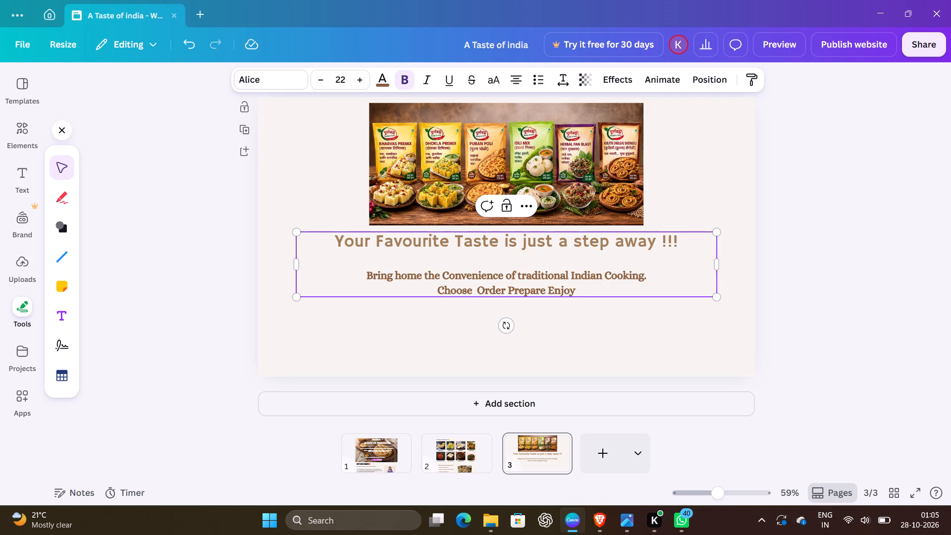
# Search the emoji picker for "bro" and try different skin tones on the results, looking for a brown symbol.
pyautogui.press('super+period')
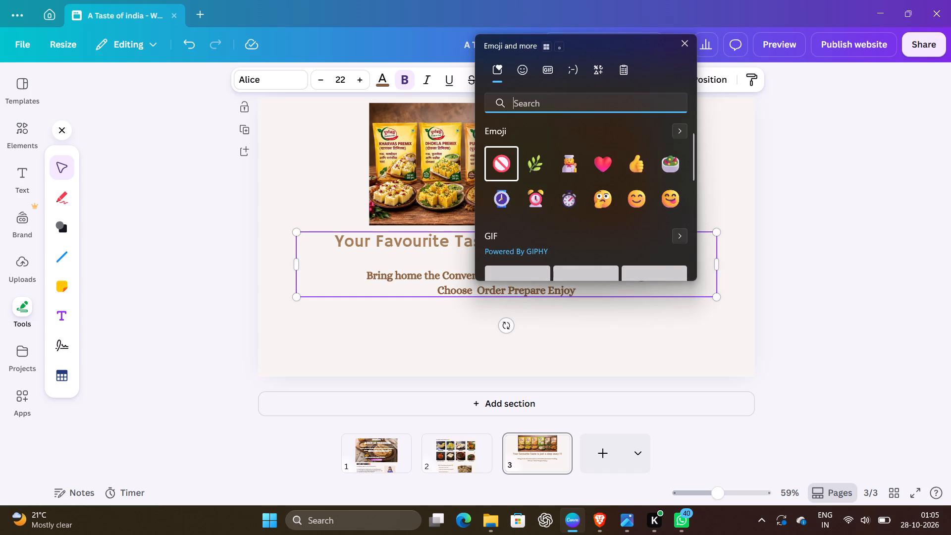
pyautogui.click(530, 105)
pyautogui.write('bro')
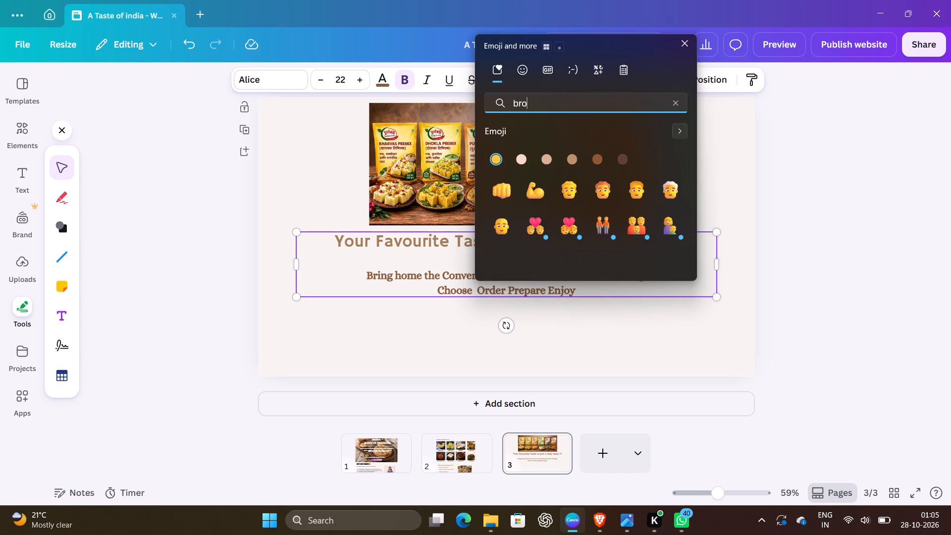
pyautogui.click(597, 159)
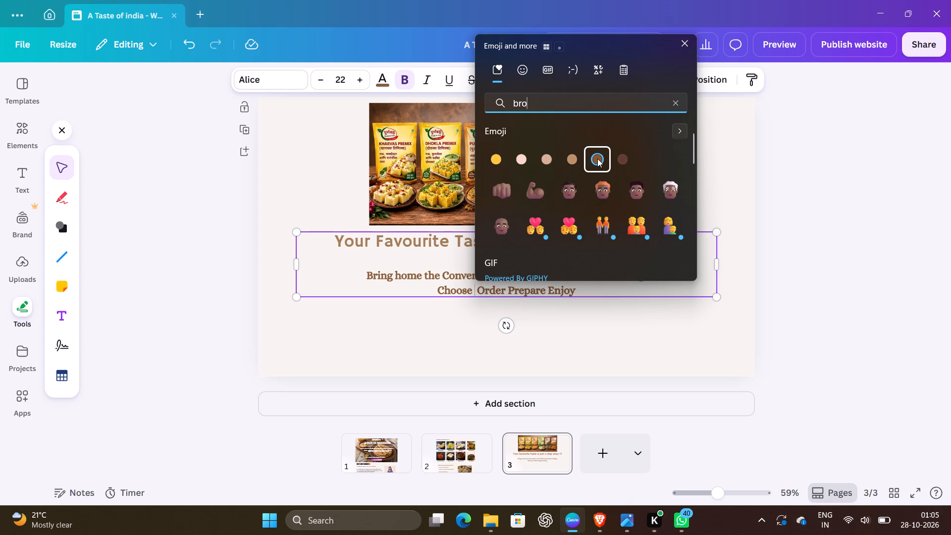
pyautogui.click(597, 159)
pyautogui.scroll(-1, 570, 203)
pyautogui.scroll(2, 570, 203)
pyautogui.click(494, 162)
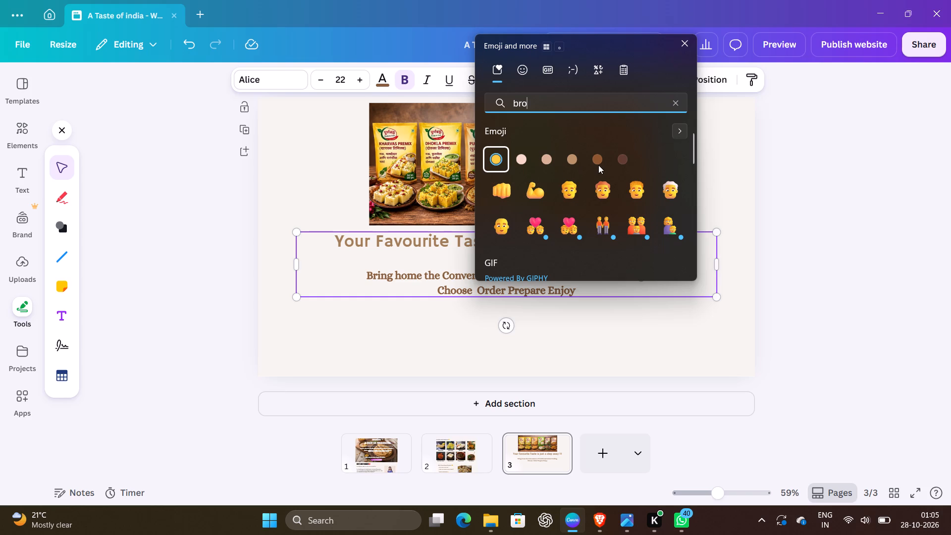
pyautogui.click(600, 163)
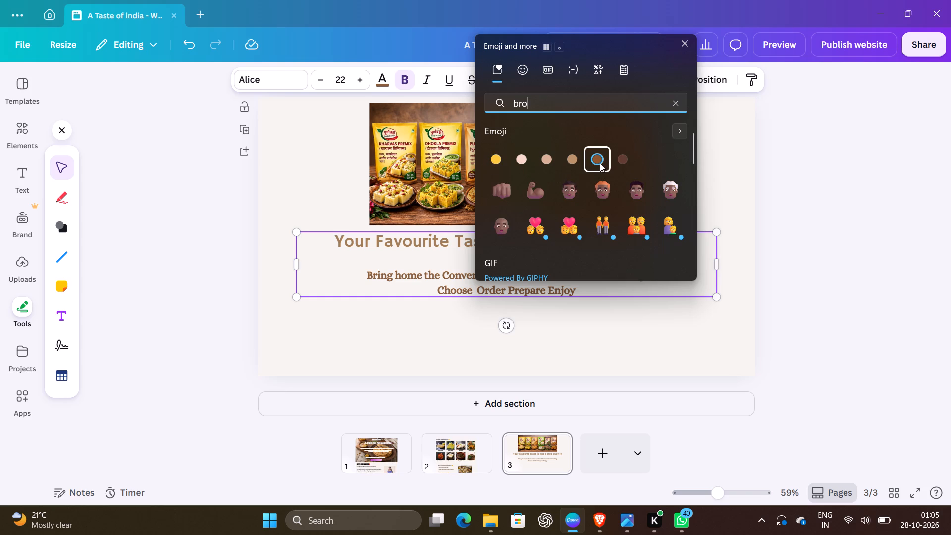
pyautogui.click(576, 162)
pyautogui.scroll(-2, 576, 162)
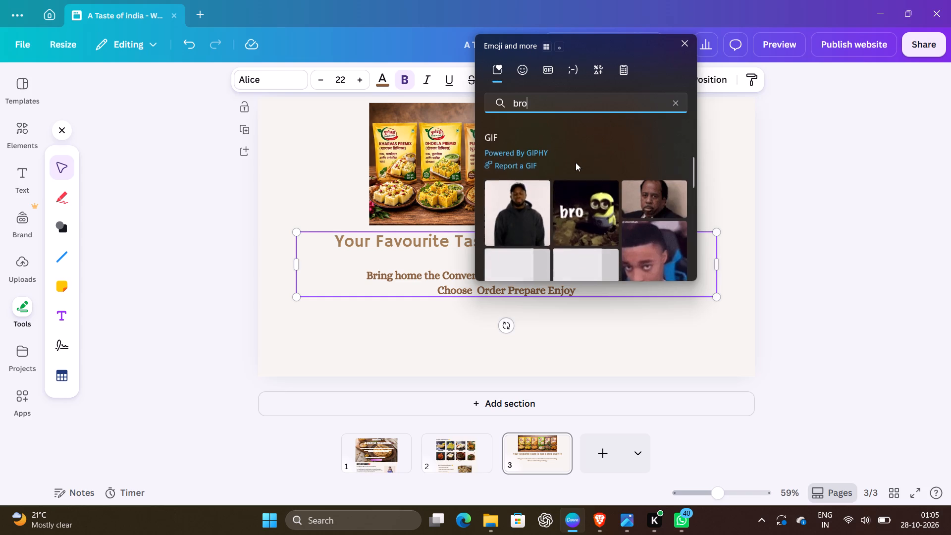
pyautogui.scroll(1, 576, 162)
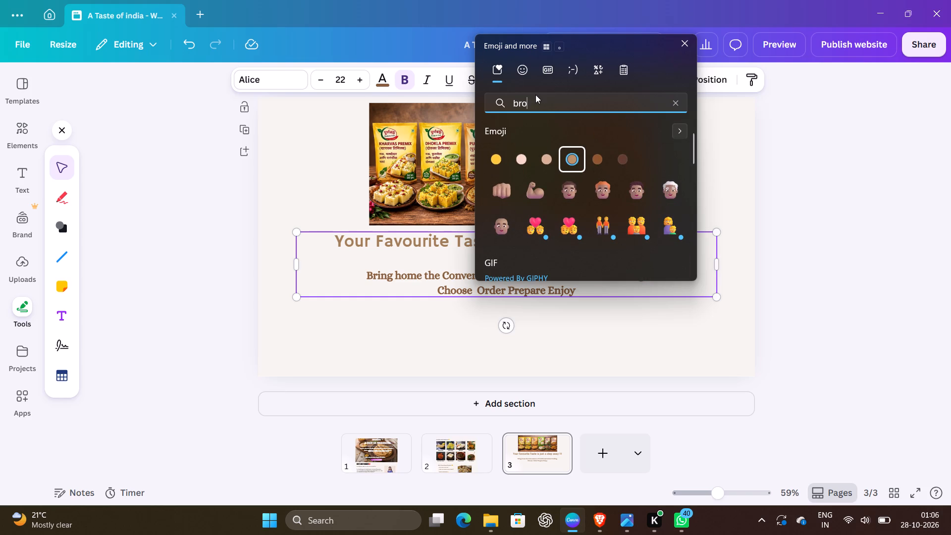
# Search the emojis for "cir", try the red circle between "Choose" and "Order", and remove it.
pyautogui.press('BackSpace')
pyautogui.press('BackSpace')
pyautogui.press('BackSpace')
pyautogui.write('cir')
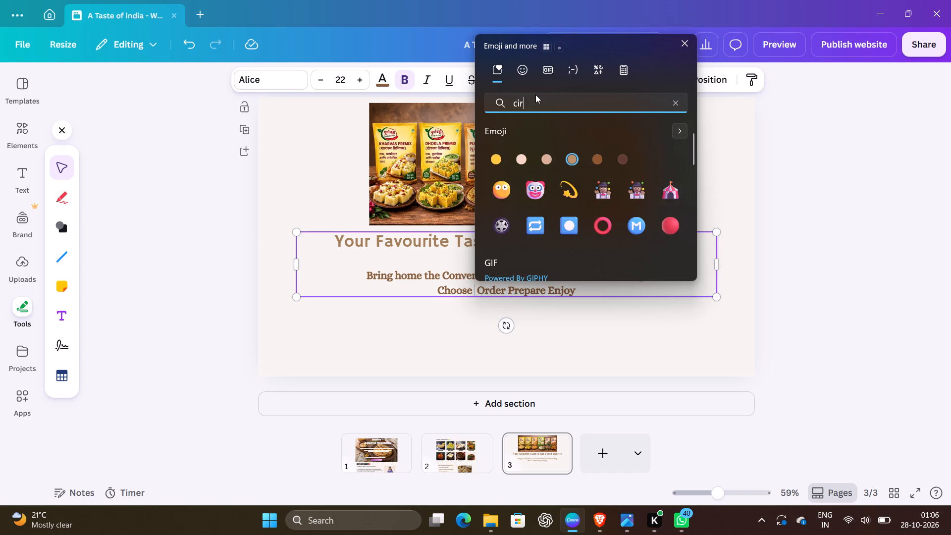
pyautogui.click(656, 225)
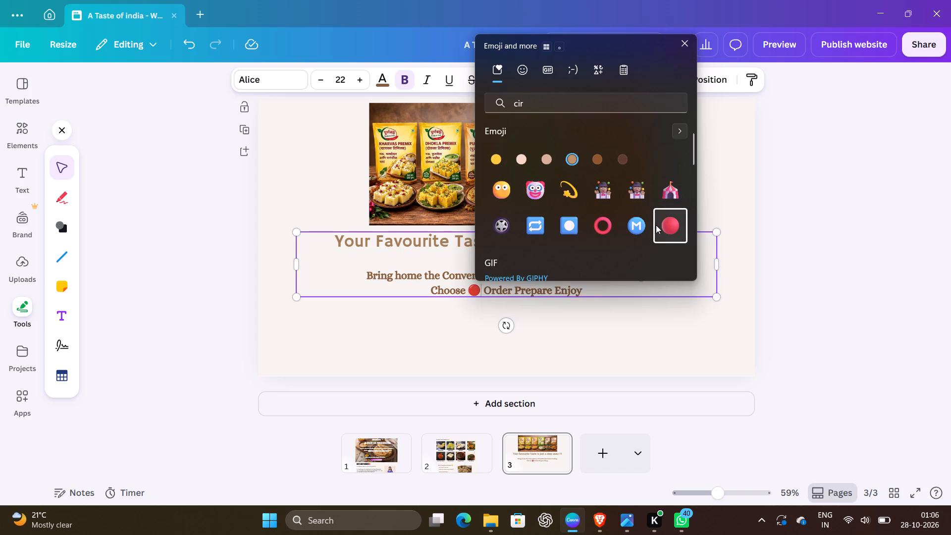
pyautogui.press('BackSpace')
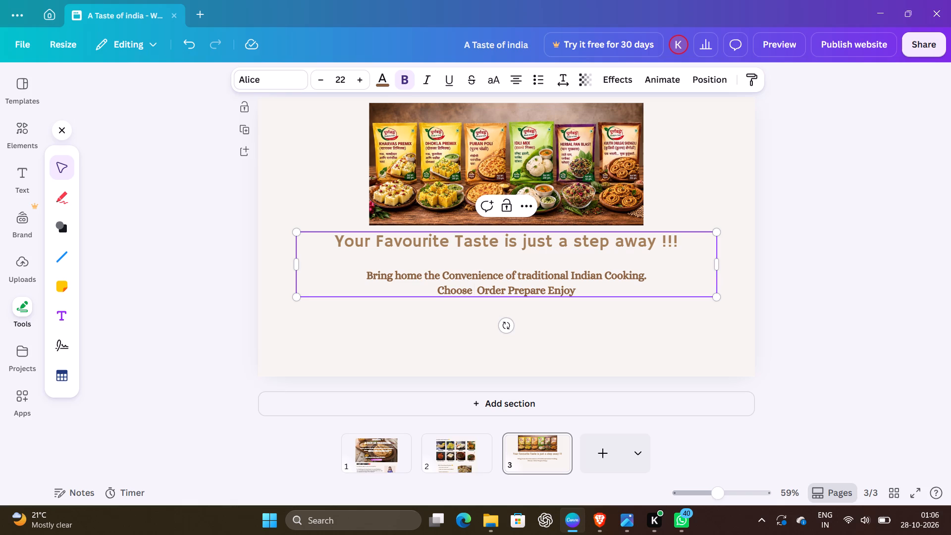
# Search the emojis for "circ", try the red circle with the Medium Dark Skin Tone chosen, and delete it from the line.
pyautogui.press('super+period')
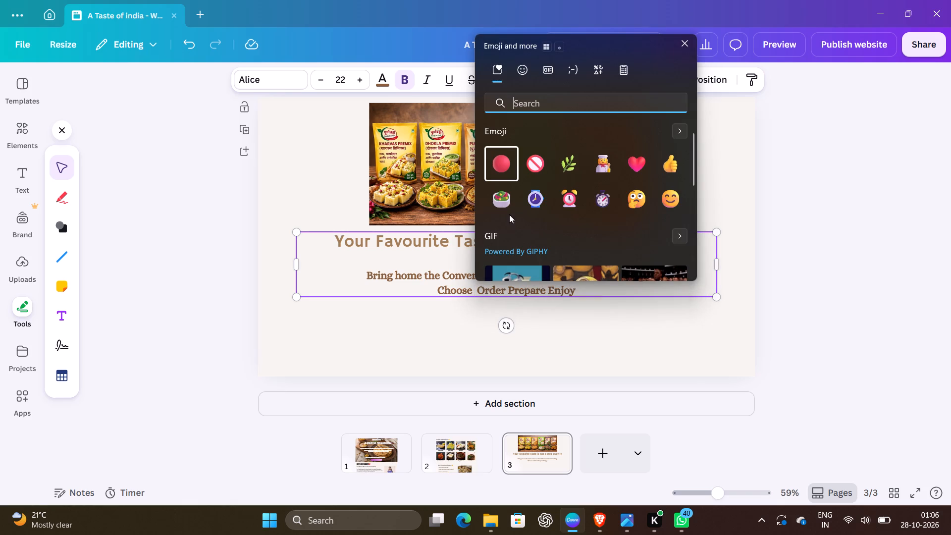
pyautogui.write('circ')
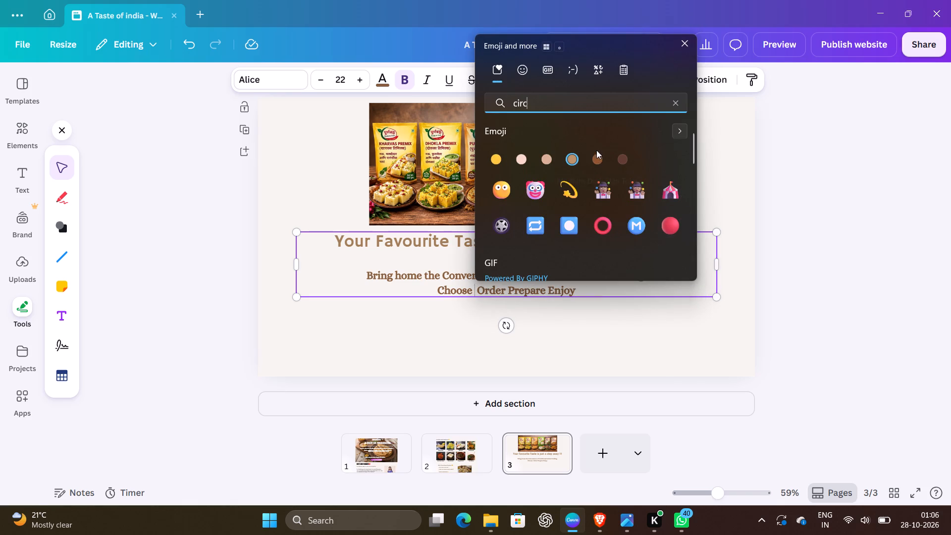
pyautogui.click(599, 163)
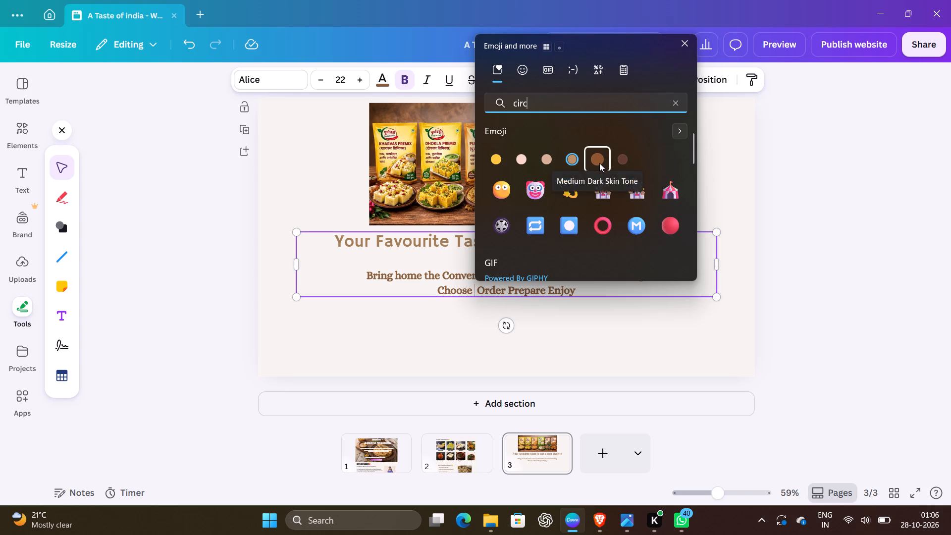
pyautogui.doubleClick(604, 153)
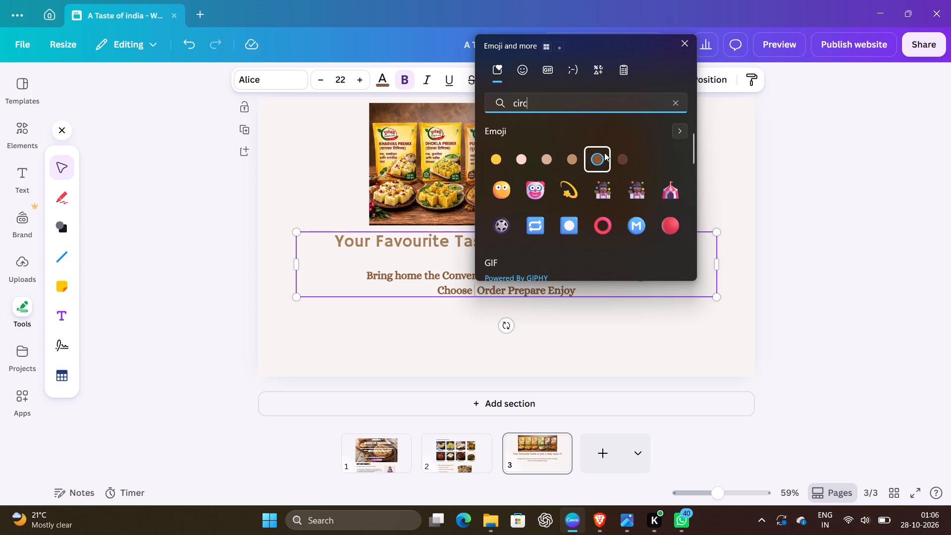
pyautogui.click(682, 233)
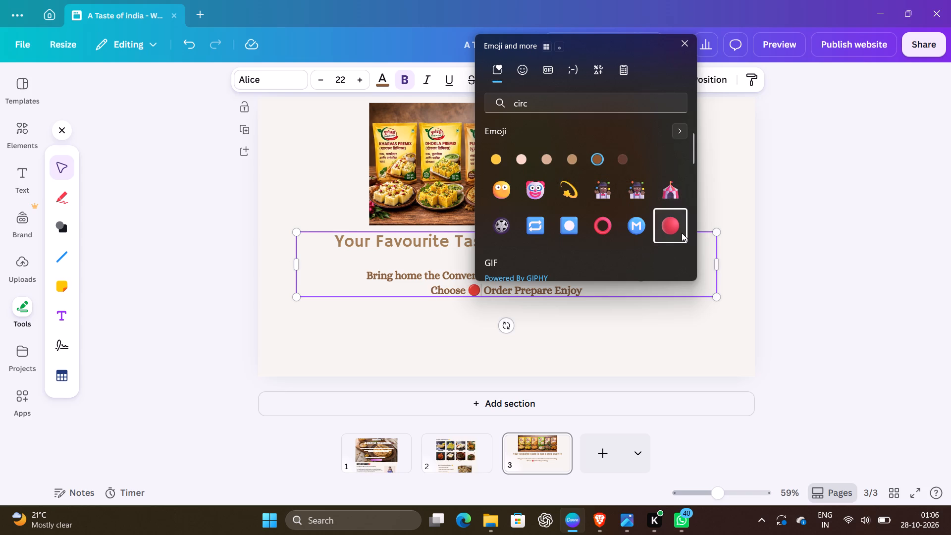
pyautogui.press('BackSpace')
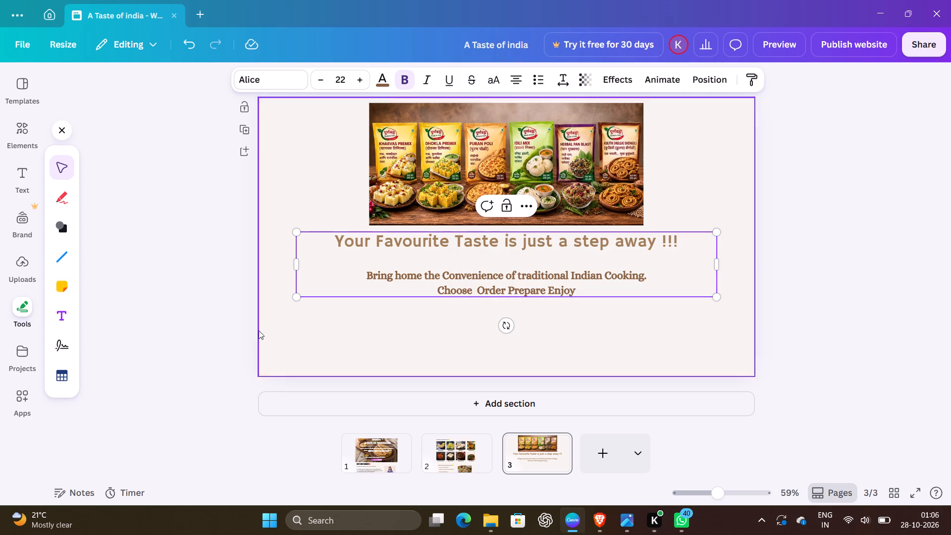
# Browse the shapes, the element categories and the Abstract Minimalist Dots Shapes details for a suitable separator symbol.
pyautogui.click(23, 132)
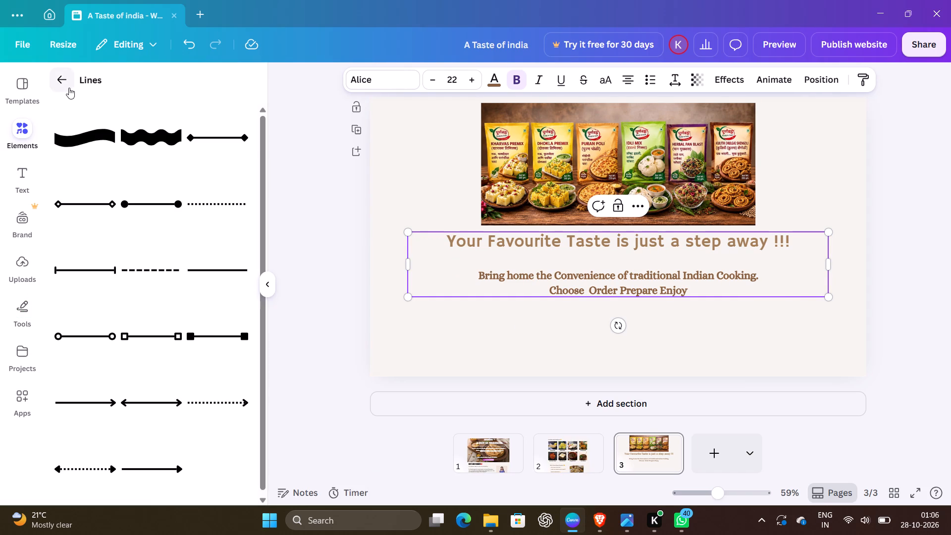
pyautogui.click(69, 88)
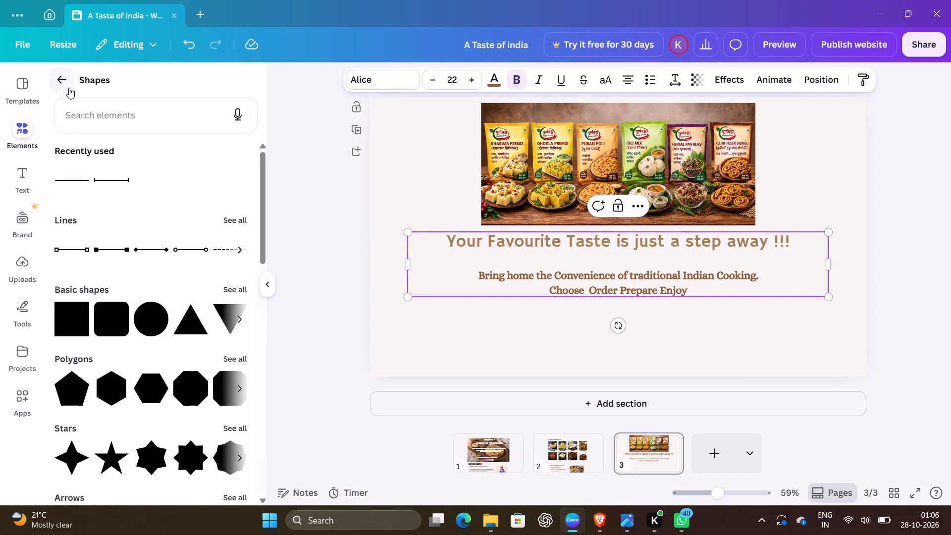
pyautogui.click(19, 319)
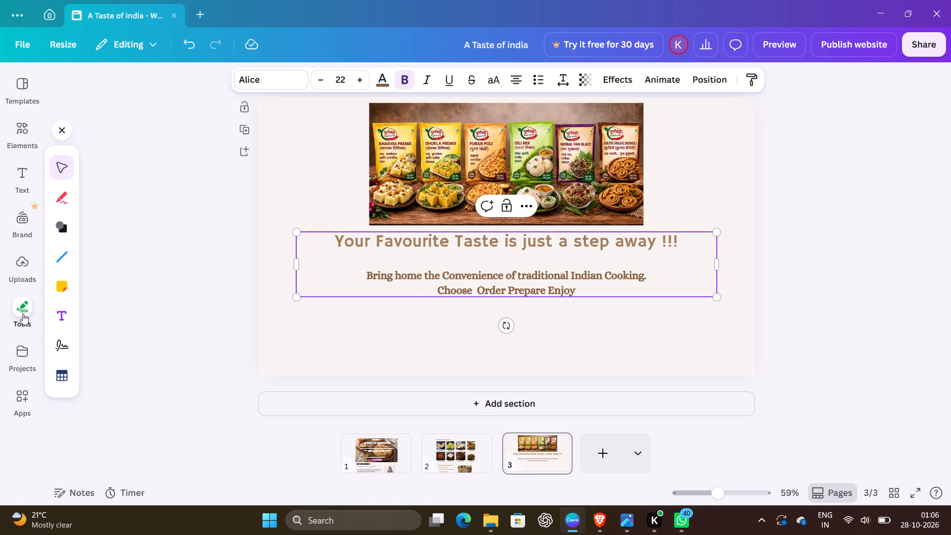
pyautogui.scroll(-1, 32, 202)
pyautogui.scroll(-1, 21, 161)
pyautogui.click(29, 141)
pyautogui.scroll(1, 59, 184)
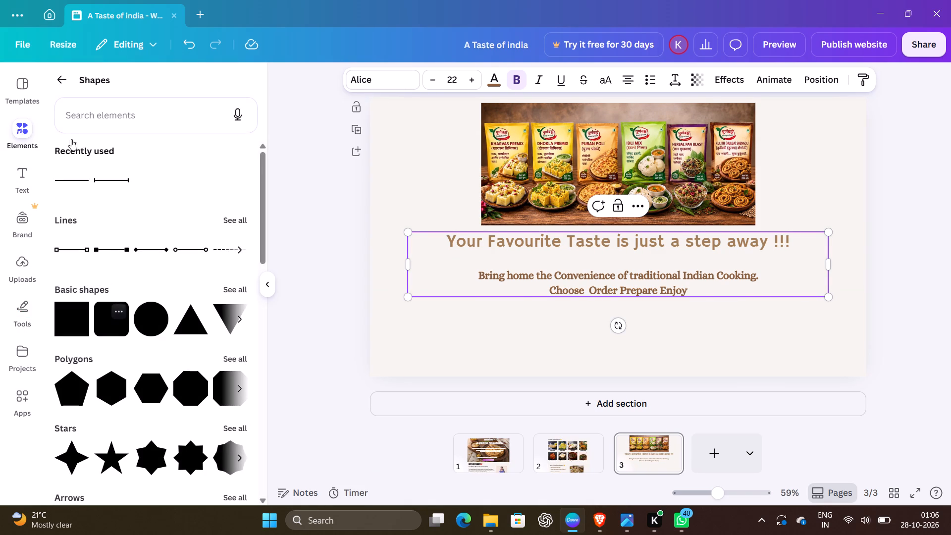
pyautogui.scroll(-1, 67, 76)
pyautogui.click(60, 72)
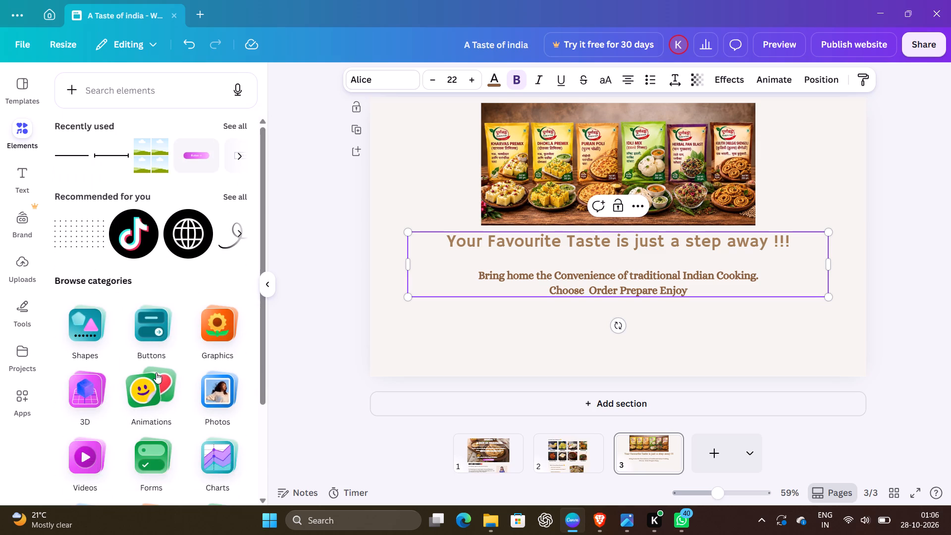
pyautogui.scroll(-4, 156, 373)
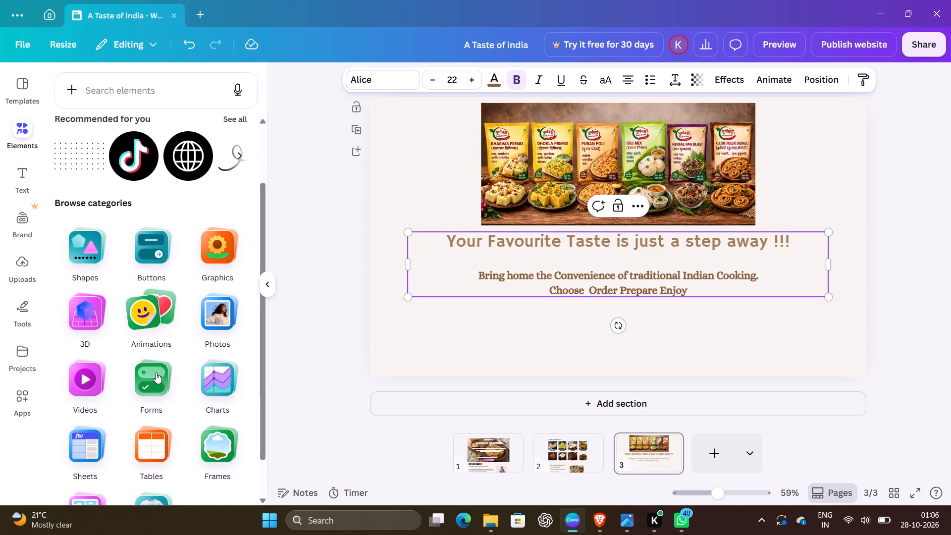
pyautogui.scroll(-2, 156, 373)
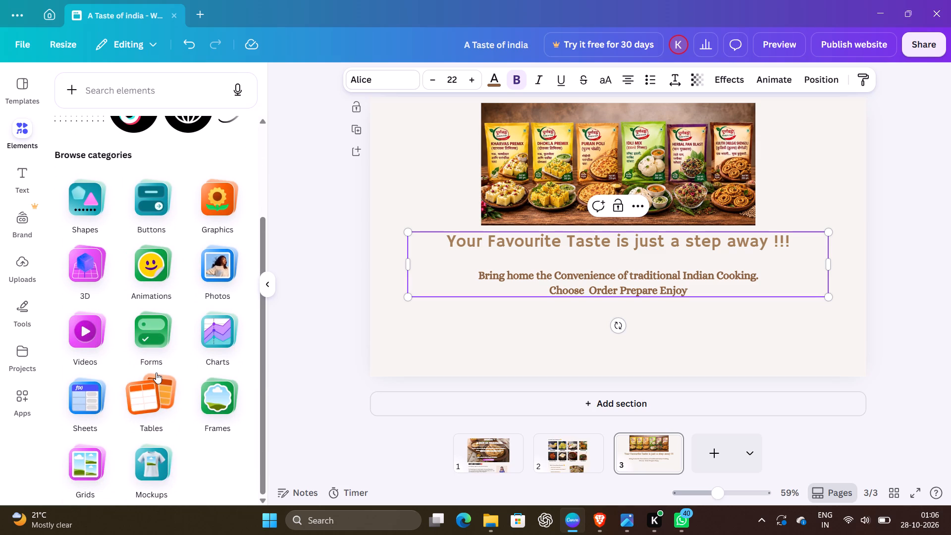
pyautogui.scroll(2, 156, 373)
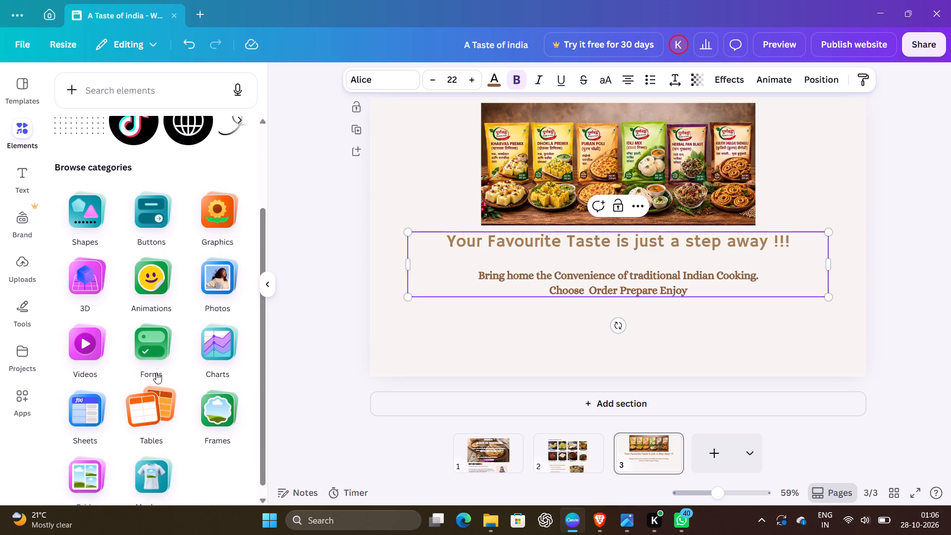
pyautogui.scroll(3, 156, 373)
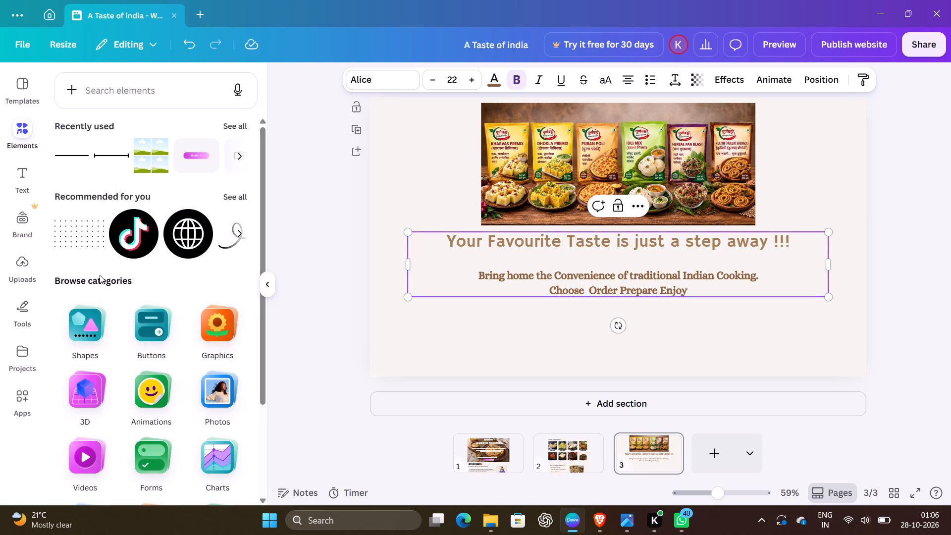
pyautogui.click(95, 218)
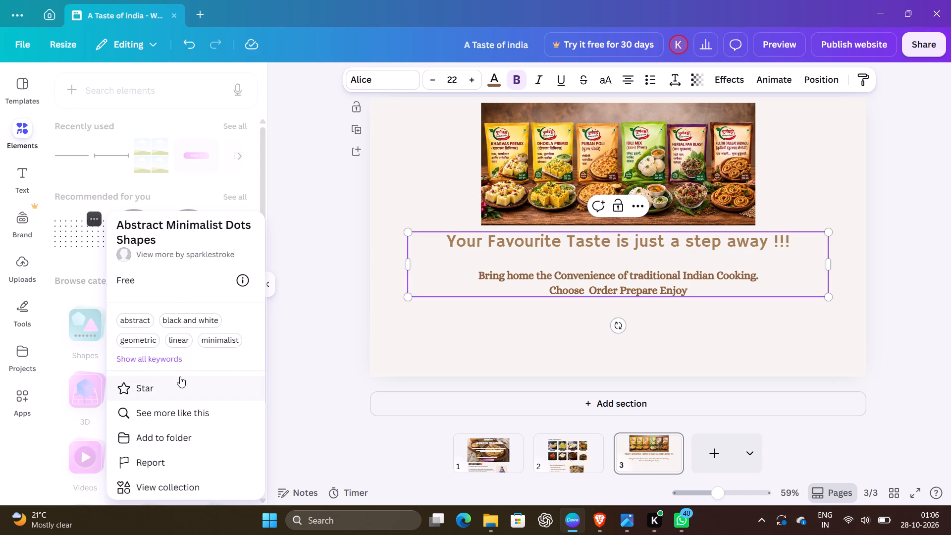
pyautogui.scroll(-2, 180, 376)
pyautogui.click(299, 357)
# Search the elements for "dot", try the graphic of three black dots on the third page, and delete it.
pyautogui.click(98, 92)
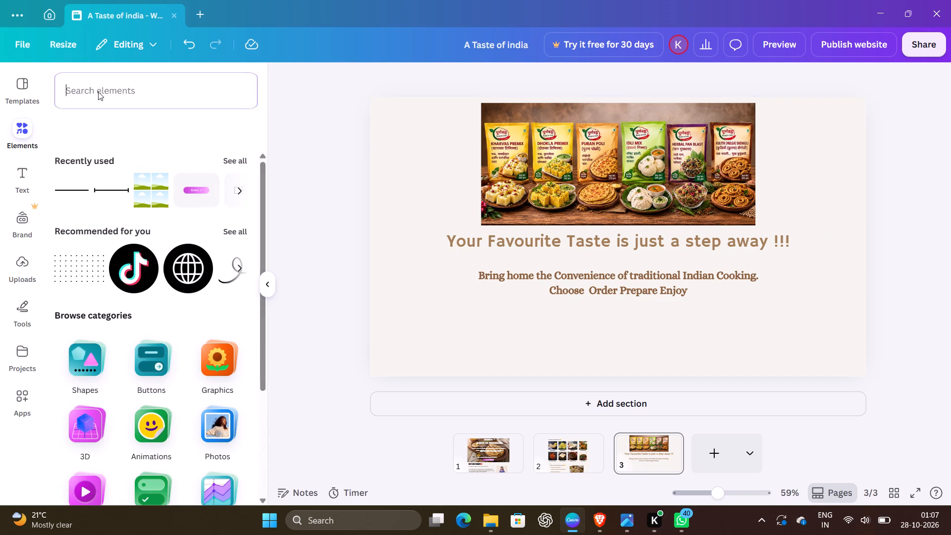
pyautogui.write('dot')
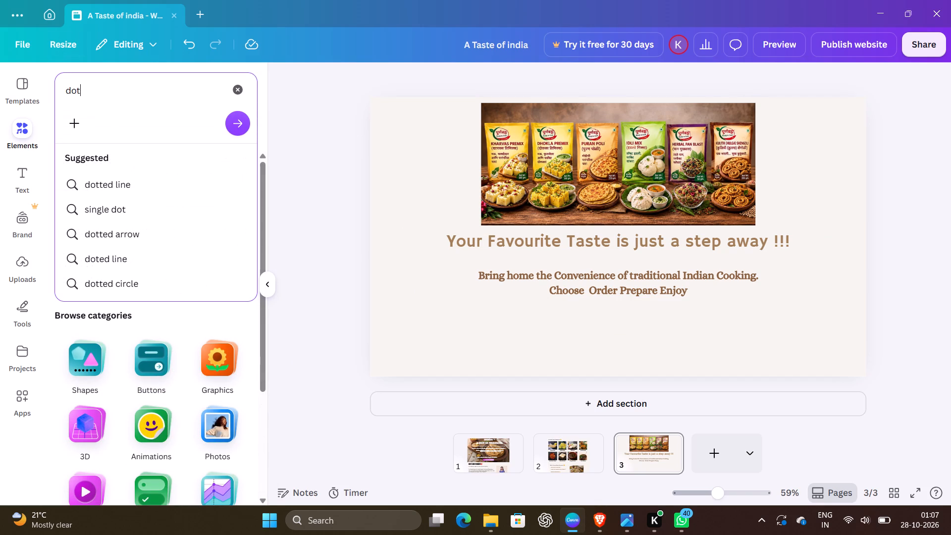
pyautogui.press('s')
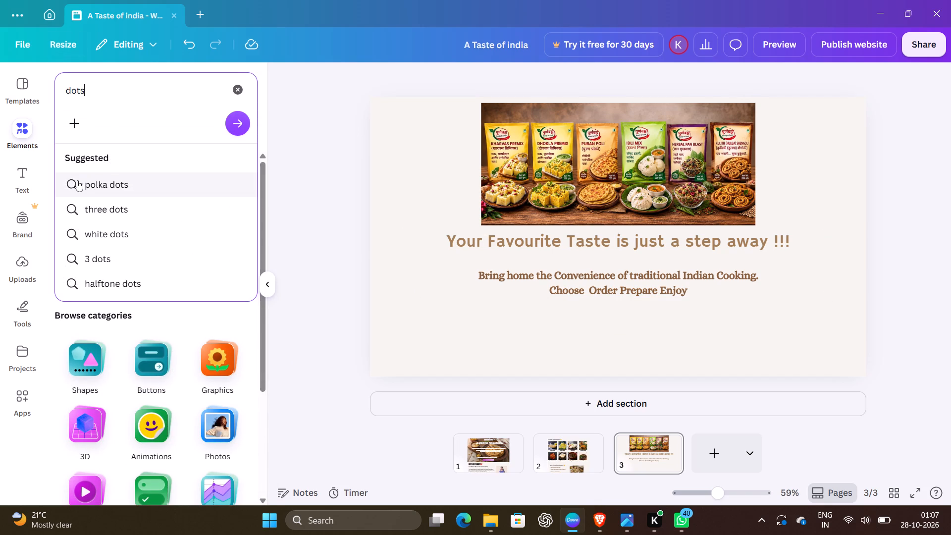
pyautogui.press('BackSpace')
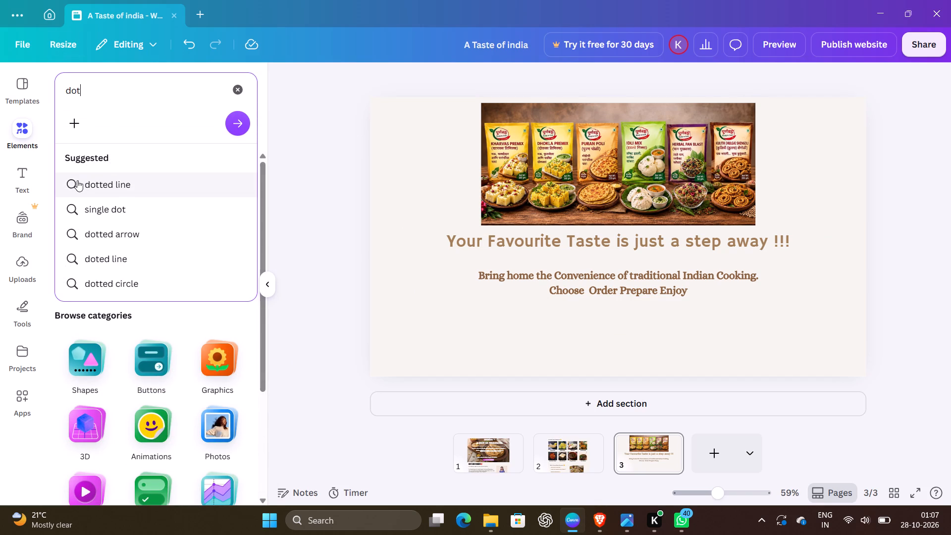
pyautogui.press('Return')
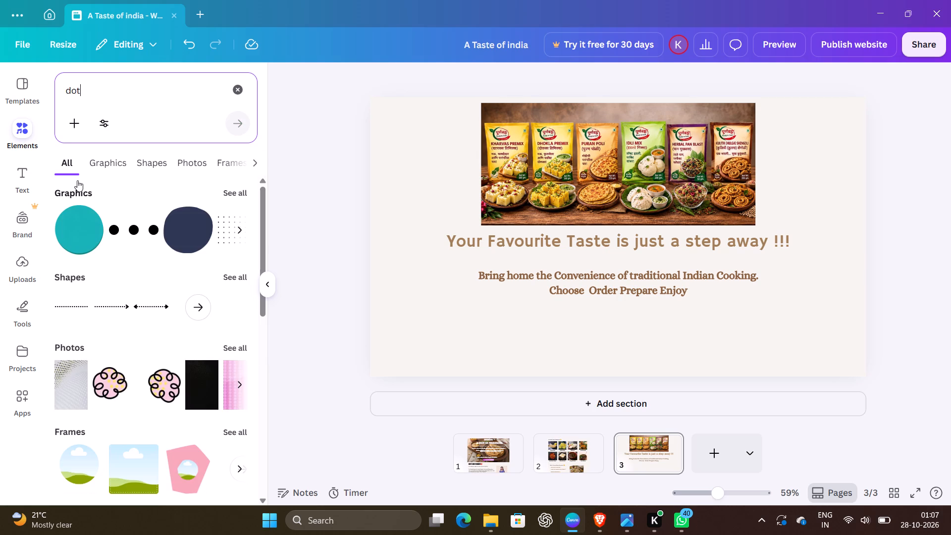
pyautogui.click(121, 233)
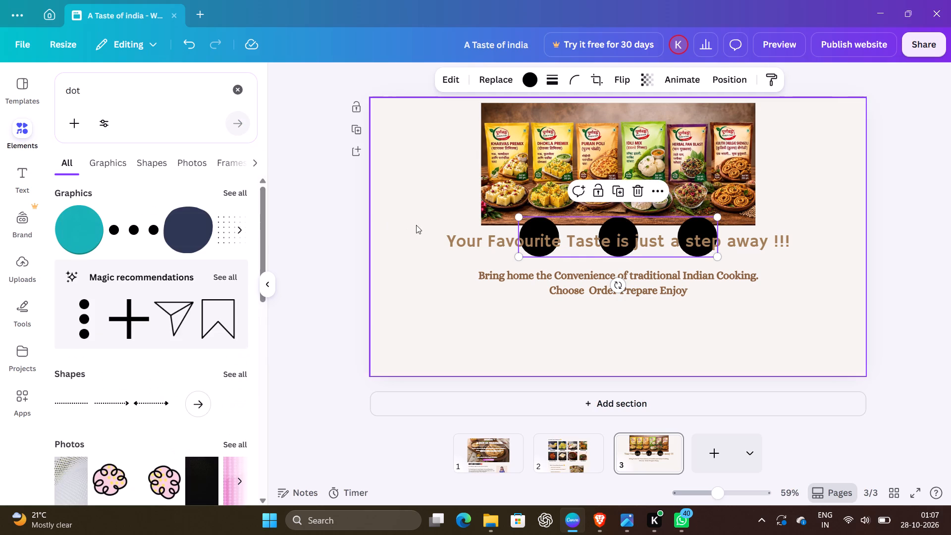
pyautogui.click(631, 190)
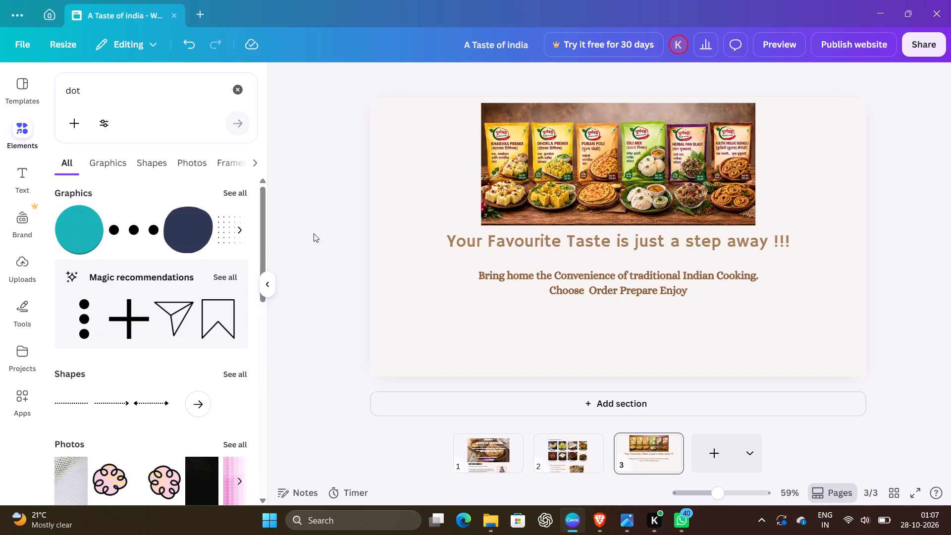
# Look through the remaining "dot" graphics and other result categories for a single separator dot, and clear the search.
pyautogui.click(239, 232)
pyautogui.click(239, 232)
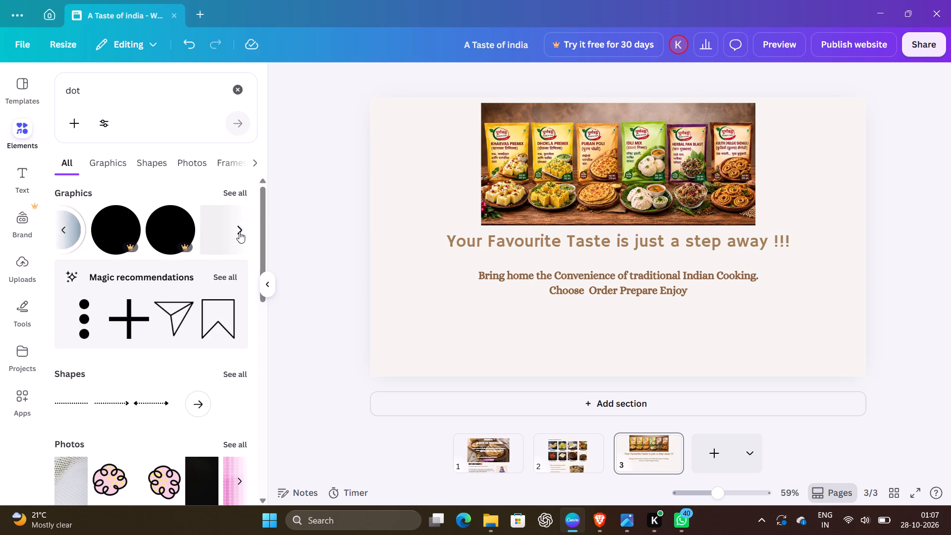
pyautogui.click(239, 232)
pyautogui.scroll(-3, 123, 397)
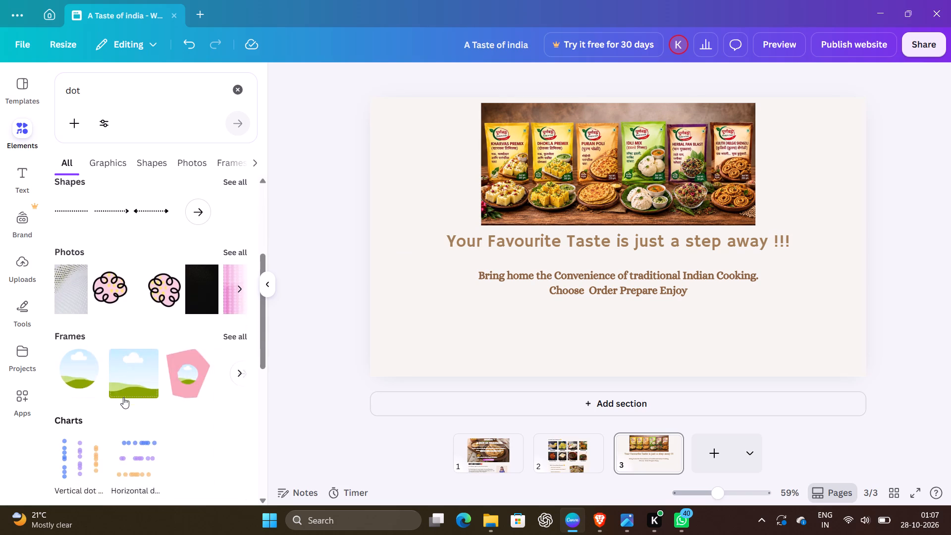
pyautogui.scroll(-4, 123, 397)
pyautogui.scroll(6, 123, 397)
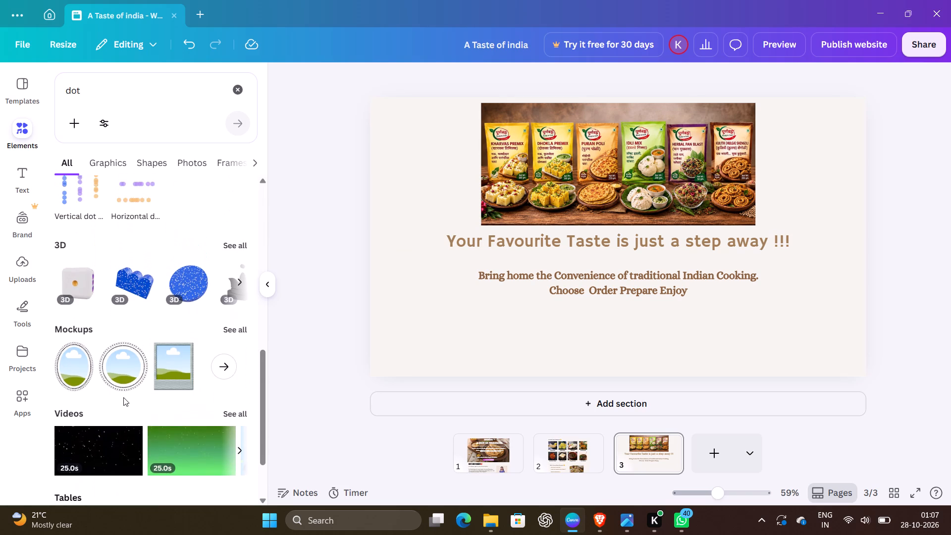
pyautogui.scroll(3, 123, 397)
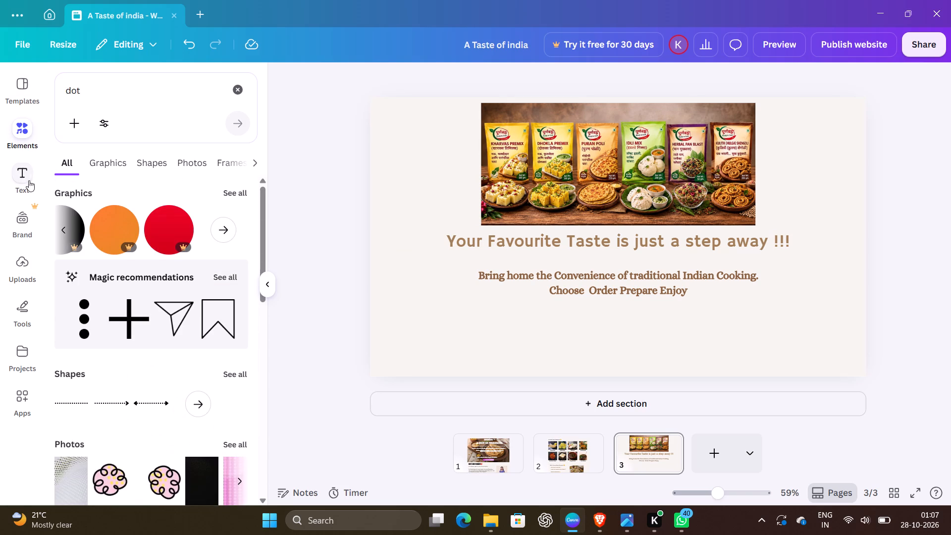
pyautogui.click(238, 85)
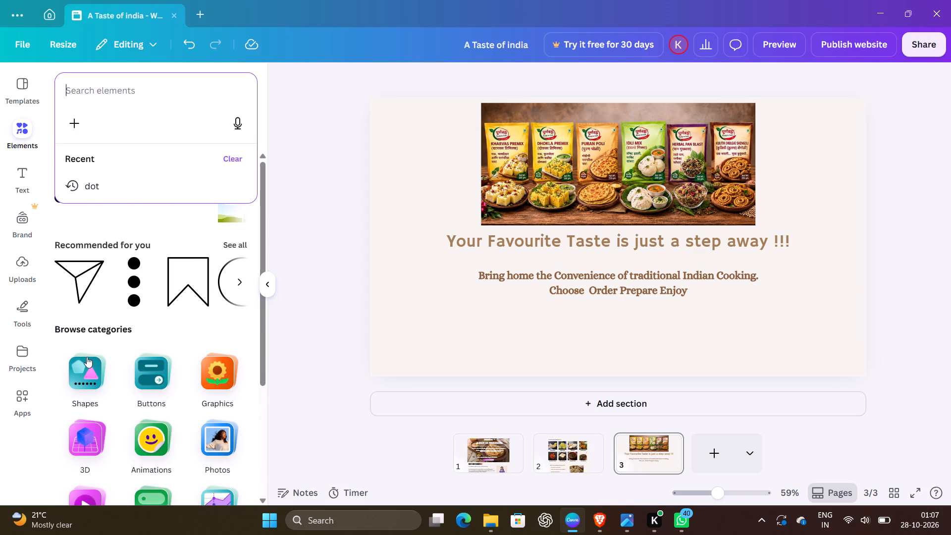
# Add a circle from the basic shapes to the third page and shrink it to 14 by 14.
pyautogui.click(86, 367)
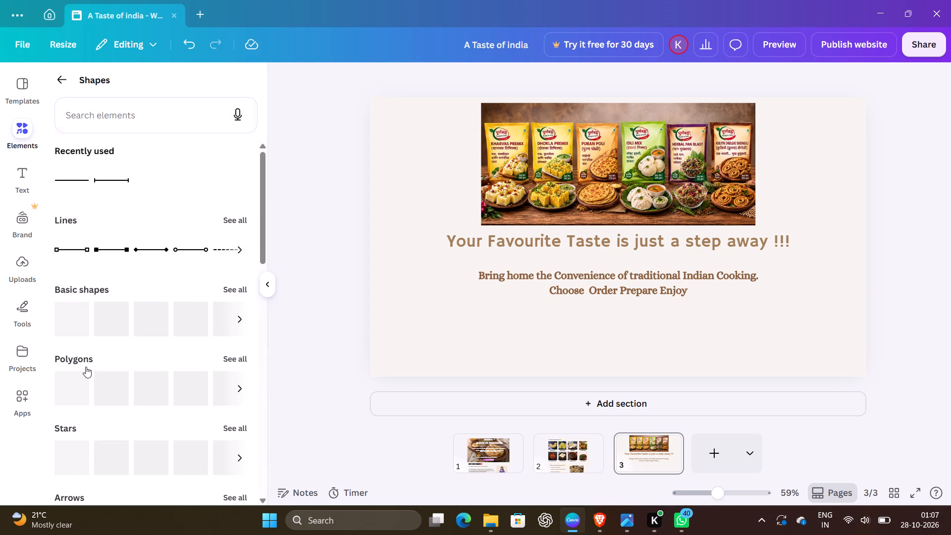
pyautogui.click(148, 320)
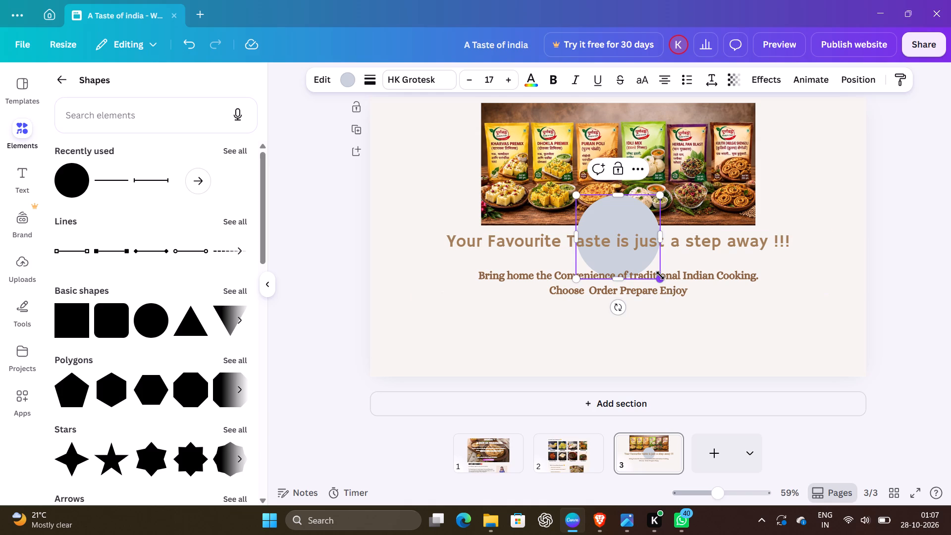
pyautogui.moveTo(660, 275); pyautogui.dragTo(592, 213)
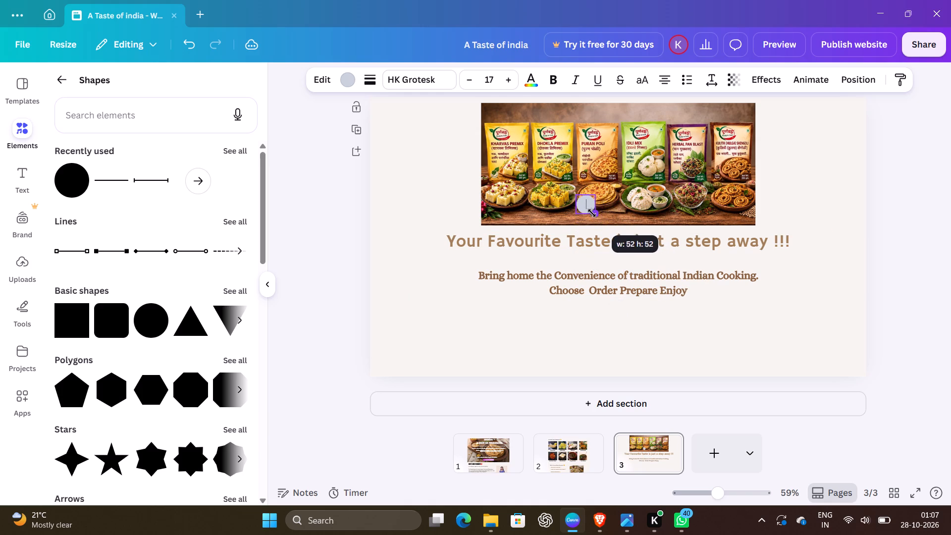
pyautogui.moveTo(592, 213); pyautogui.dragTo(579, 149)
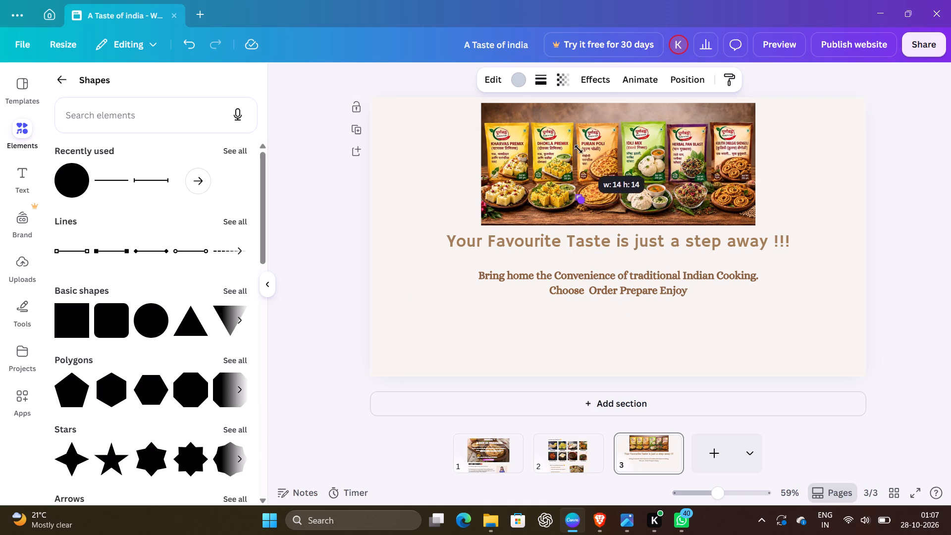
pyautogui.moveTo(579, 149); pyautogui.dragTo(582, 188)
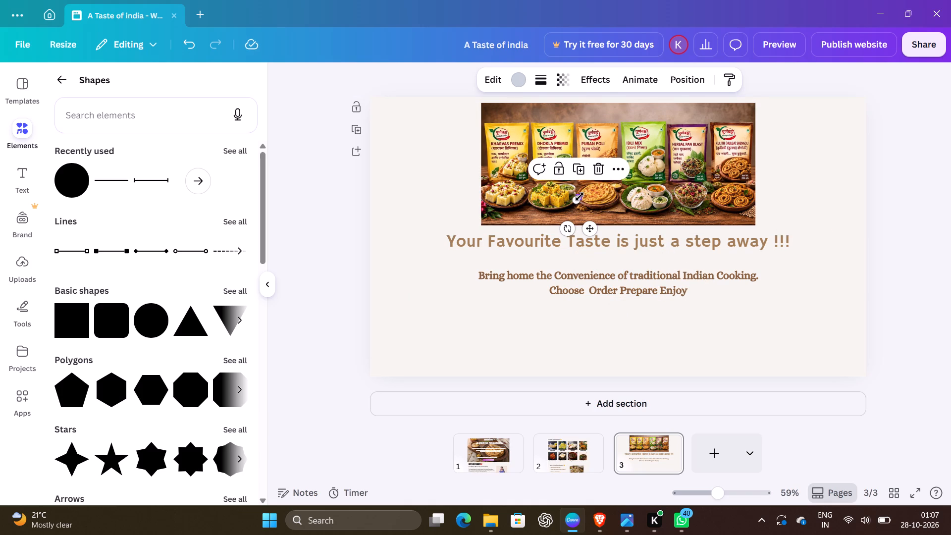
pyautogui.moveTo(579, 197); pyautogui.dragTo(572, 208)
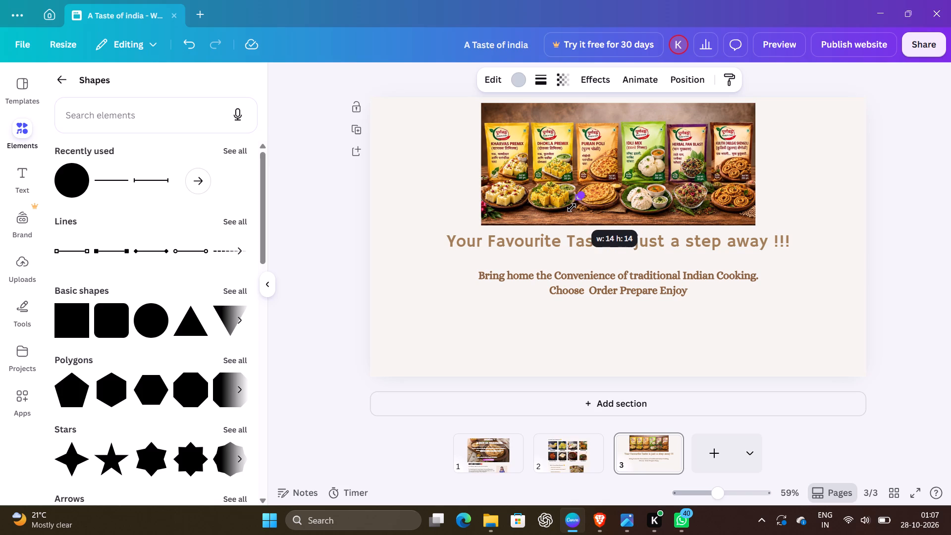
pyautogui.moveTo(572, 208); pyautogui.dragTo(575, 206)
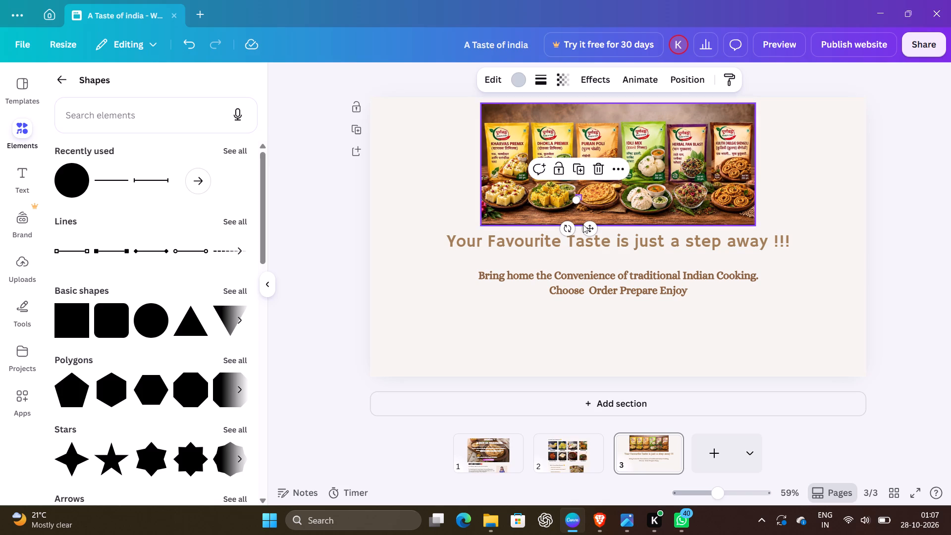
# Move the small circle into the gap between "Choose" and "Order" in the last line of the promotional text.
pyautogui.moveTo(586, 225); pyautogui.dragTo(593, 309)
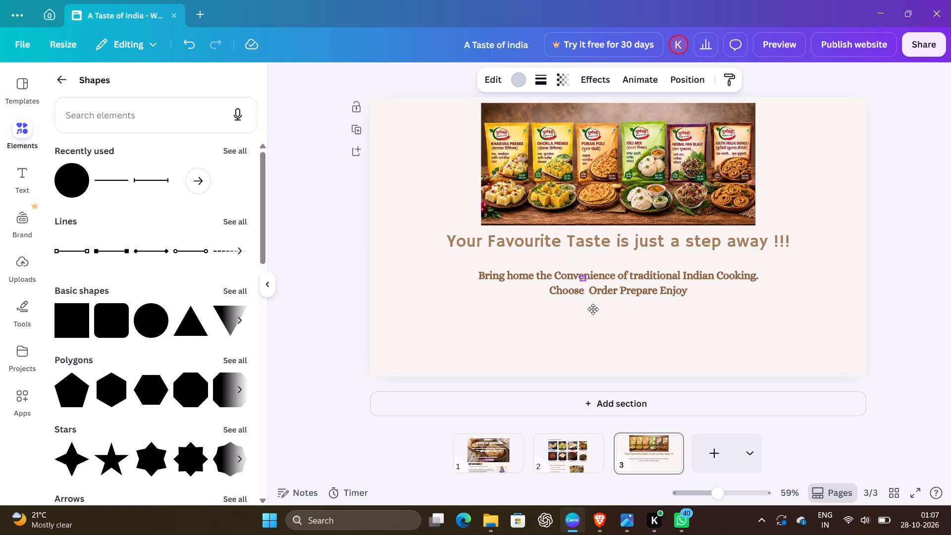
pyautogui.moveTo(593, 309); pyautogui.dragTo(593, 320)
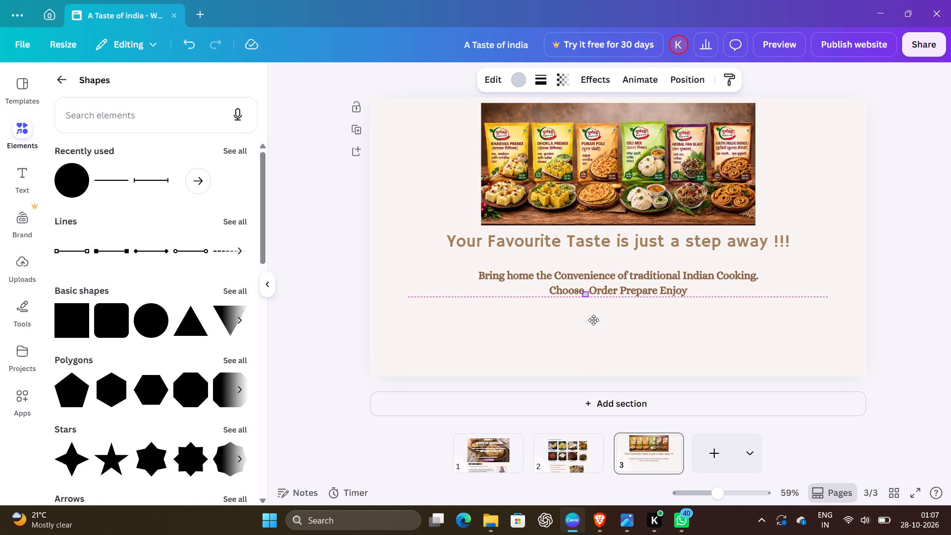
pyautogui.moveTo(593, 320); pyautogui.dragTo(593, 319)
pyautogui.click(586, 294)
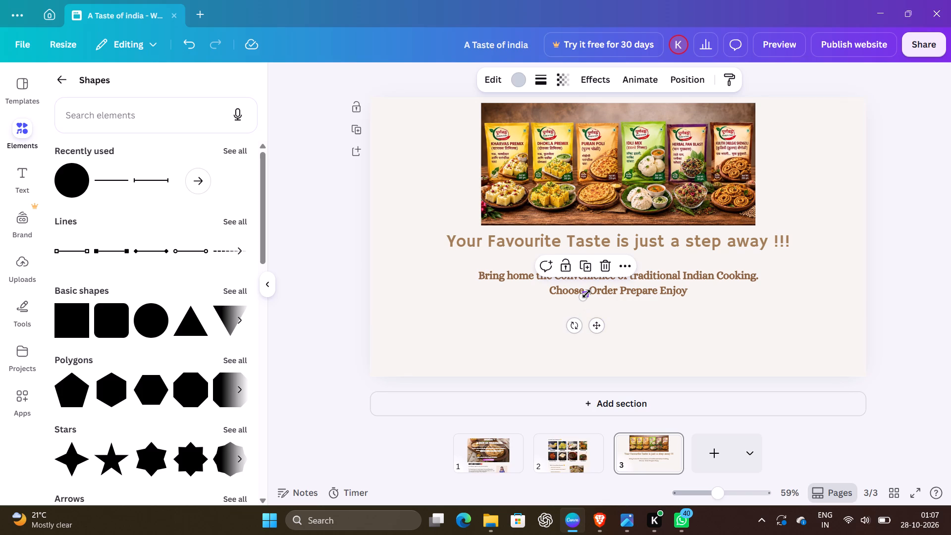
pyautogui.click(586, 294)
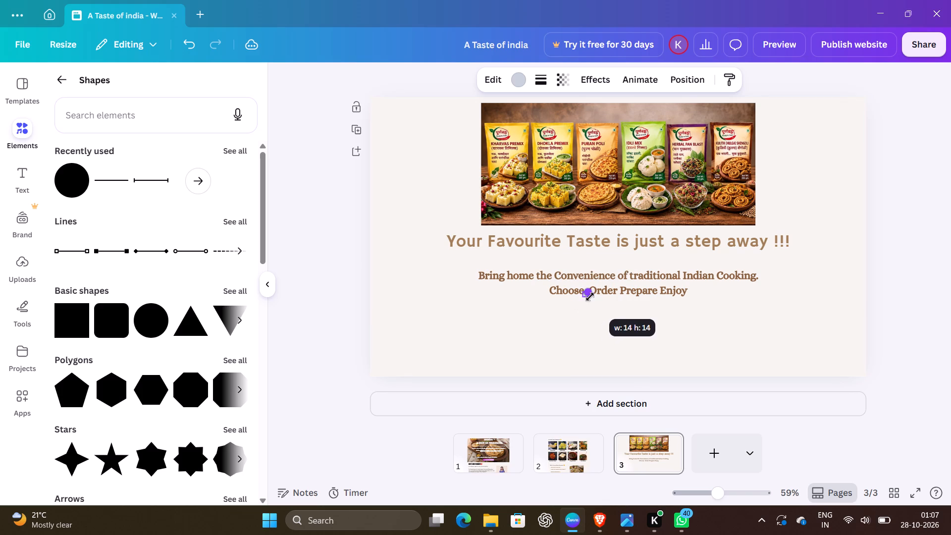
# Enlarge the small circle below "Choose Order" and recolour it with the brown sampled from the word "Bring" in the promotional text.
pyautogui.doubleClick(590, 297)
pyautogui.moveTo(590, 297); pyautogui.dragTo(596, 304)
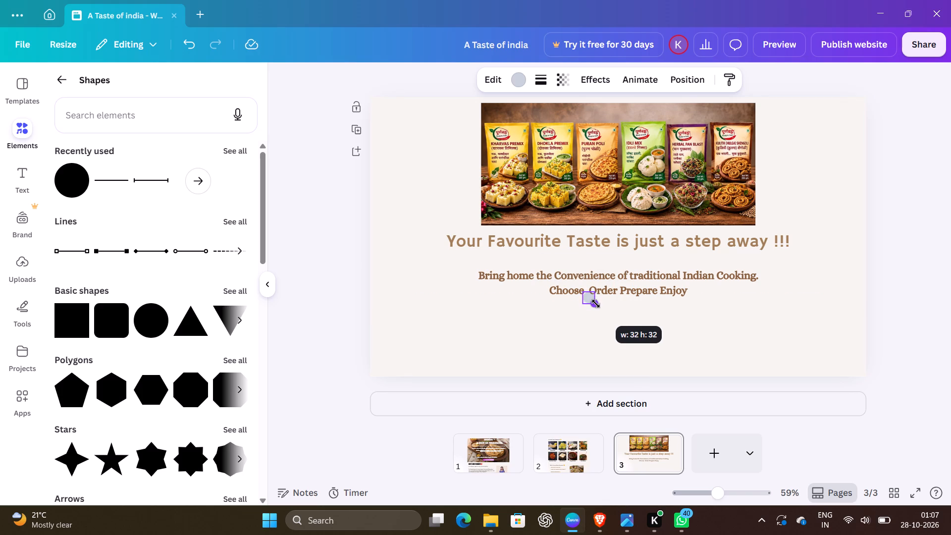
pyautogui.moveTo(596, 304); pyautogui.dragTo(607, 321)
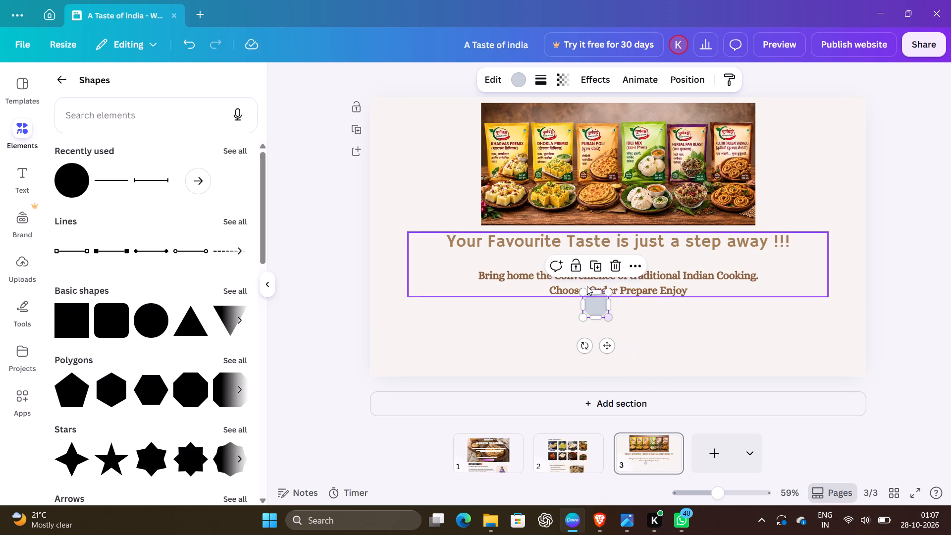
pyautogui.doubleClick(592, 297)
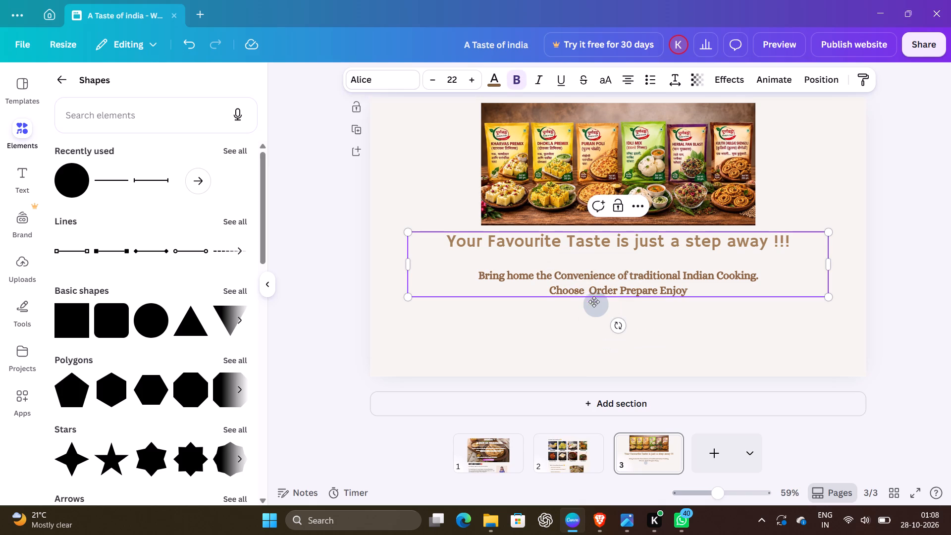
pyautogui.click(598, 315)
pyautogui.click(598, 301)
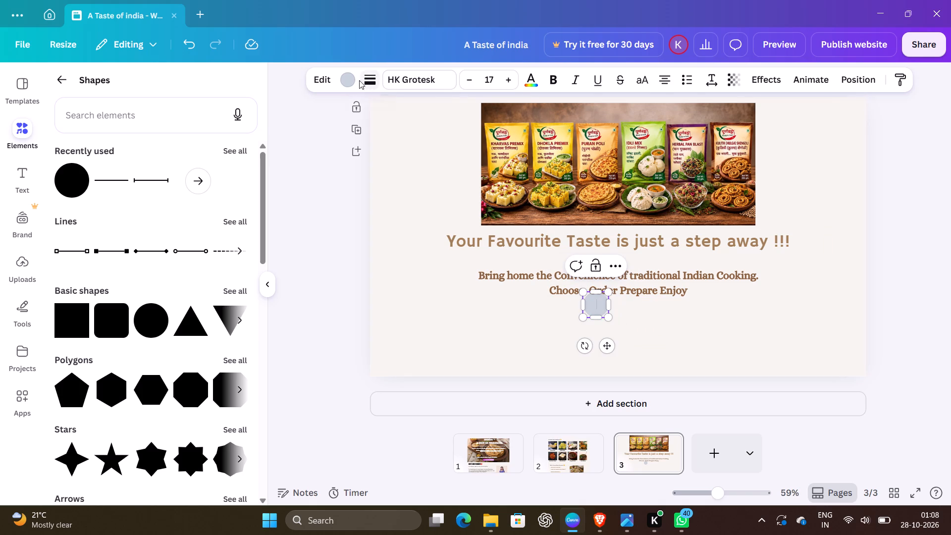
pyautogui.click(354, 79)
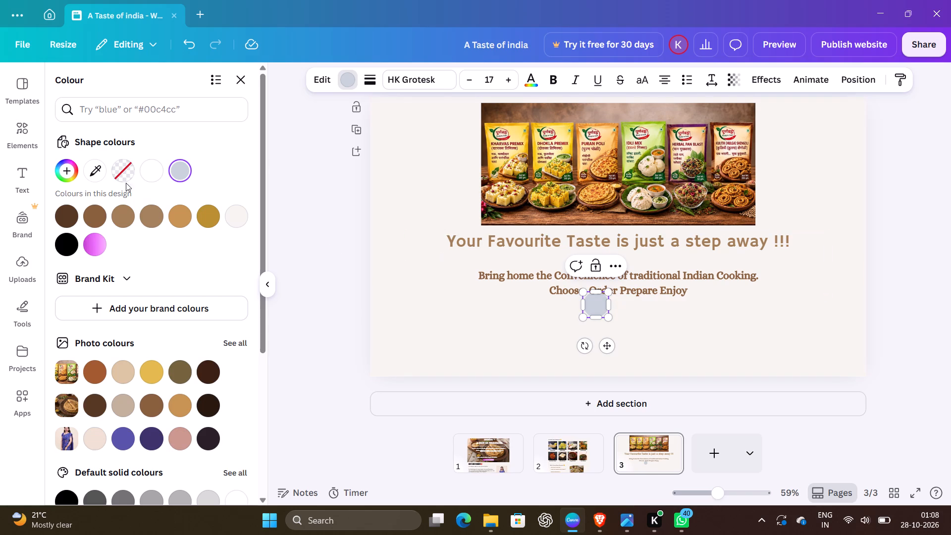
pyautogui.click(96, 170)
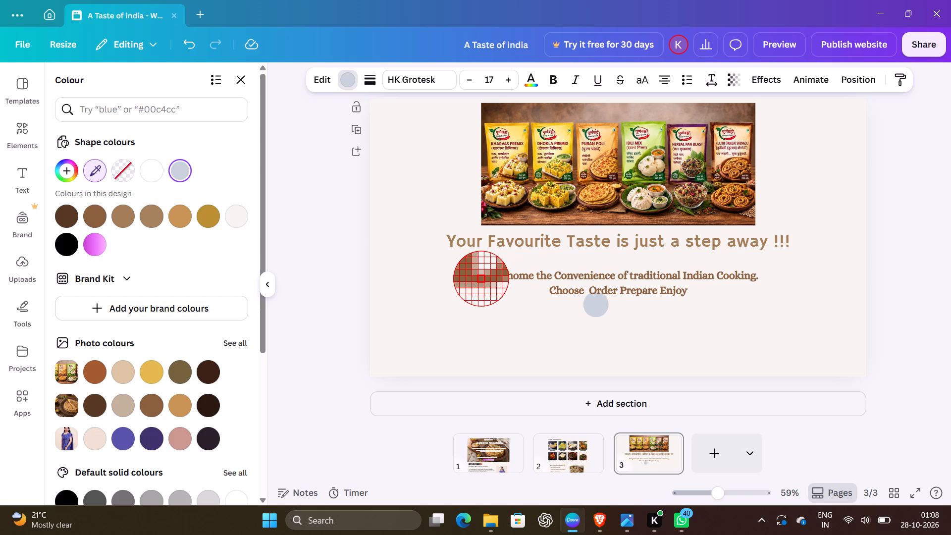
pyautogui.click(481, 279)
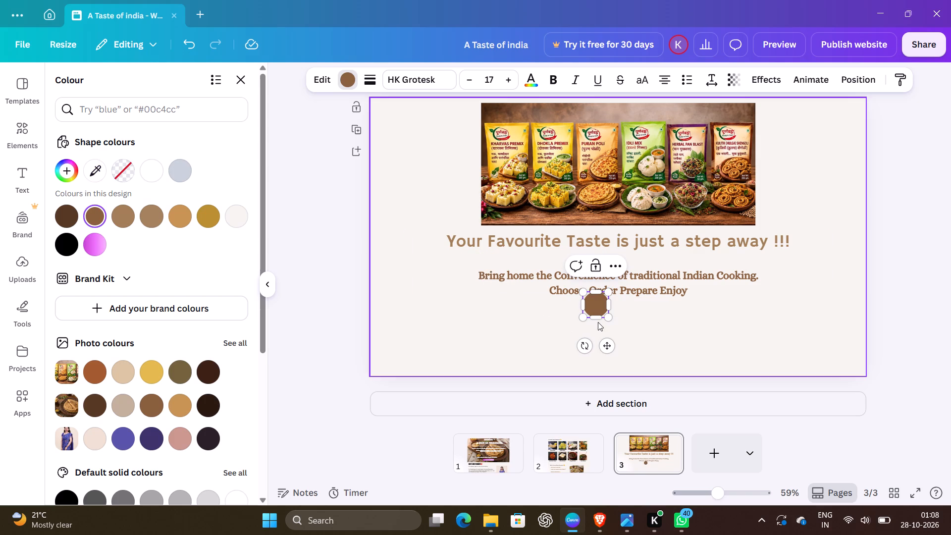
# Shrink the brown circle, try it in the gap between "Choose" and "Order", and move it just below the promotional text.
pyautogui.moveTo(608, 319); pyautogui.dragTo(594, 308)
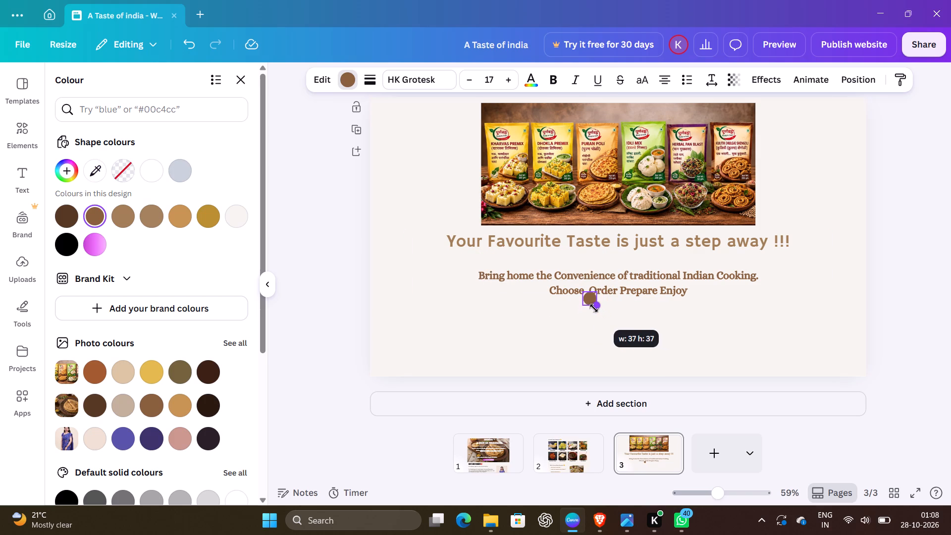
pyautogui.moveTo(594, 308); pyautogui.dragTo(590, 307)
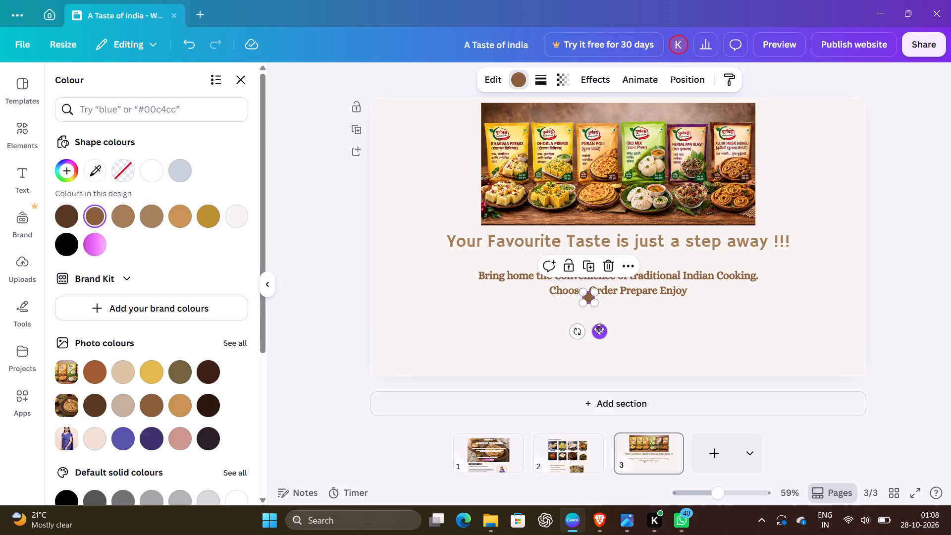
pyautogui.moveTo(599, 329); pyautogui.dragTo(597, 323)
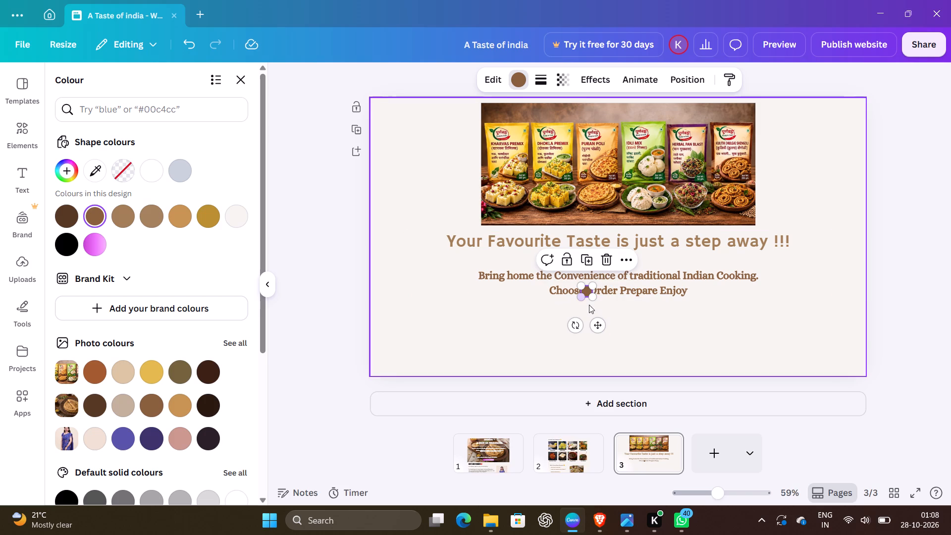
pyautogui.moveTo(596, 327); pyautogui.dragTo(591, 357)
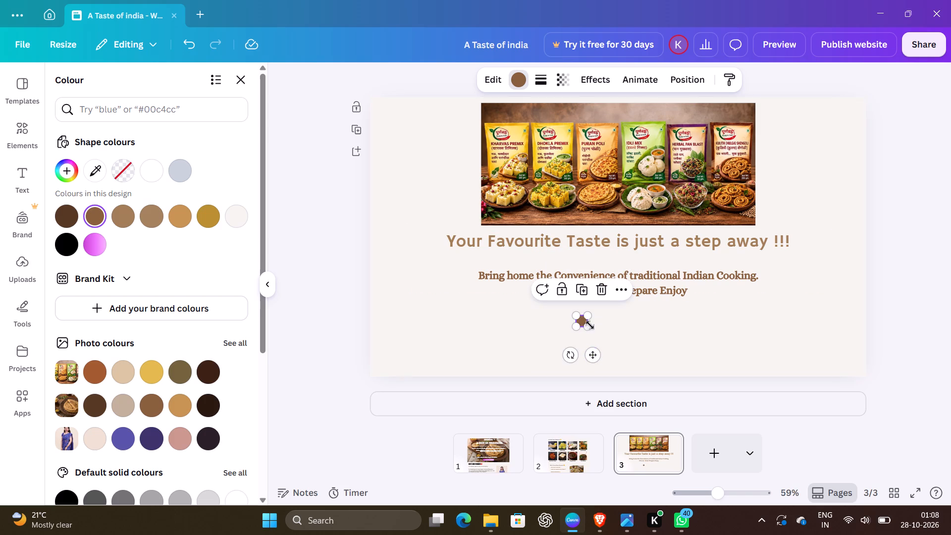
pyautogui.click(602, 312)
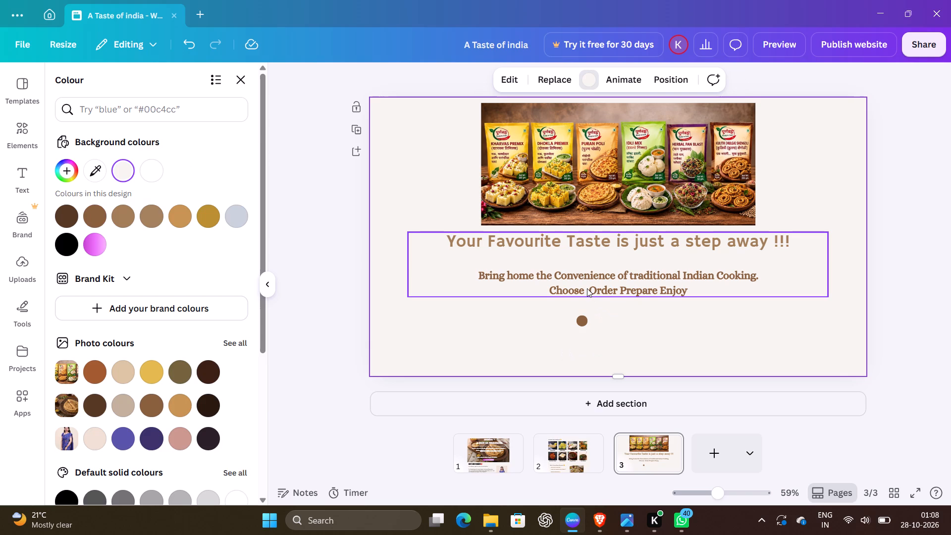
# Widen the gaps in the last text line, adding two spaces between "Choose" and "Order" and six between "Order" and "Prepare".
pyautogui.click(587, 288)
pyautogui.click(588, 291)
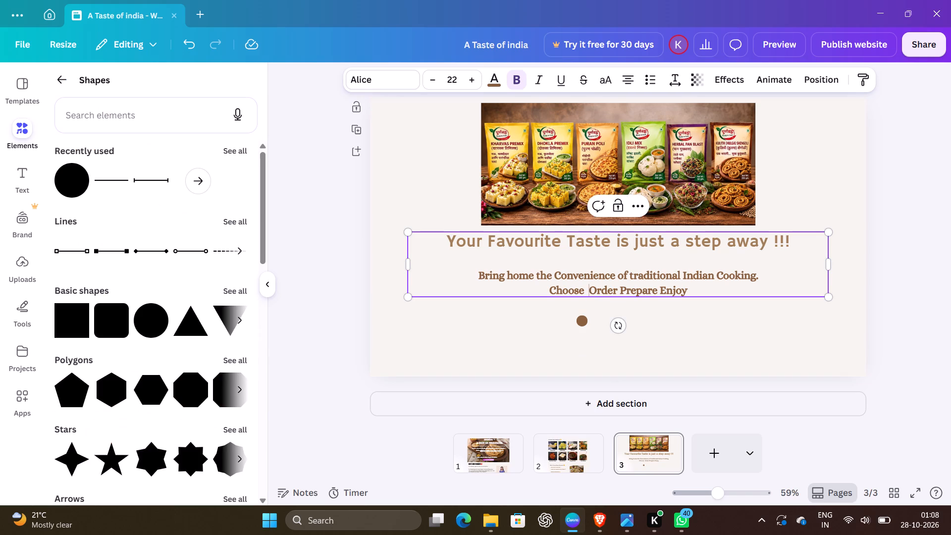
pyautogui.doubleClick(588, 291)
pyautogui.click(588, 291)
pyautogui.click(588, 291)
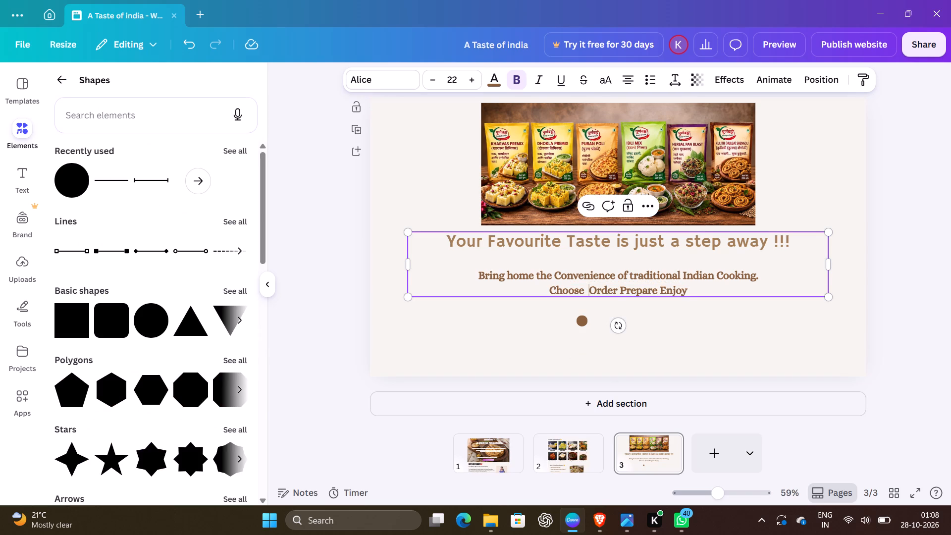
pyautogui.press('space')
pyautogui.press('space')
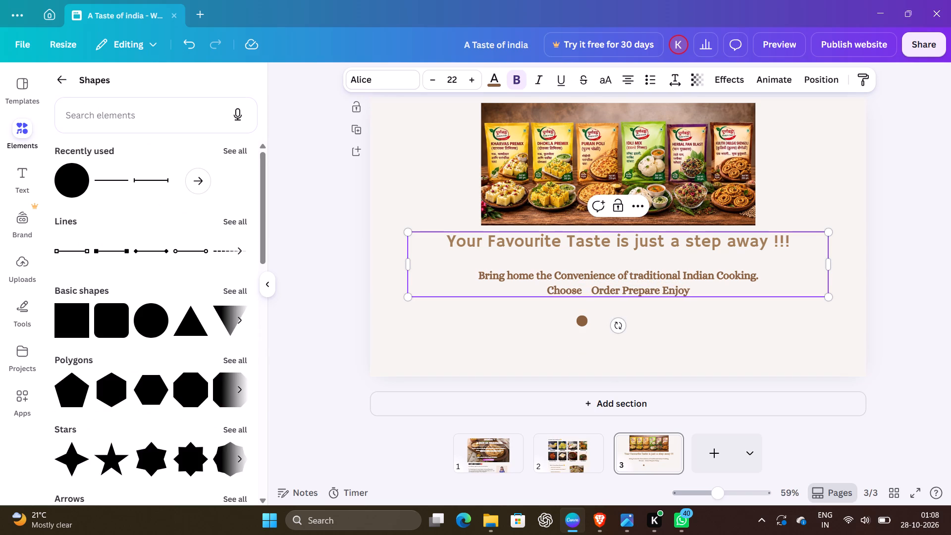
pyautogui.click(623, 288)
pyautogui.press('space')
pyautogui.press('space')
pyautogui.press('space')
pyautogui.press('space')
pyautogui.press('space')
pyautogui.press('space')
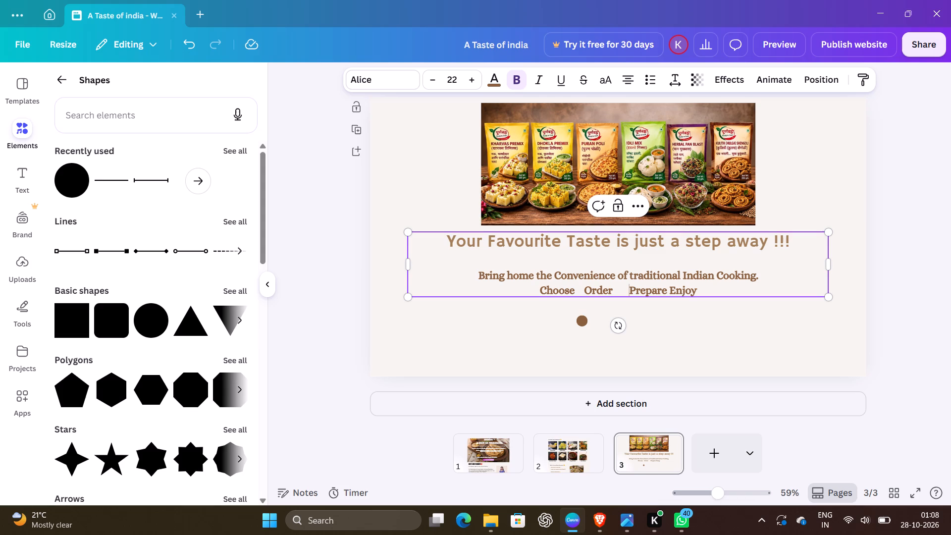
# Widen the gap between "Prepare" and "Enjoy" in the last text line by adding twelve spaces.
pyautogui.click(668, 290)
pyautogui.press('space')
pyautogui.press('space')
pyautogui.press('space')
pyautogui.press('space')
pyautogui.press('space')
pyautogui.press('space')
pyautogui.press('space')
pyautogui.press('space')
pyautogui.press('space')
pyautogui.press('space')
pyautogui.press('space')
pyautogui.press('space')
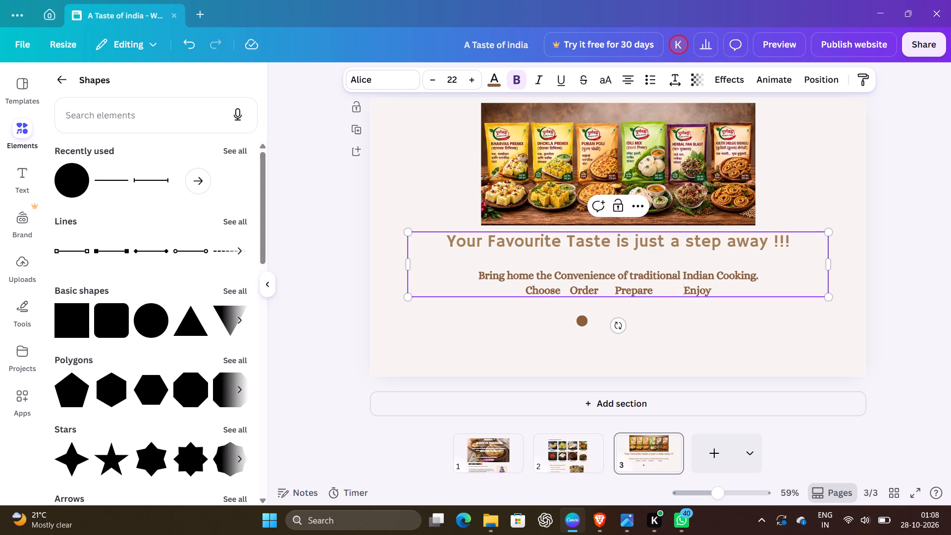
# Add one more space between "Order" and "Prepare" and three more between "Choose" and "Order".
pyautogui.click(609, 291)
pyautogui.press('space')
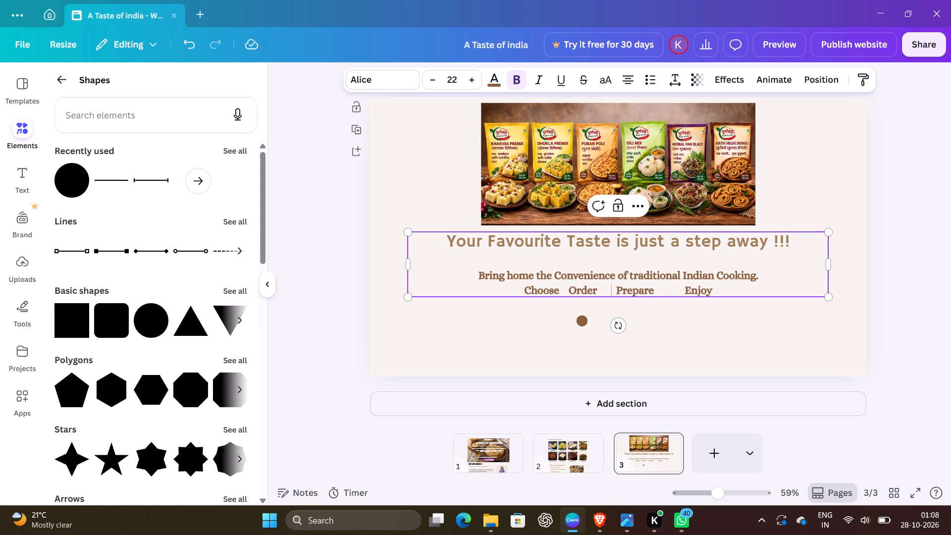
pyautogui.press('Left')
pyautogui.press('Left')
pyautogui.press('Left')
pyautogui.press('Left')
pyautogui.press('Left')
pyautogui.press('Left')
pyautogui.press('Left')
pyautogui.press('Left')
pyautogui.press('Left')
pyautogui.press('Left')
pyautogui.press('Left')
pyautogui.press('Left')
pyautogui.press('space')
pyautogui.press('space')
pyautogui.press('space')
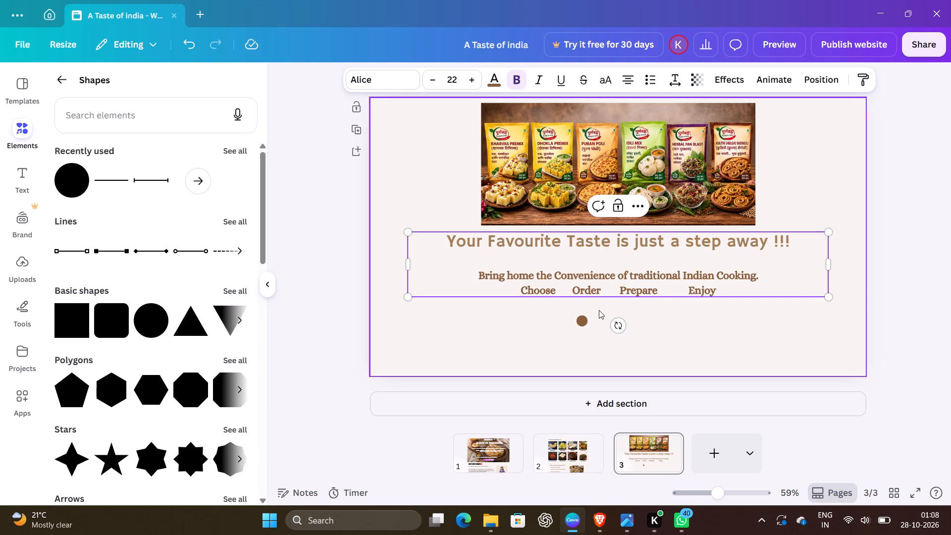
# Move the brown circle into the widened gap between "Choose" and "Order", level with the words.
pyautogui.moveTo(583, 320); pyautogui.dragTo(564, 294)
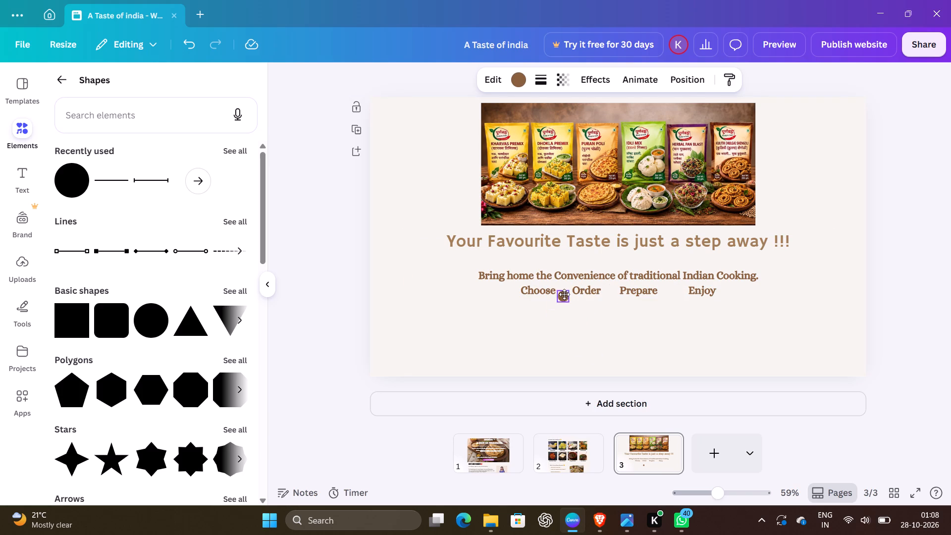
pyautogui.moveTo(564, 294); pyautogui.dragTo(567, 289)
pyautogui.moveTo(567, 289); pyautogui.dragTo(568, 289)
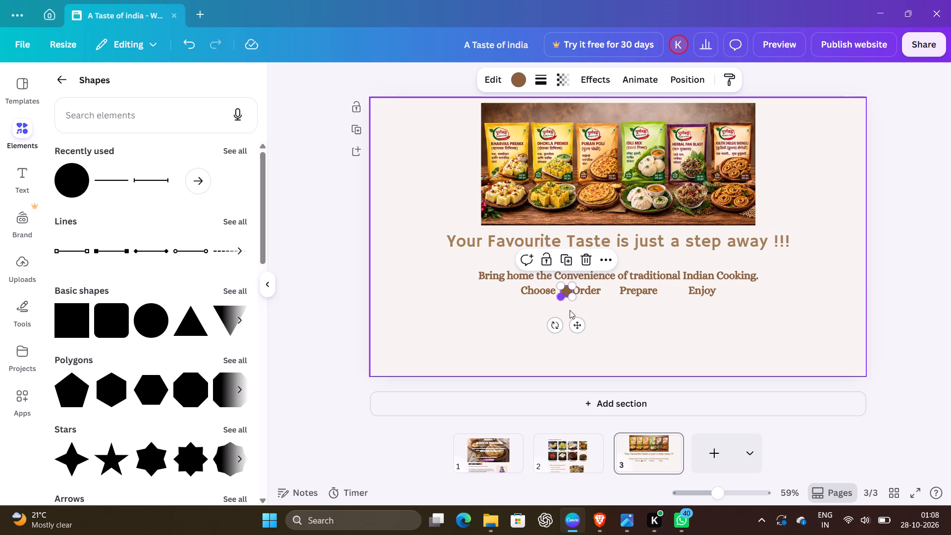
pyautogui.click(574, 322)
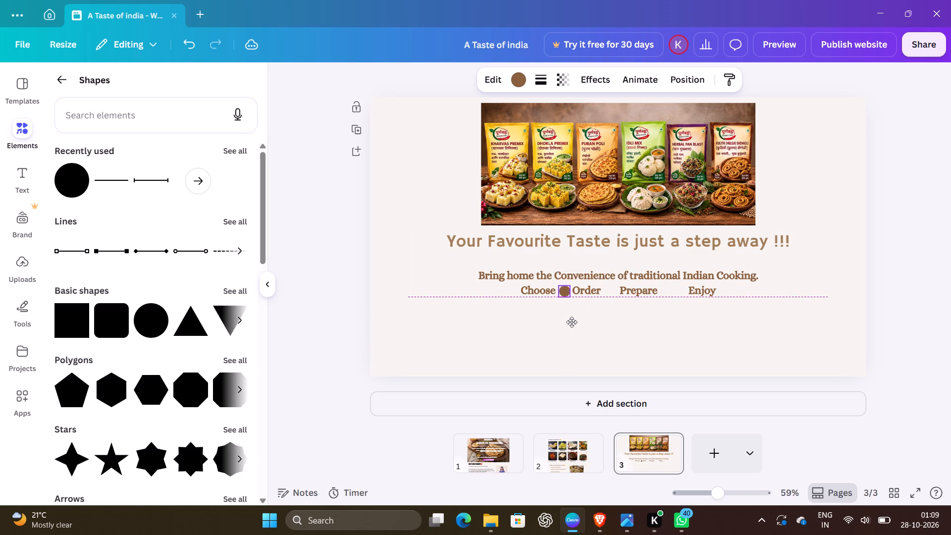
pyautogui.click(597, 323)
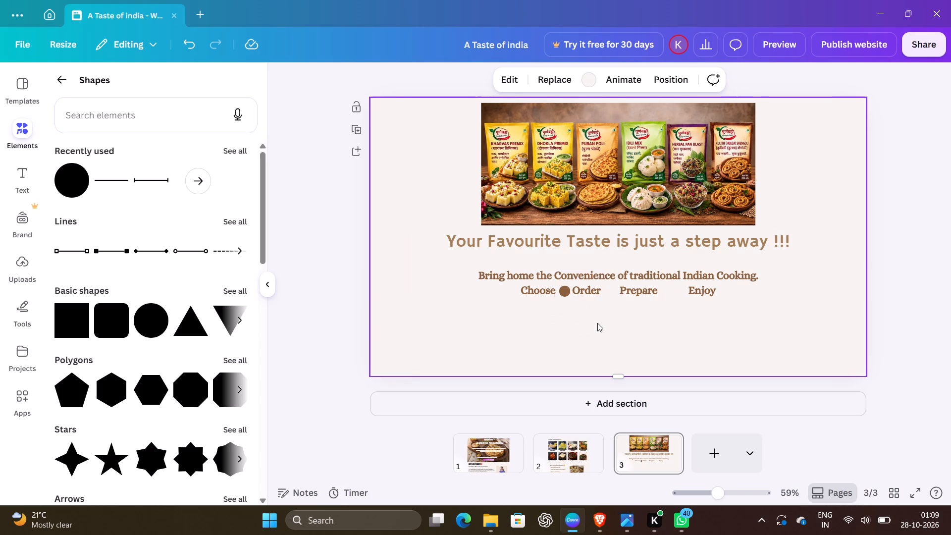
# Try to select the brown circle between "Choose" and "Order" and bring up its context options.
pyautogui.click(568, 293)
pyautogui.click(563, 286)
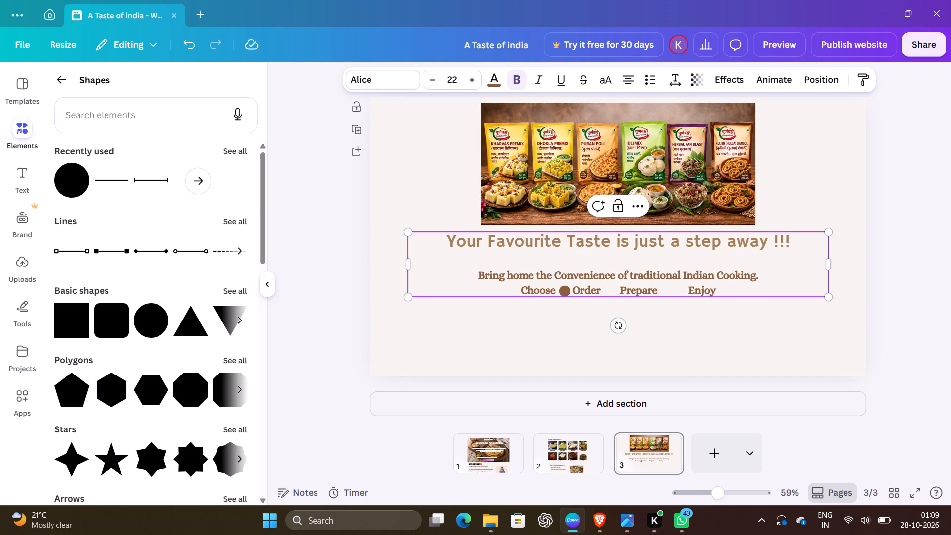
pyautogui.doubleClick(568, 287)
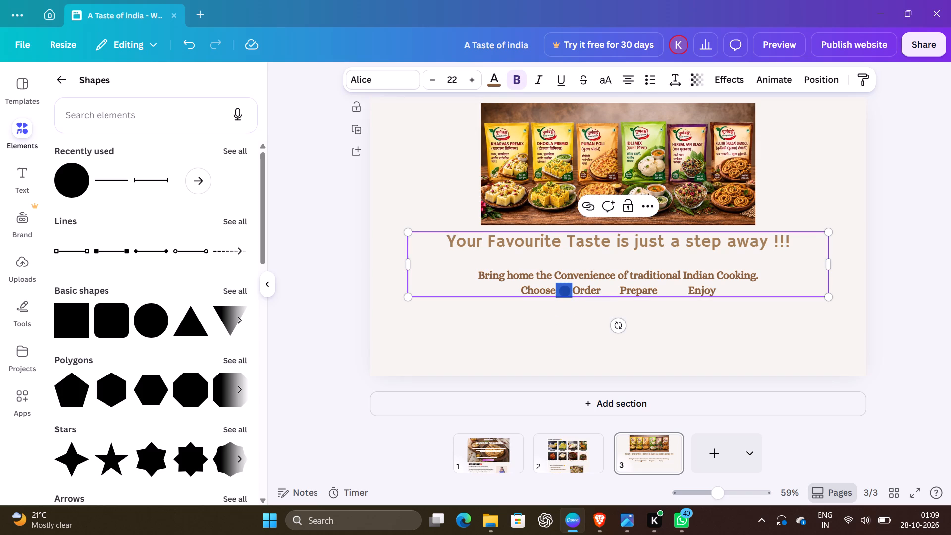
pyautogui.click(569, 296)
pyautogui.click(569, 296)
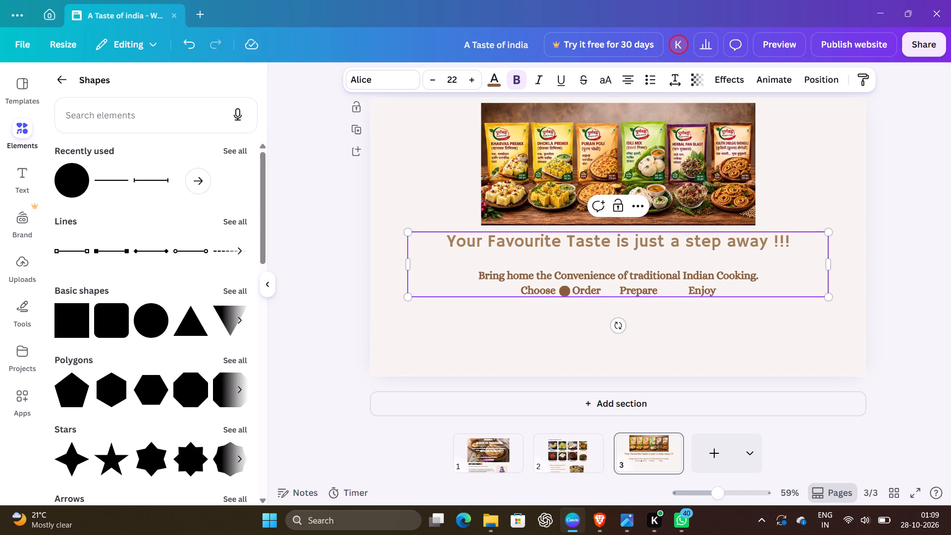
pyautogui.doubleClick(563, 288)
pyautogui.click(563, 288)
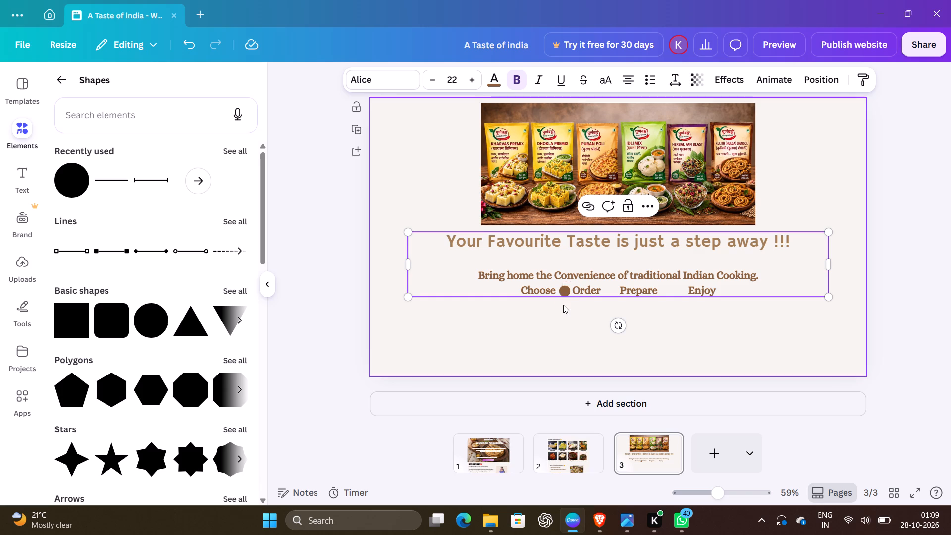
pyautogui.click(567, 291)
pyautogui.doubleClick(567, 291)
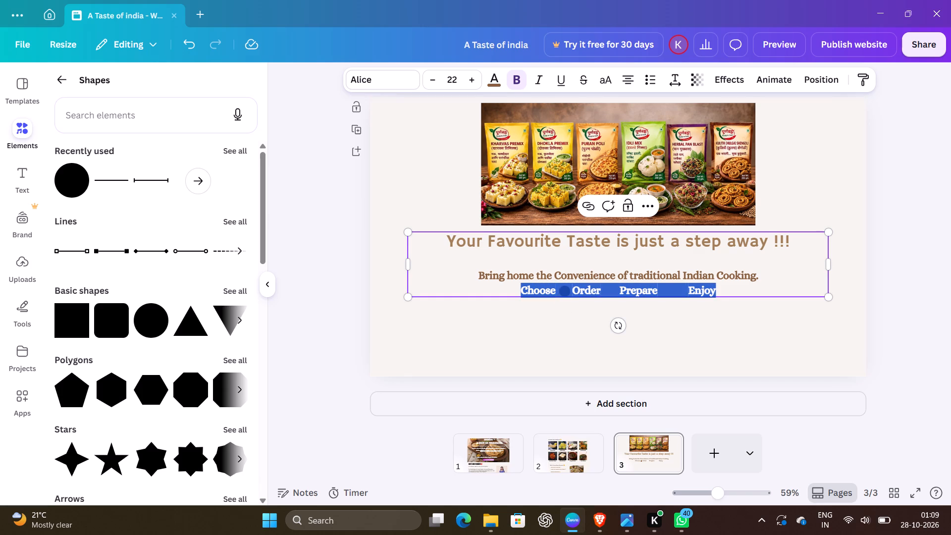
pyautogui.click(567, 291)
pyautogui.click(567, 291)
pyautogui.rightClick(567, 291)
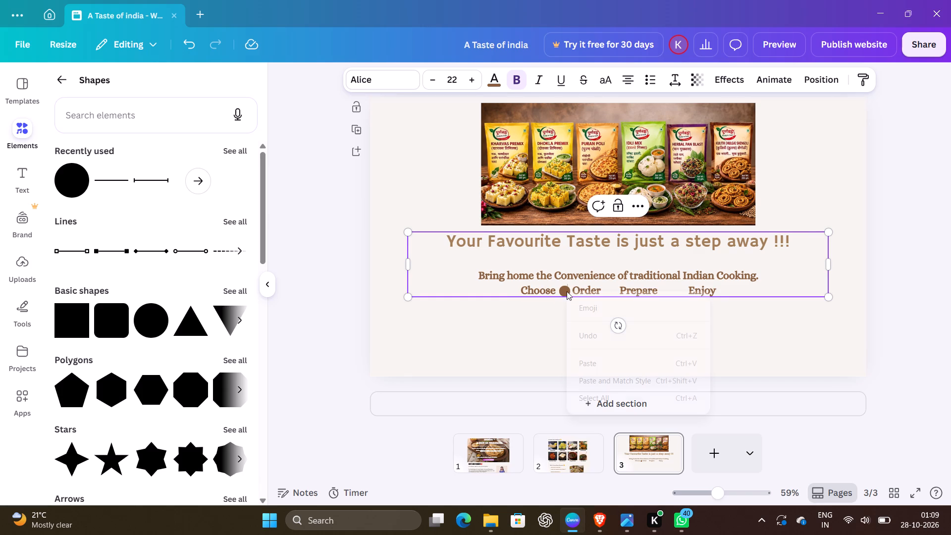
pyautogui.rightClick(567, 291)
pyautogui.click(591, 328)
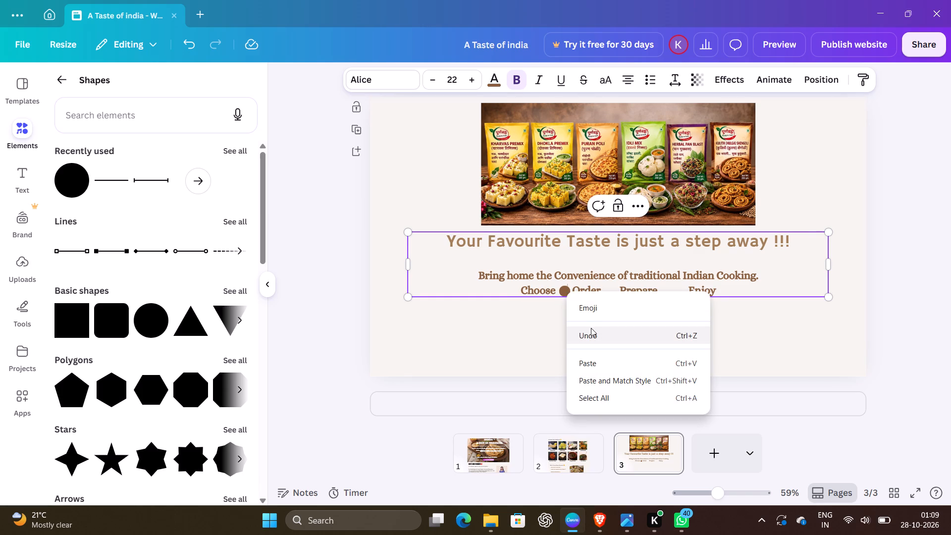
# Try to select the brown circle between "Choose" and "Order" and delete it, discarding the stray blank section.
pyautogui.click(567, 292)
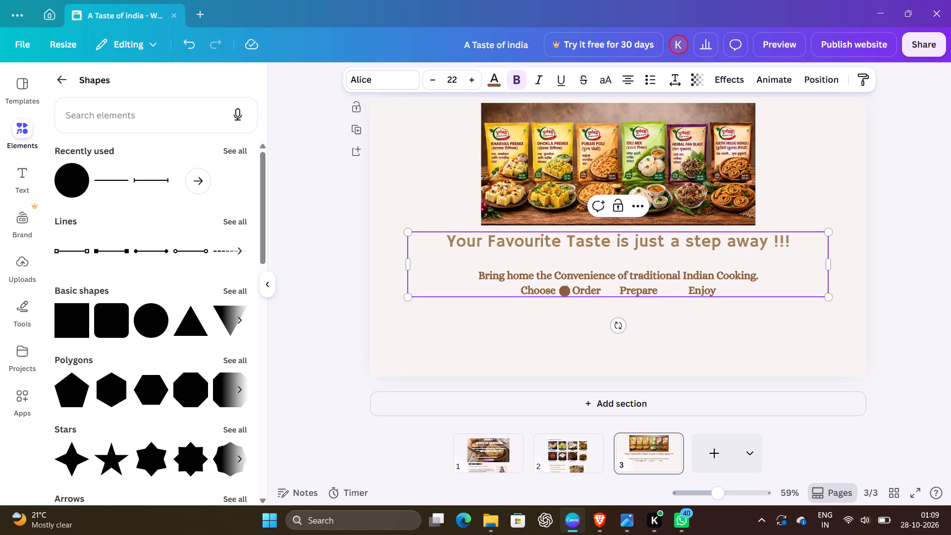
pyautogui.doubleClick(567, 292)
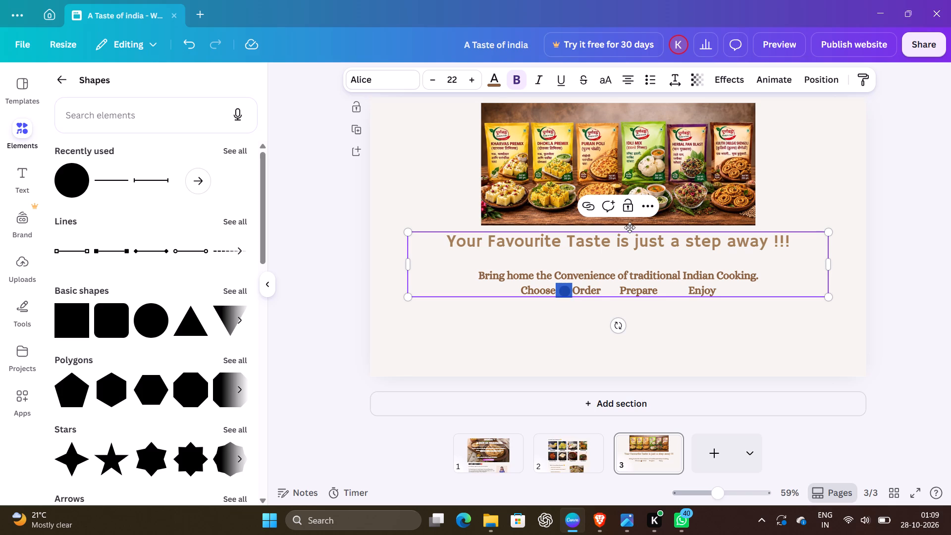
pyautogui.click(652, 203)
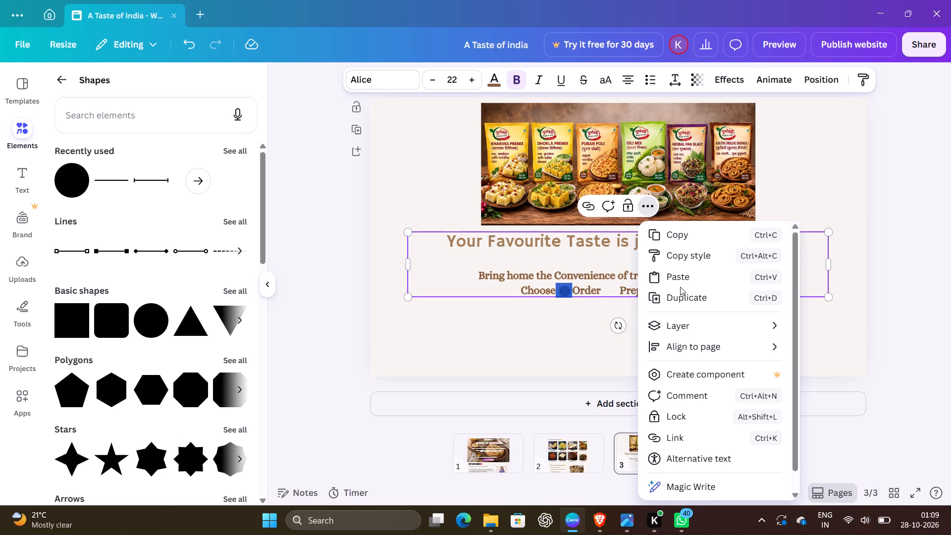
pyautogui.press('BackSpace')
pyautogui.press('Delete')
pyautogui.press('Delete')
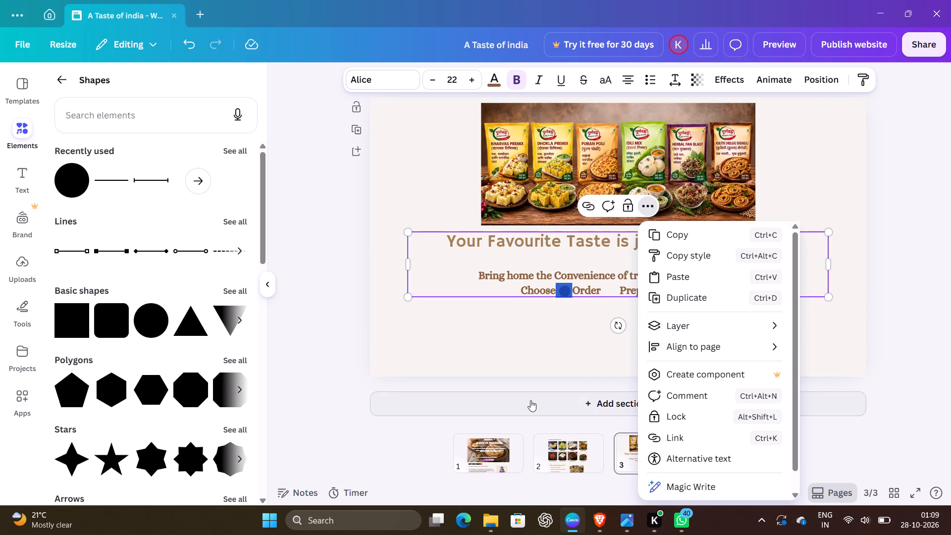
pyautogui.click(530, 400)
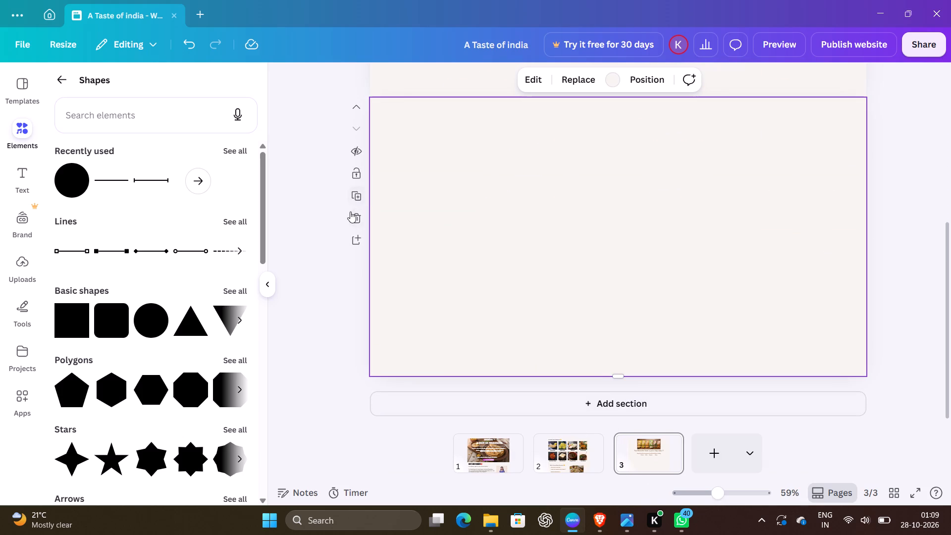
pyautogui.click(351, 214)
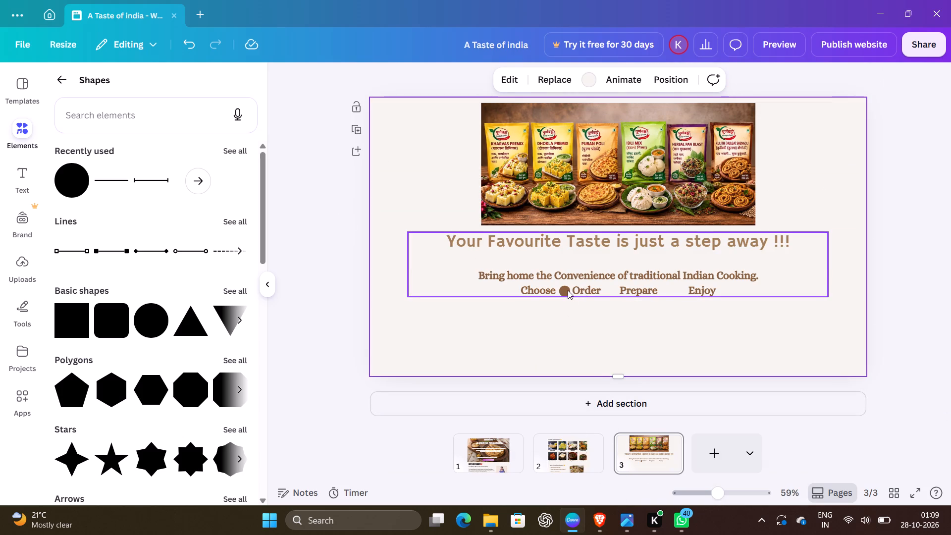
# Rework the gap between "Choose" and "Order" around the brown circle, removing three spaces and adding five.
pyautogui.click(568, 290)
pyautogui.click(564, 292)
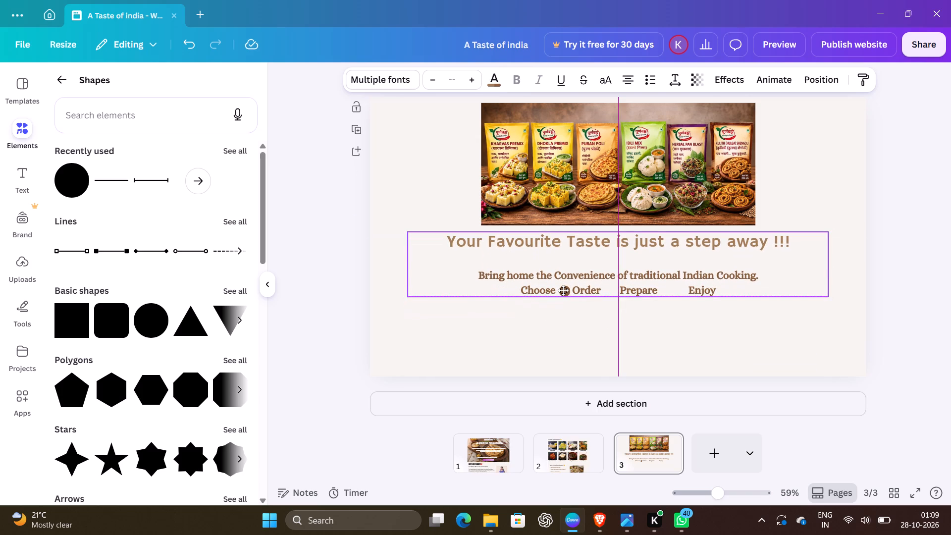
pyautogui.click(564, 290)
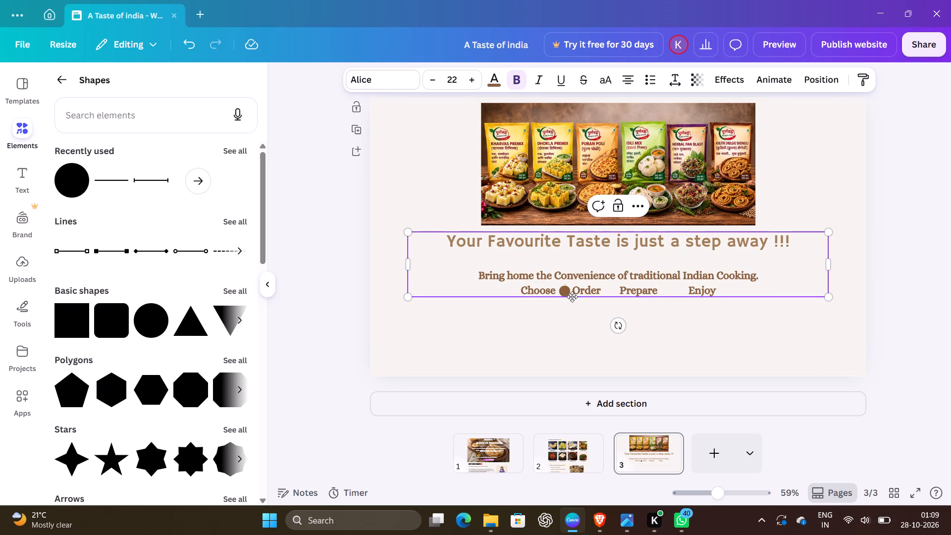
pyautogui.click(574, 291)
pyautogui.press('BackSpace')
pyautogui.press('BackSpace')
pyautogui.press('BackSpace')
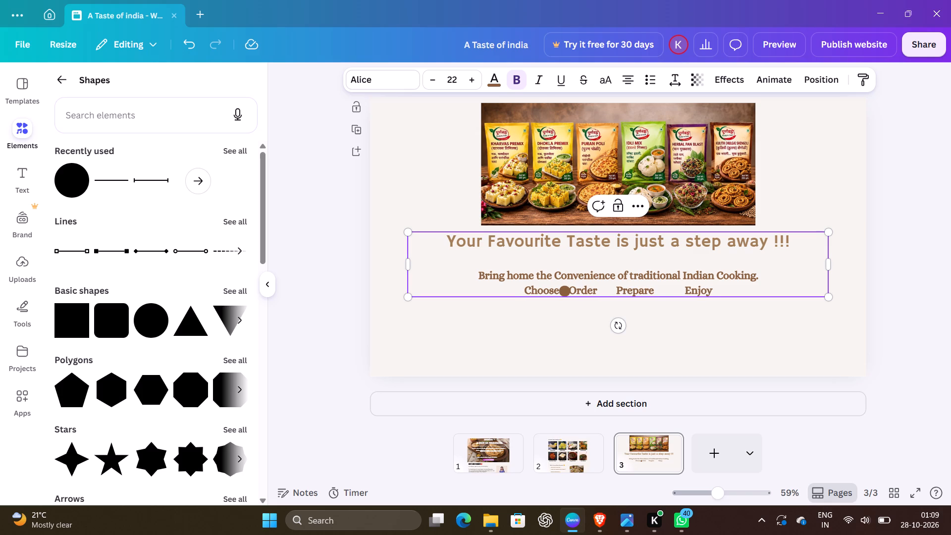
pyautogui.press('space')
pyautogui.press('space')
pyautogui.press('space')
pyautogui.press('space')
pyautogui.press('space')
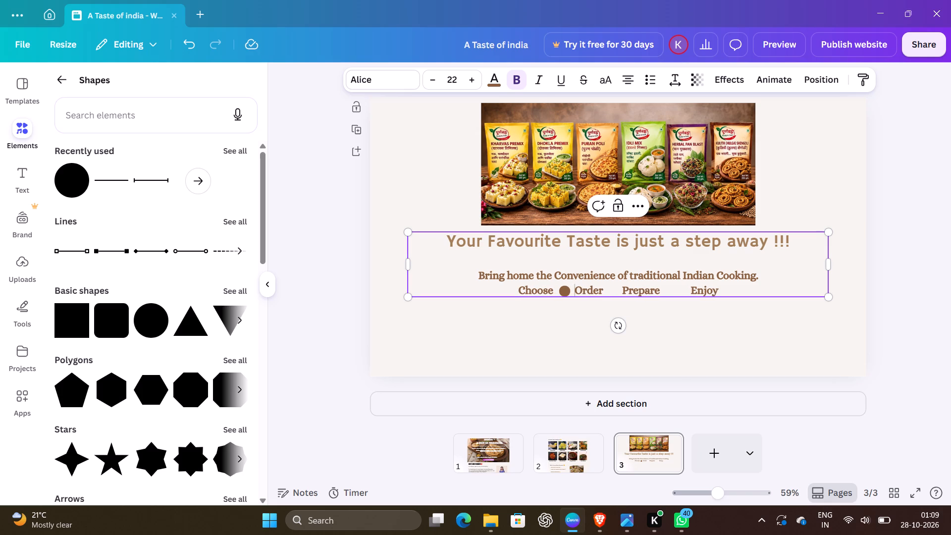
# Undo the spacing changes between "Choose" and "Order" and the brown circle's move, back to its place below the text.
pyautogui.doubleClick(567, 292)
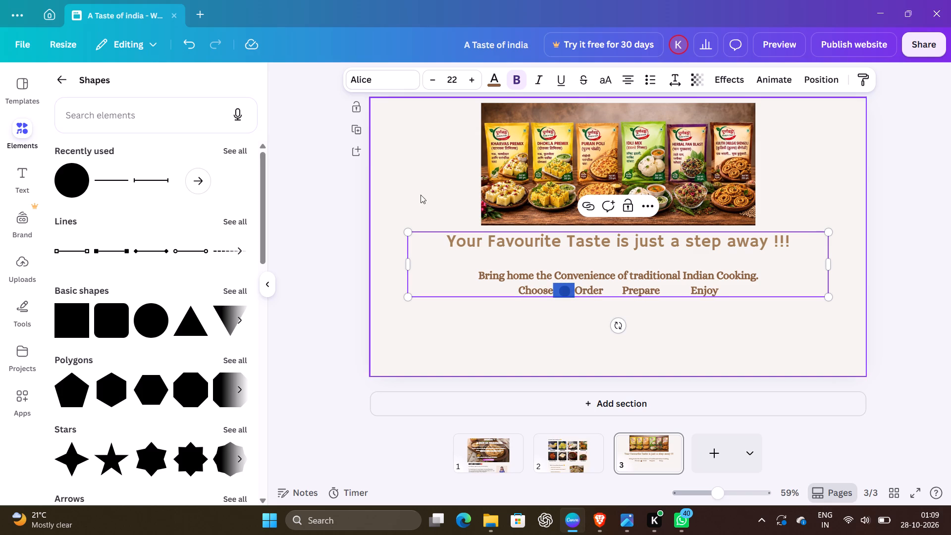
pyautogui.tripleClick(192, 46)
pyautogui.tripleClick(192, 46)
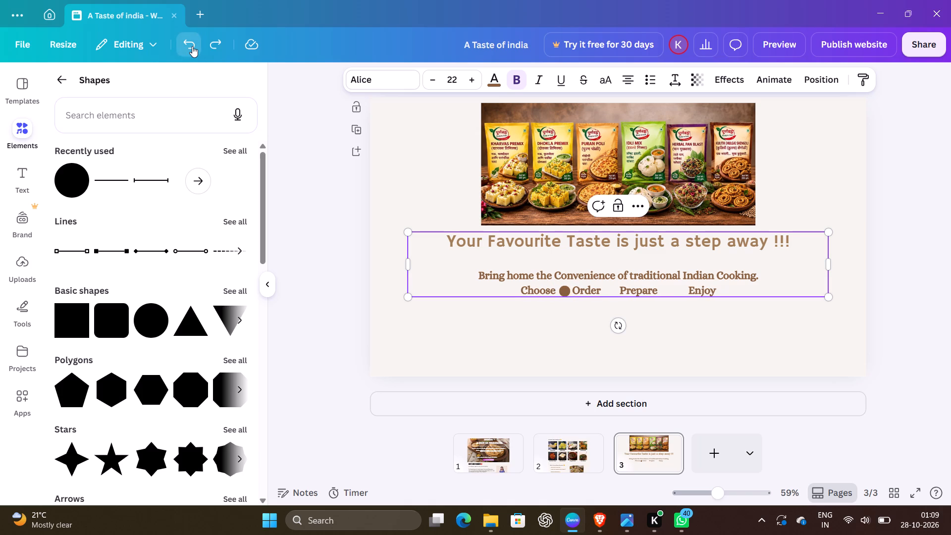
pyautogui.click(192, 46)
pyautogui.click(192, 46)
pyautogui.click(192, 46)
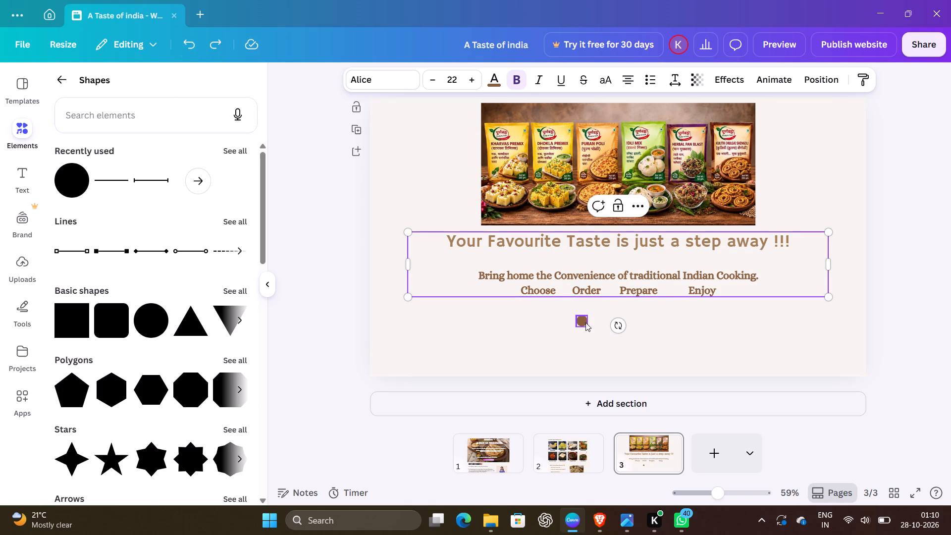
# Shrink the brown circle below the text line to about 26 by 26.
pyautogui.click(585, 322)
pyautogui.click(590, 327)
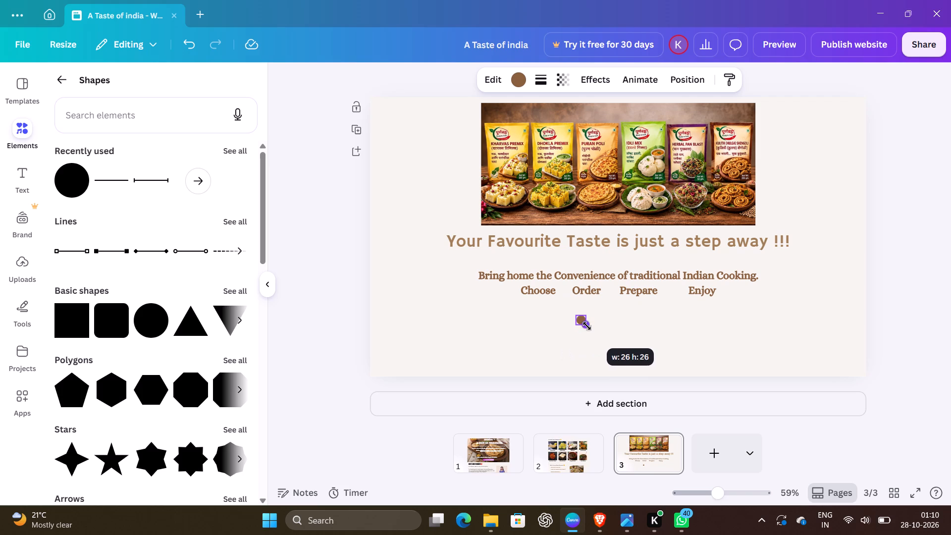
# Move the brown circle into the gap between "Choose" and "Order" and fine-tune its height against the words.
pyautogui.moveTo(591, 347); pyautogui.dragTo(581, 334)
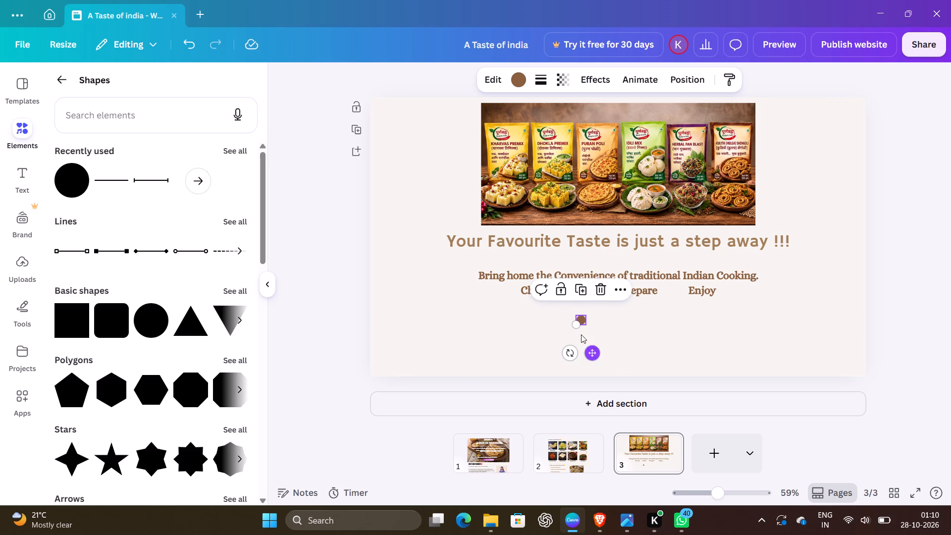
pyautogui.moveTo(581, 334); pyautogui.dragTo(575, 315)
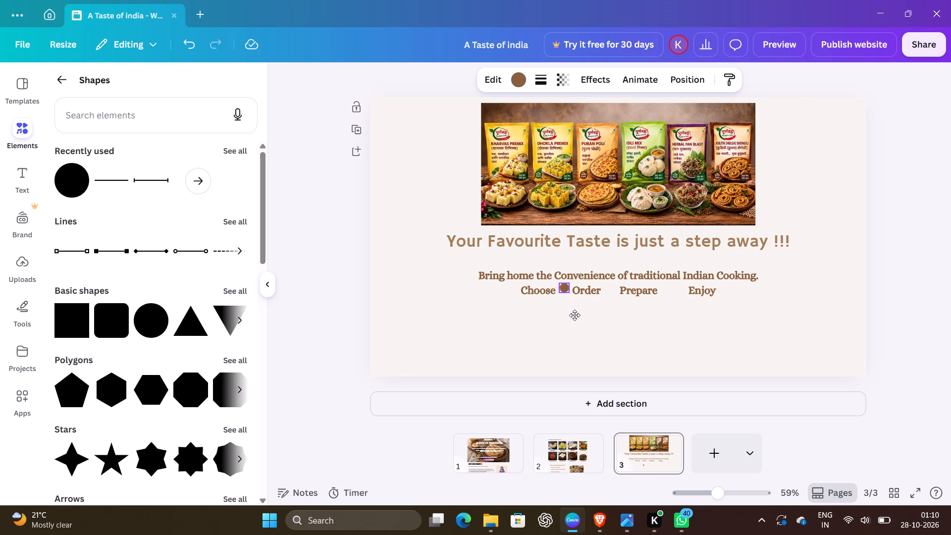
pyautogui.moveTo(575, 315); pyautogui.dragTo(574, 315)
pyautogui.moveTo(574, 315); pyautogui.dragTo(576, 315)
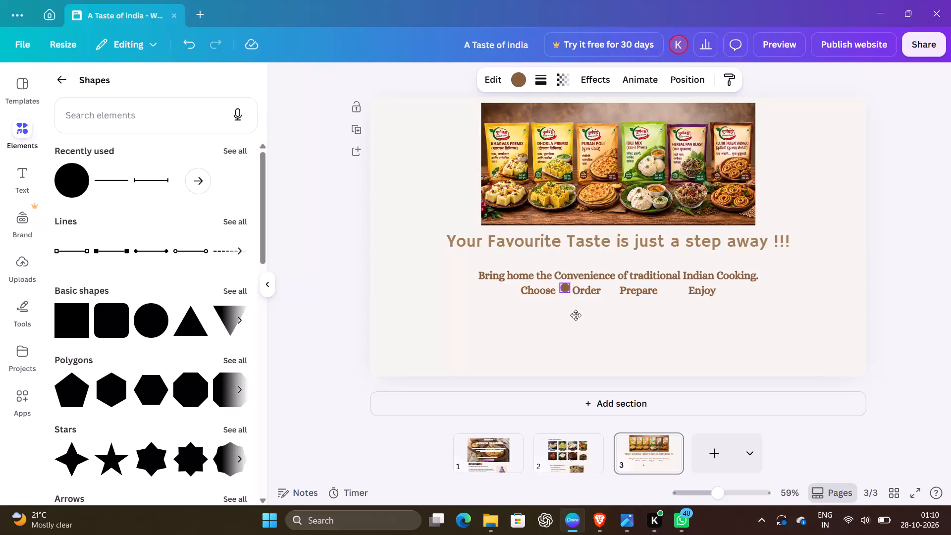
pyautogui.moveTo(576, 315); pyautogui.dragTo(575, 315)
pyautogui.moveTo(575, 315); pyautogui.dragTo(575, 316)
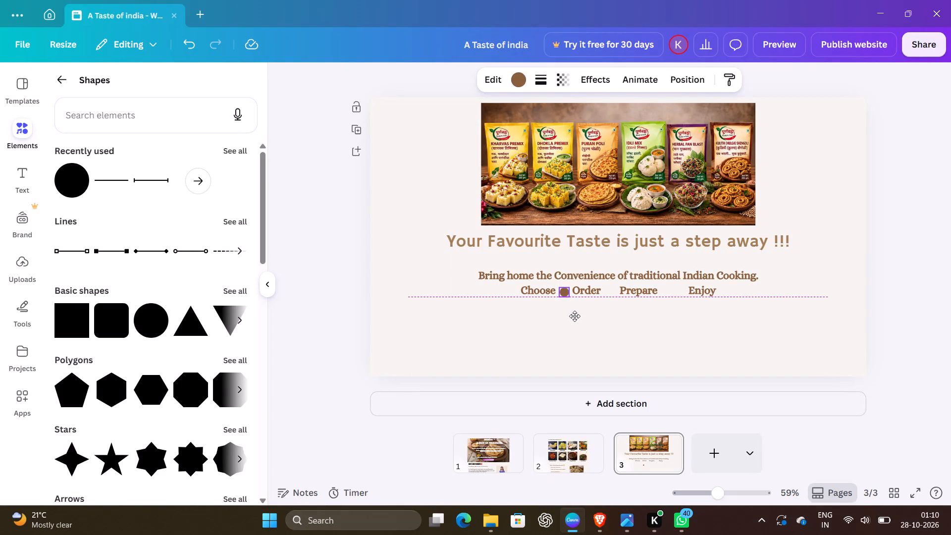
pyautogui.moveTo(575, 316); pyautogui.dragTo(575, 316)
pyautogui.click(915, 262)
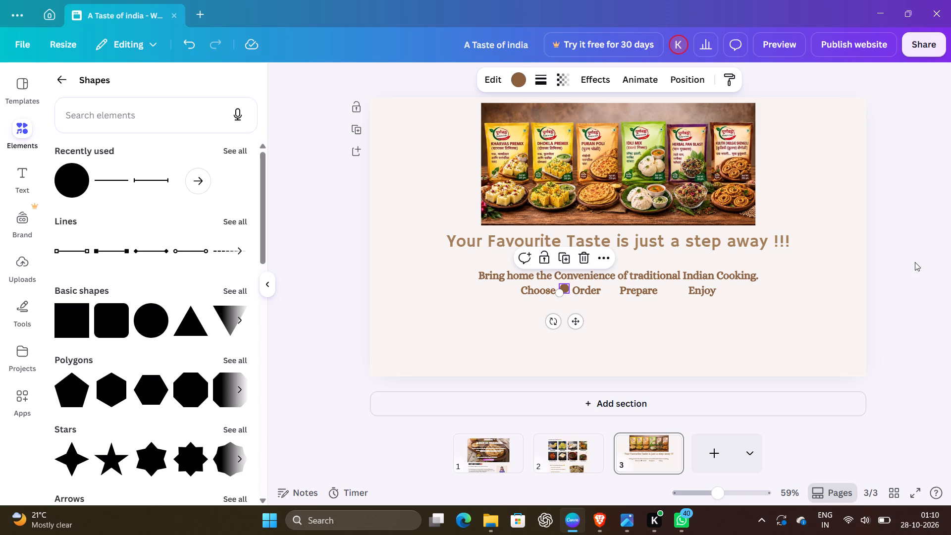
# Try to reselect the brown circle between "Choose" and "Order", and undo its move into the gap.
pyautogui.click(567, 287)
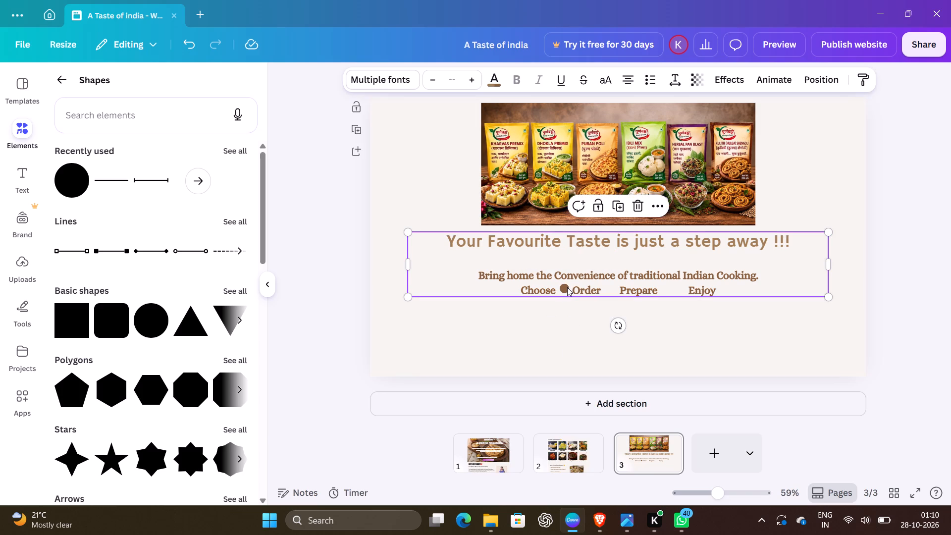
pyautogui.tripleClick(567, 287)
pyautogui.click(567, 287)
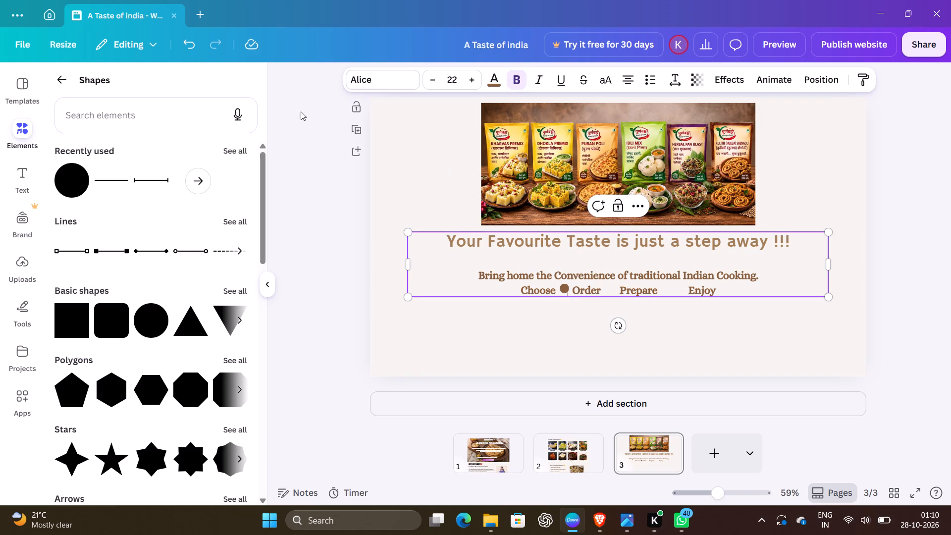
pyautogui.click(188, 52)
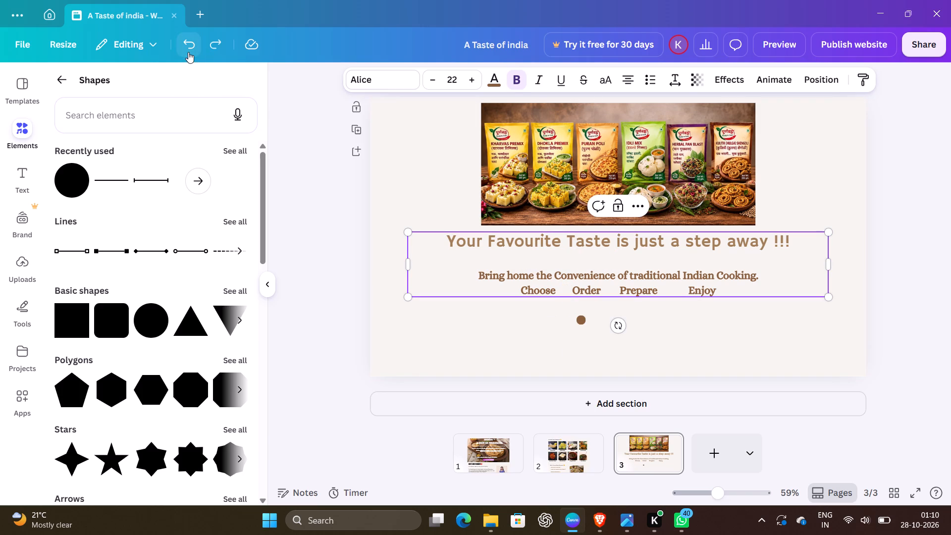
# Select the brown circle below the text line and shrink it slightly more.
pyautogui.click(578, 316)
pyautogui.click(587, 325)
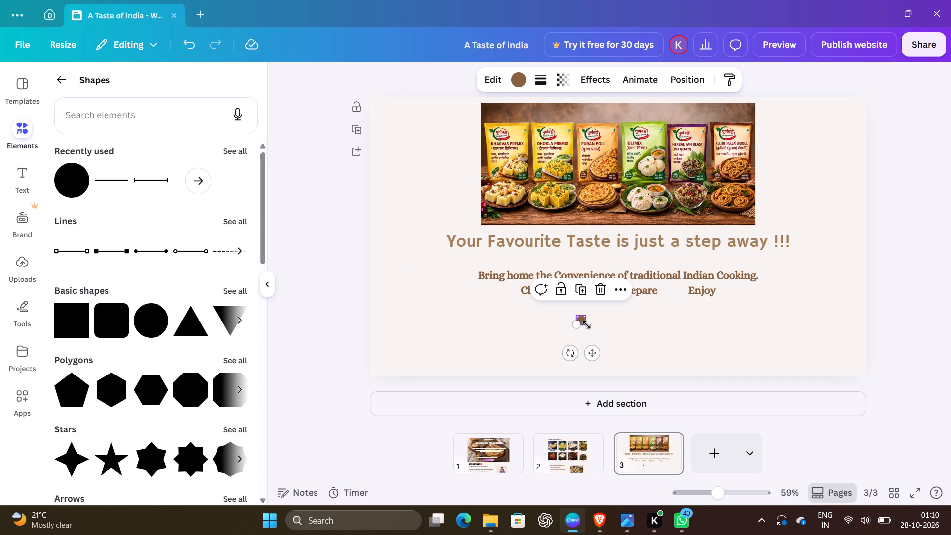
pyautogui.tripleClick(587, 325)
pyautogui.click(587, 325)
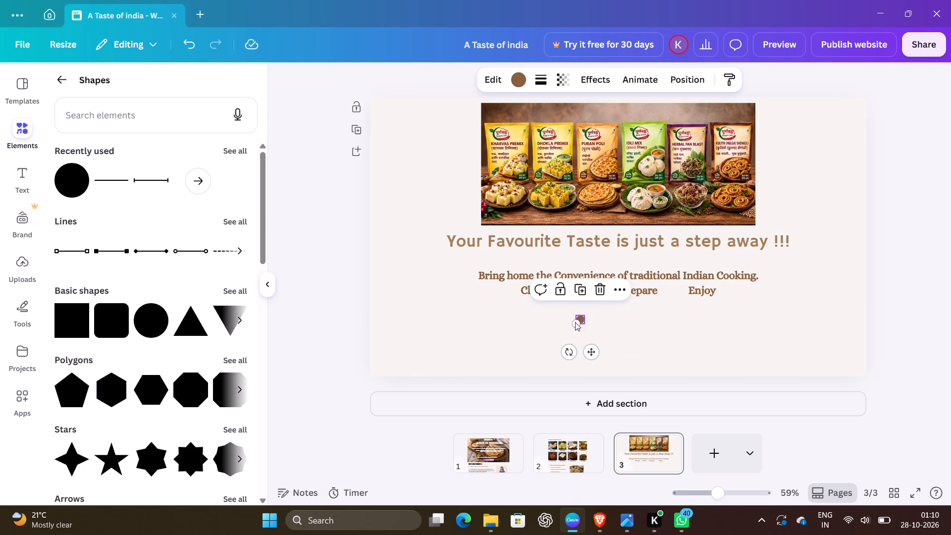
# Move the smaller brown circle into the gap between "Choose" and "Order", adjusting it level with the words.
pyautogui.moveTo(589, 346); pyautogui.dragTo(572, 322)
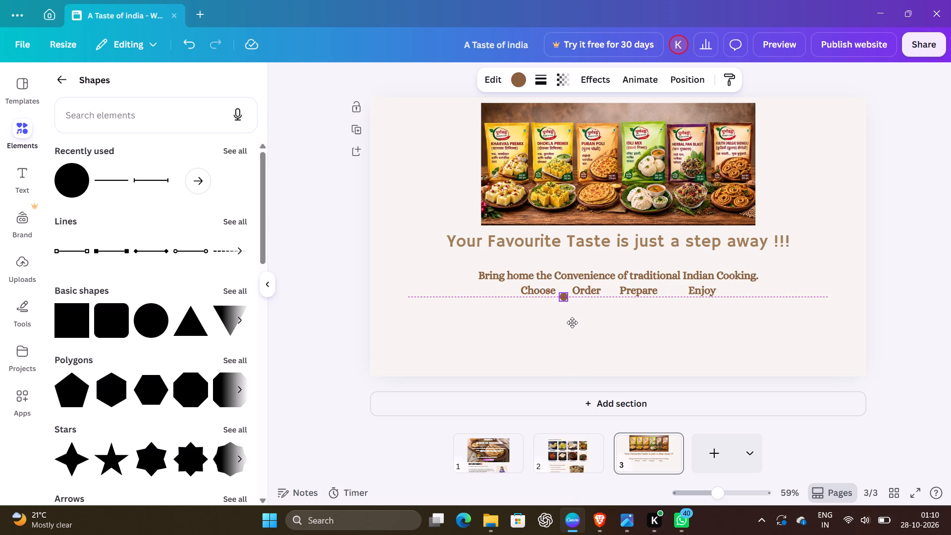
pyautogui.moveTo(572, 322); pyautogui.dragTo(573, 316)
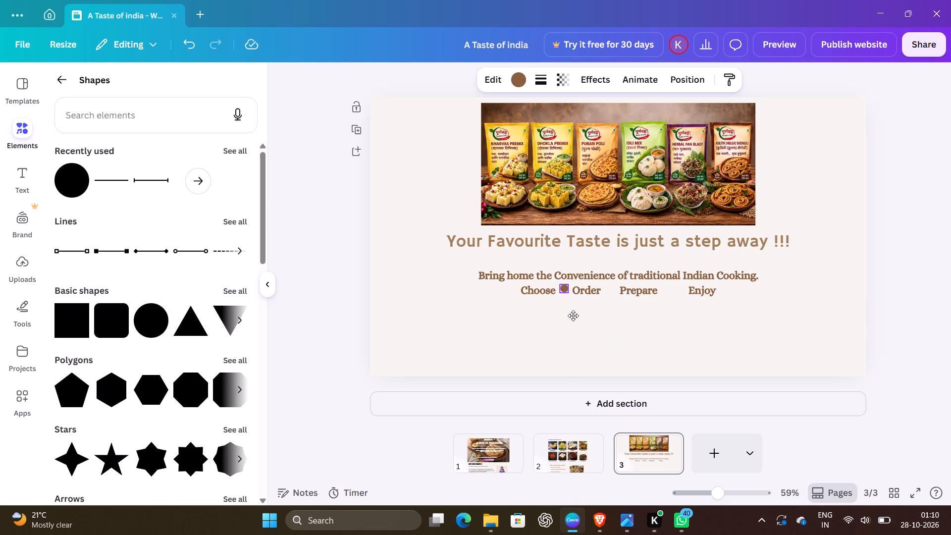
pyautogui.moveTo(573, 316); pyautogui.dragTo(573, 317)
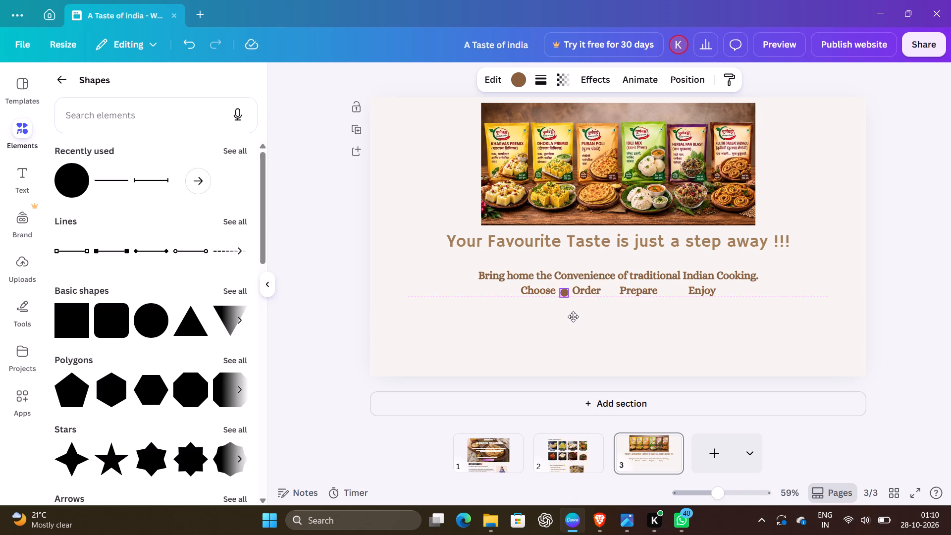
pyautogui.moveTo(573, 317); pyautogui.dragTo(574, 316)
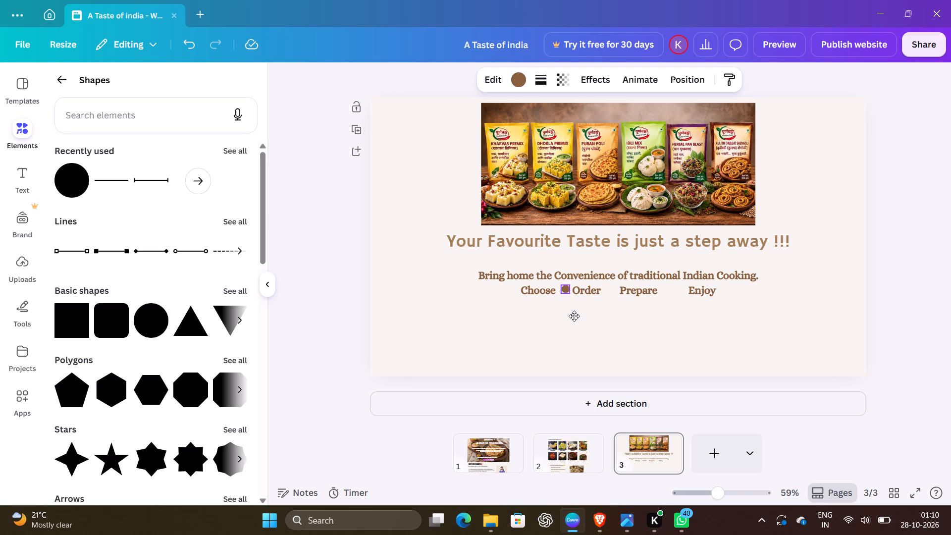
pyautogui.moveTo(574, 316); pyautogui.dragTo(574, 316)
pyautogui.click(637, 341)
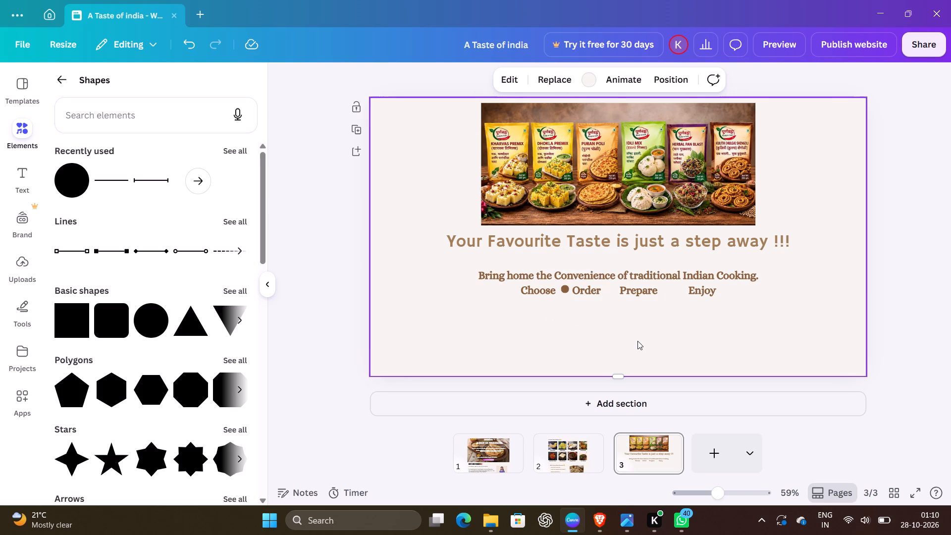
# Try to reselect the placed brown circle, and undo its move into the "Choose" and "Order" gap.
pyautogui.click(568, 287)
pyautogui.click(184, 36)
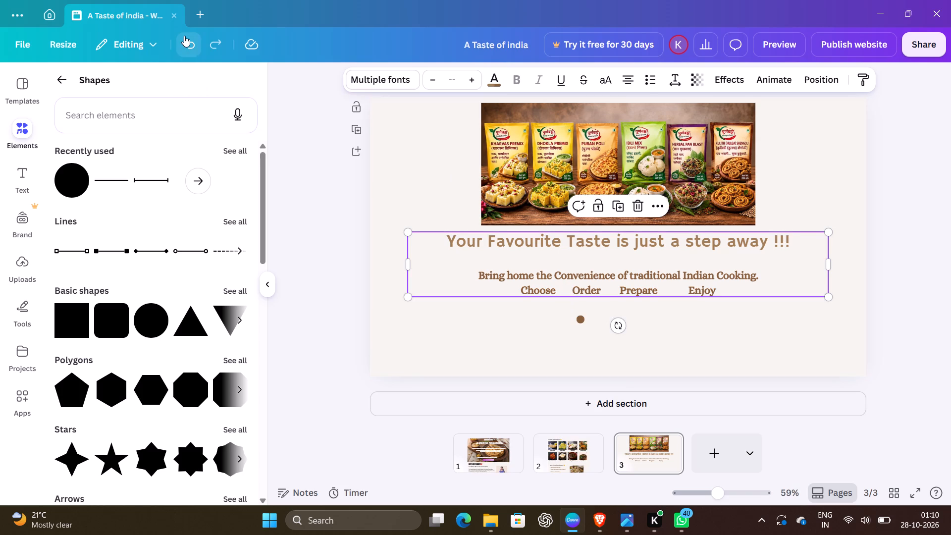
# Select the brown circle below the text line and resize it to about 26 by 26.
pyautogui.click(581, 321)
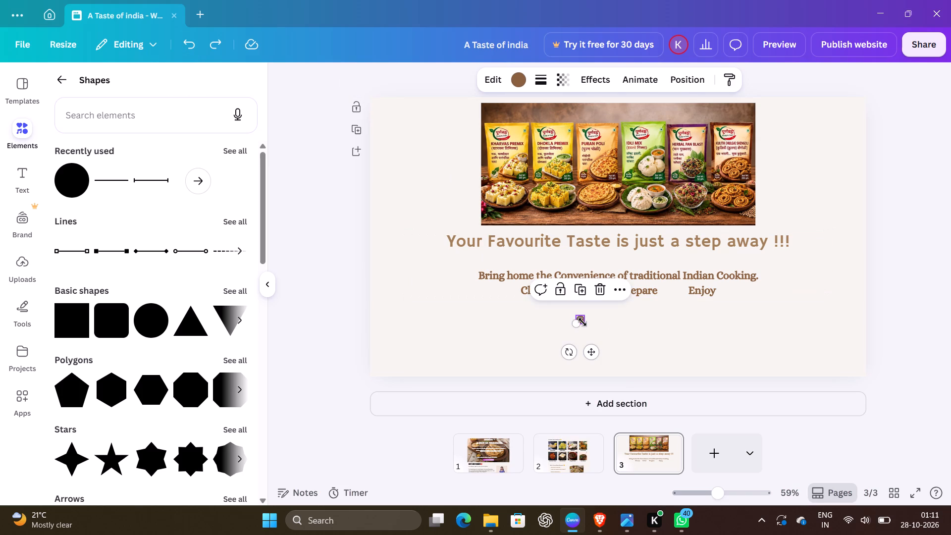
pyautogui.click(587, 325)
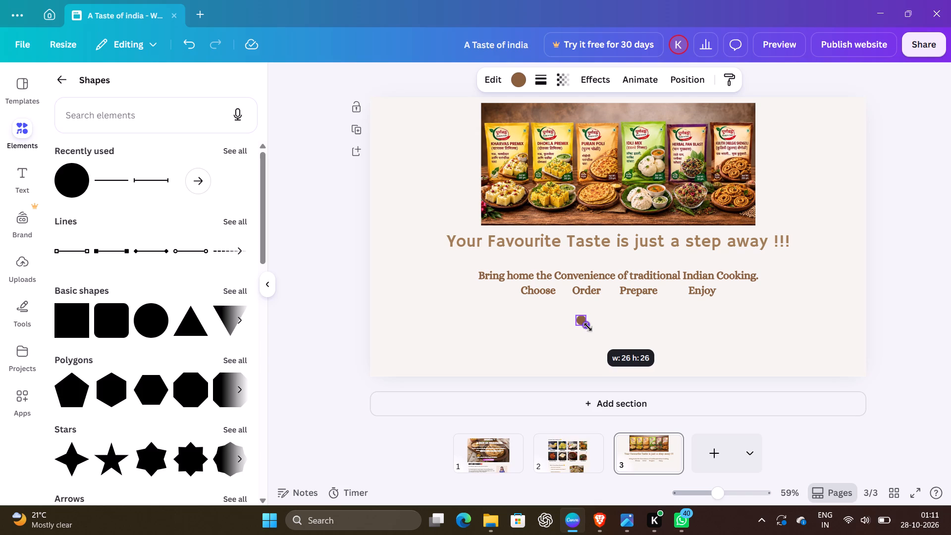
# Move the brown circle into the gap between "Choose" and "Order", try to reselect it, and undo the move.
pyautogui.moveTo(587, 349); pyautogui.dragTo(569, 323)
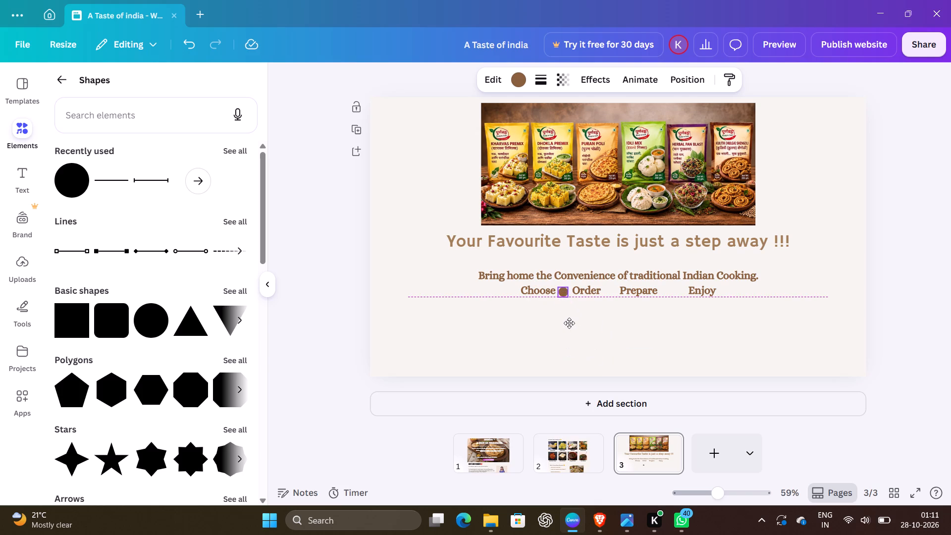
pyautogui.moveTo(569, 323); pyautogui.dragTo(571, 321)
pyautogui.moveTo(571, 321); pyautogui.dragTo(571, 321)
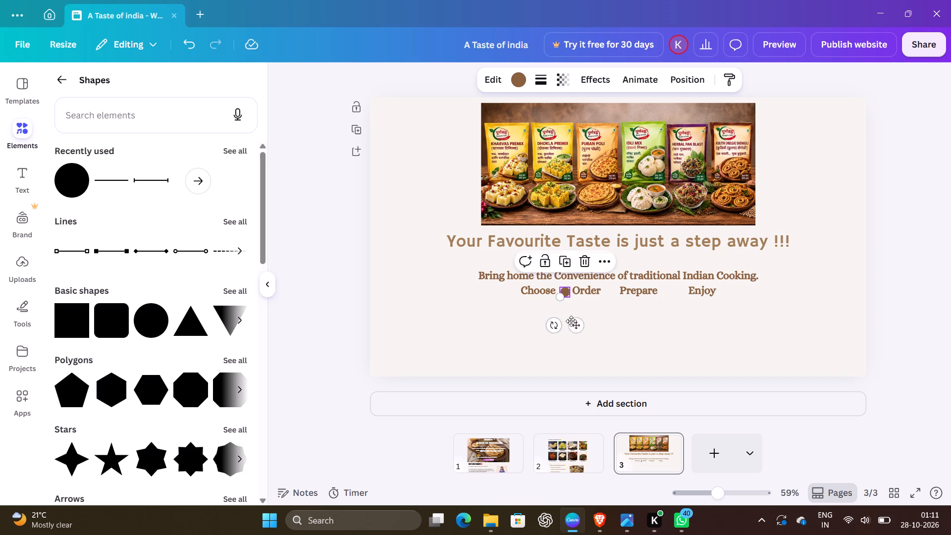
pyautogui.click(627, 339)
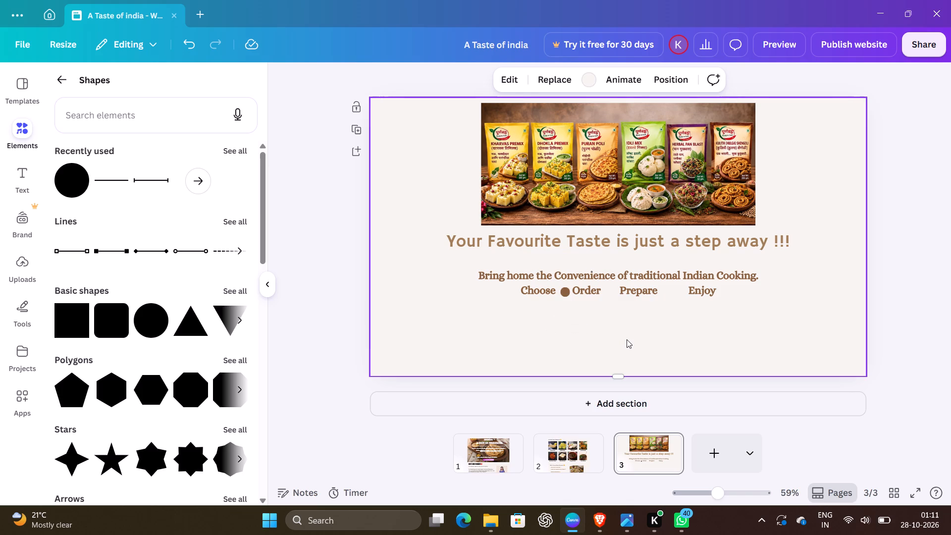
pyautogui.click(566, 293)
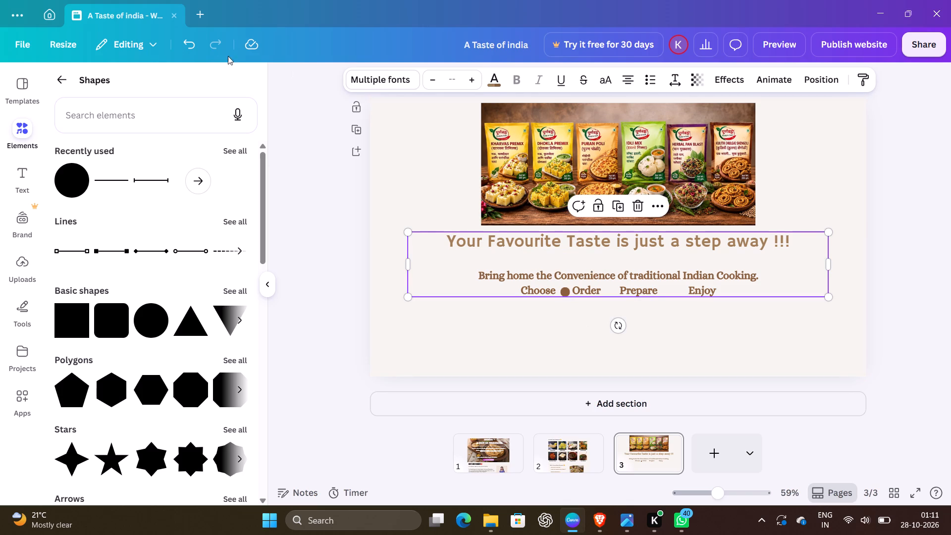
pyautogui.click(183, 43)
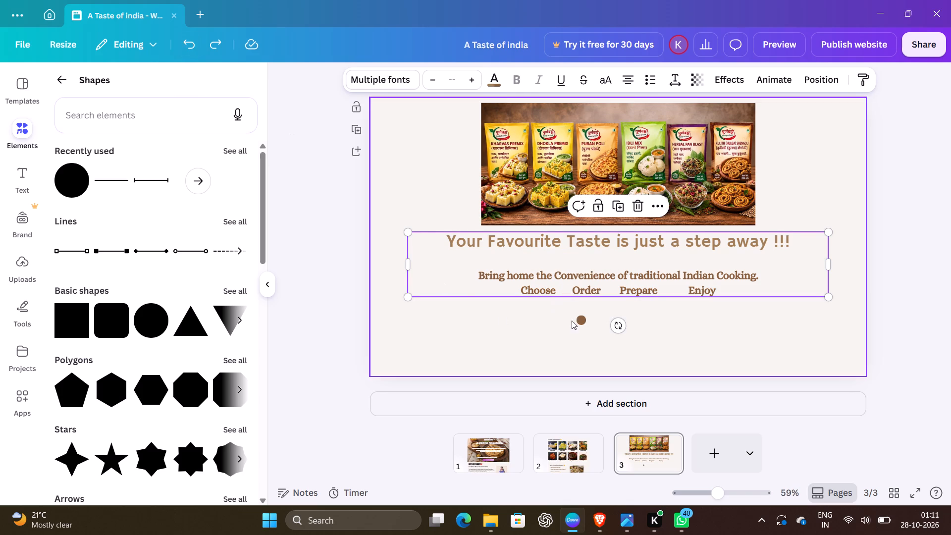
# Duplicate the brown circle below the text and place the copy between "Choose" and "Order", level with the words.
pyautogui.rightClick(578, 324)
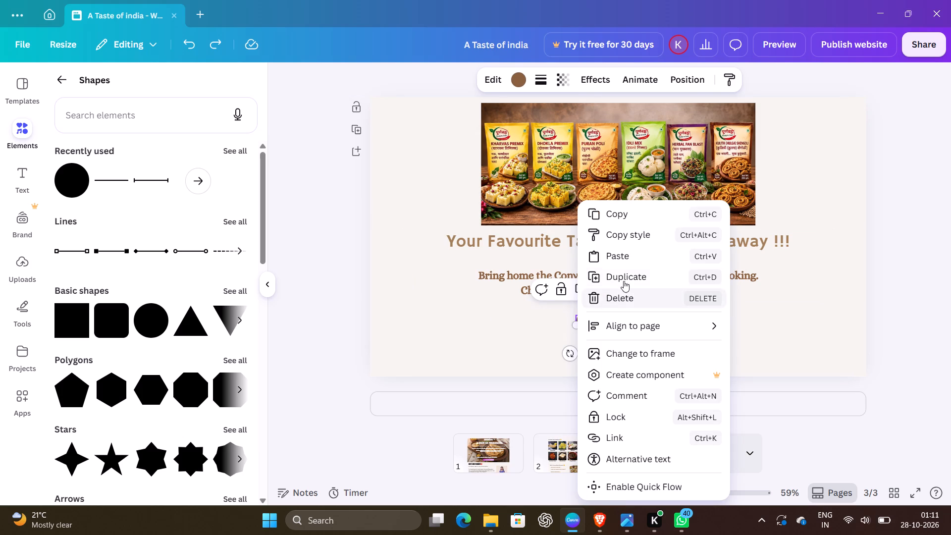
pyautogui.click(625, 280)
pyautogui.click(625, 280)
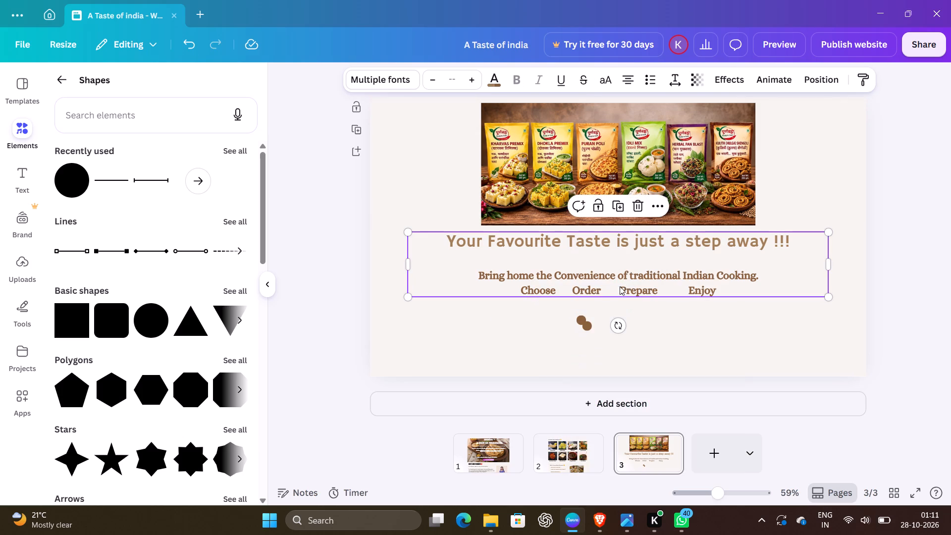
pyautogui.doubleClick(589, 327)
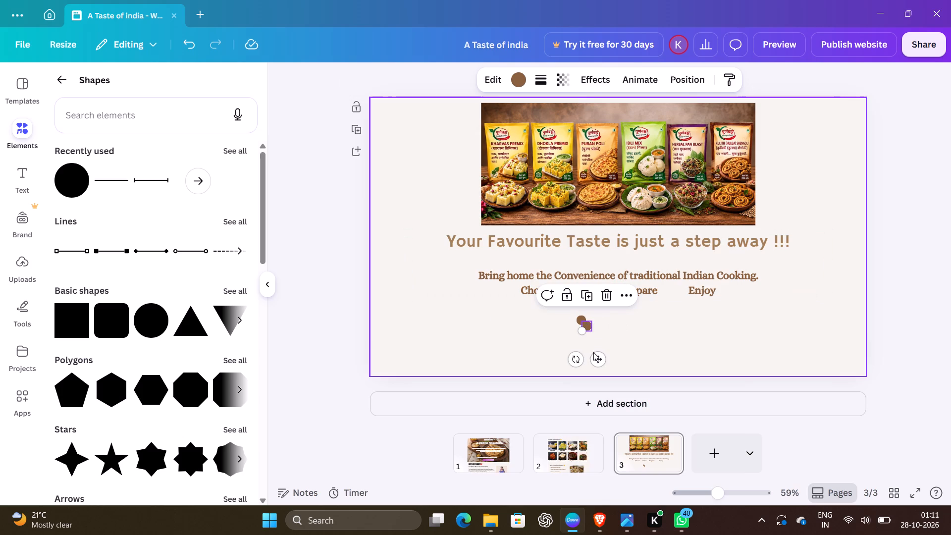
pyautogui.moveTo(595, 354); pyautogui.dragTo(576, 318)
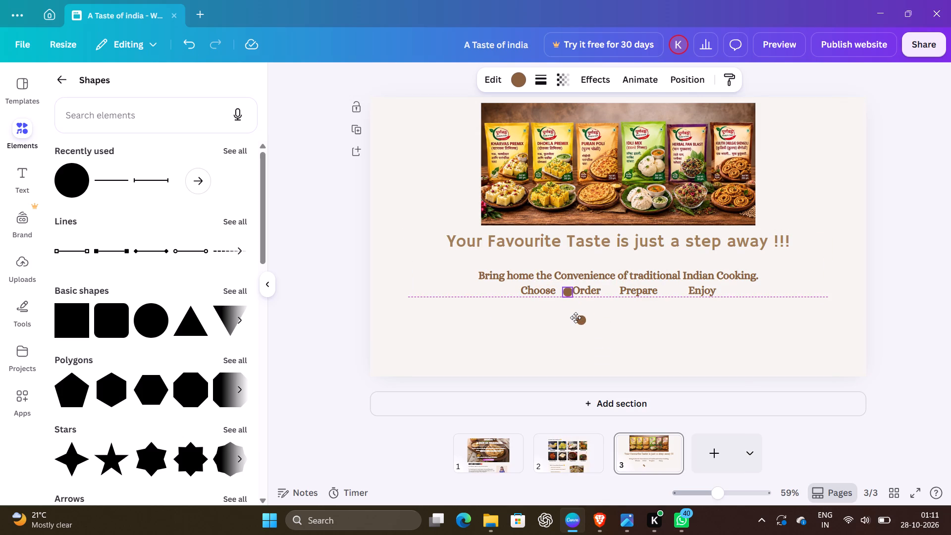
pyautogui.moveTo(576, 318); pyautogui.dragTo(573, 317)
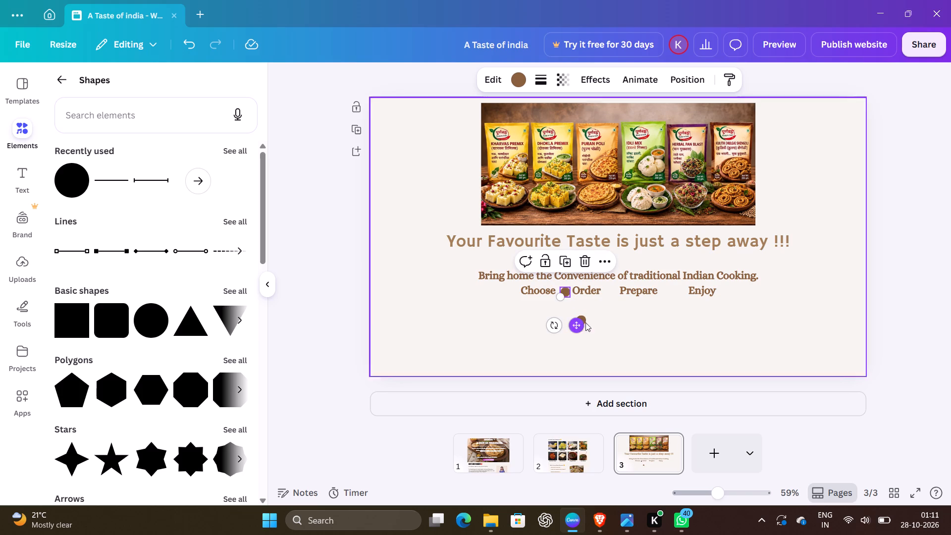
# Duplicate the brown circle below the text again and place the copy between "Order" and "Prepare", level with the first separator.
pyautogui.click(584, 319)
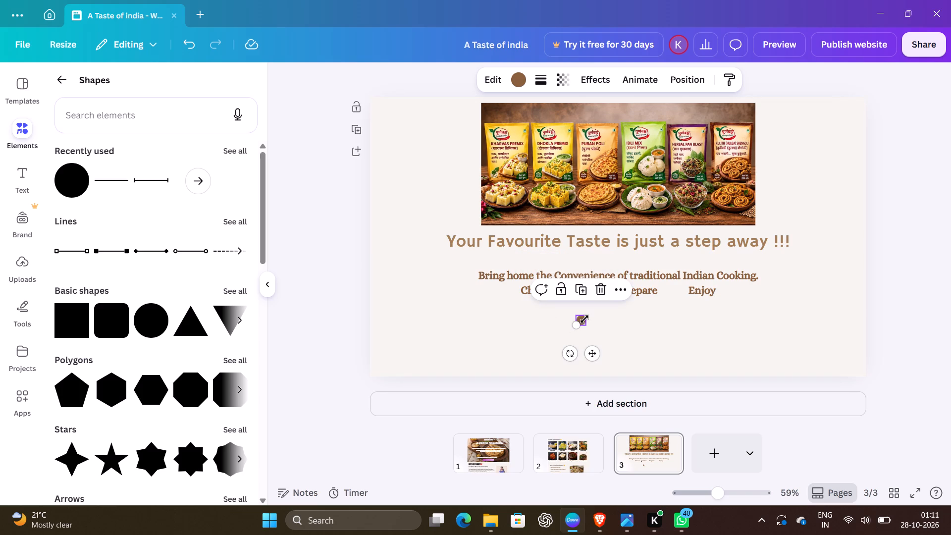
pyautogui.click(619, 288)
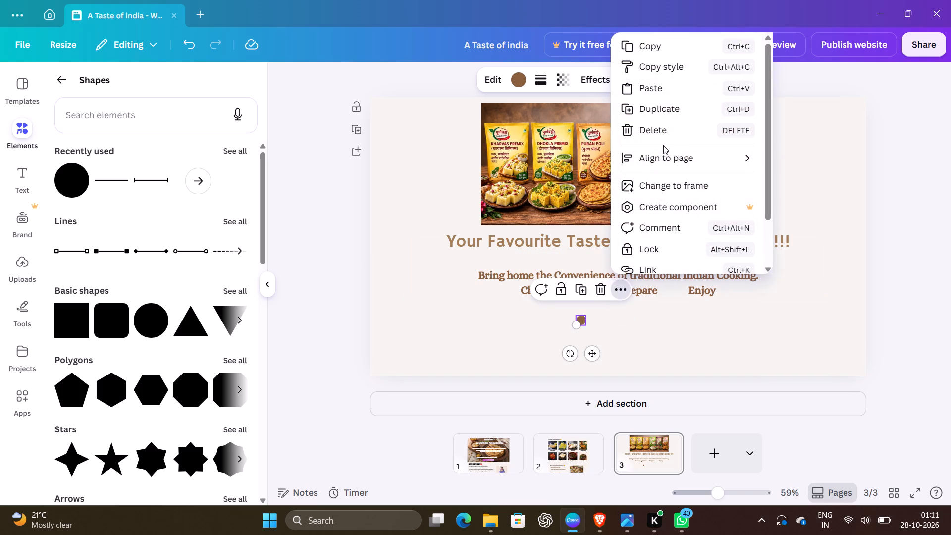
pyautogui.click(659, 112)
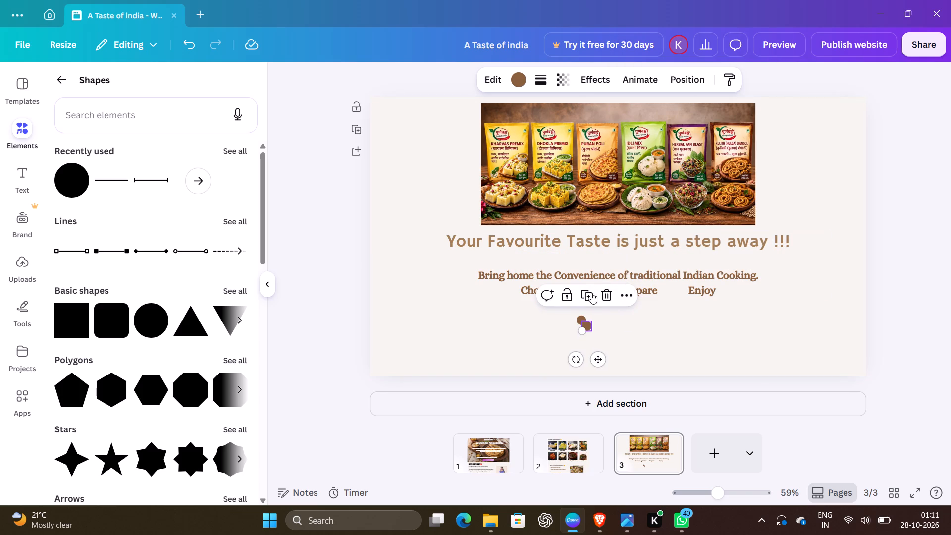
pyautogui.moveTo(597, 356); pyautogui.dragTo(619, 323)
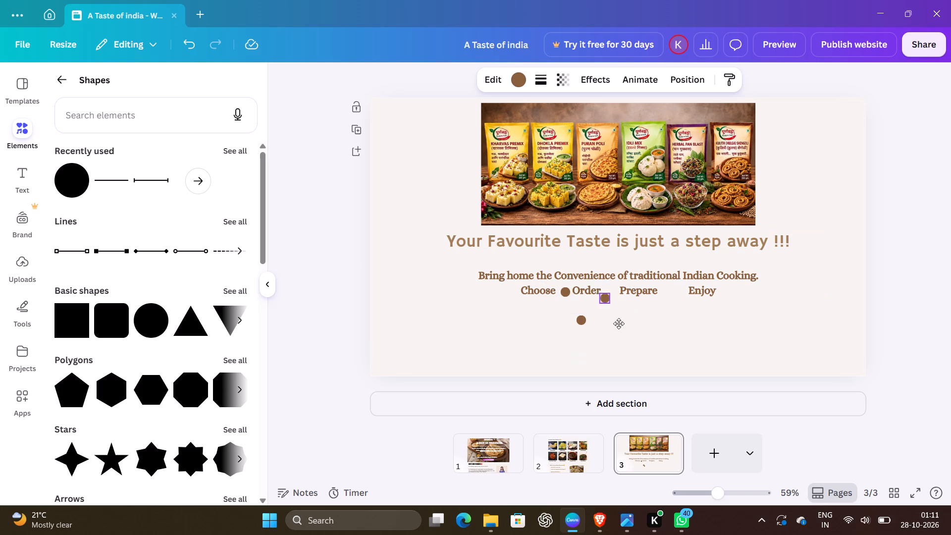
pyautogui.moveTo(619, 323); pyautogui.dragTo(621, 323)
pyautogui.moveTo(621, 323); pyautogui.dragTo(621, 322)
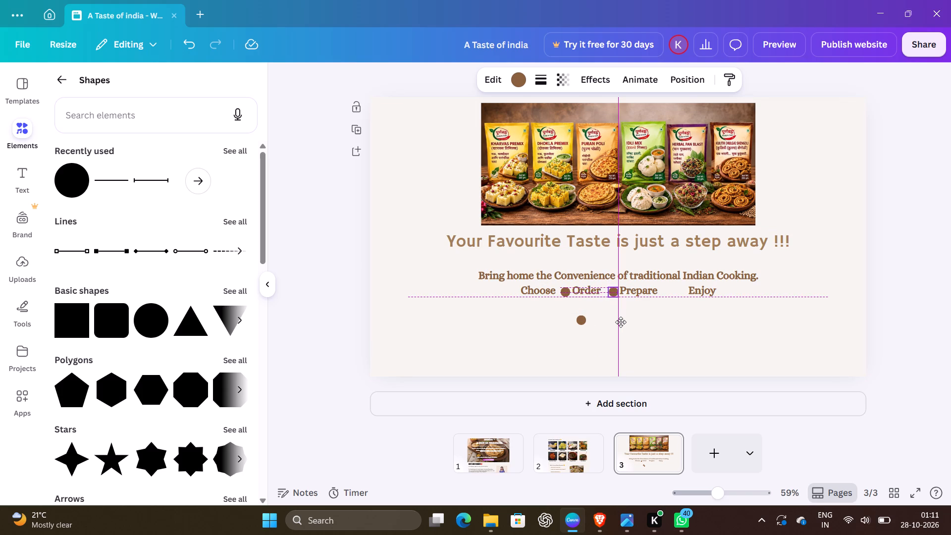
pyautogui.moveTo(621, 322); pyautogui.dragTo(620, 321)
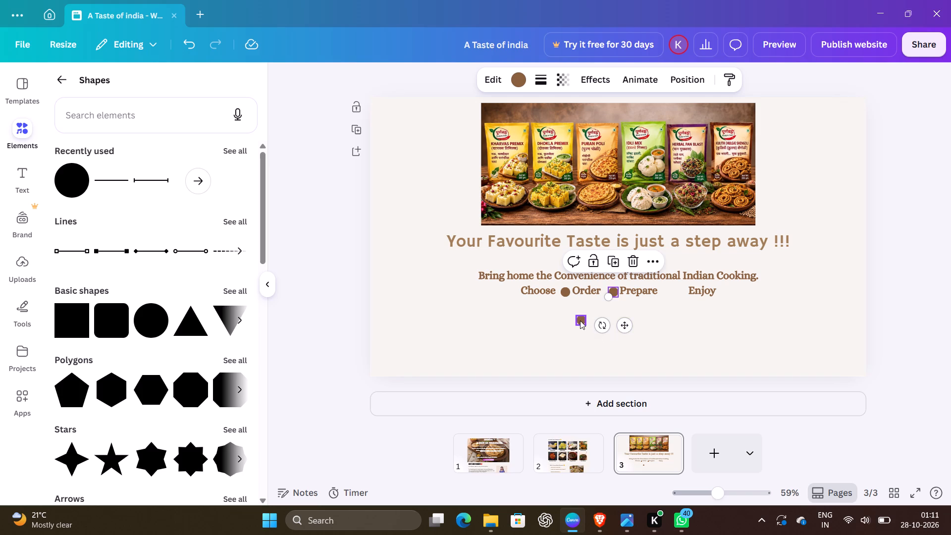
# Duplicate the brown circle below the text once more and place the copy between "Prepare" and "Enjoy".
pyautogui.click(580, 321)
pyautogui.click(622, 293)
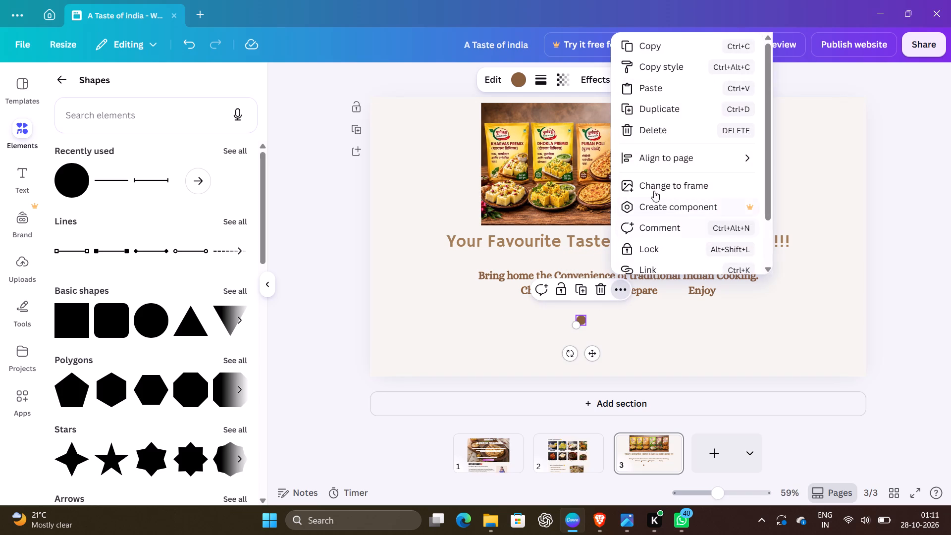
pyautogui.click(656, 112)
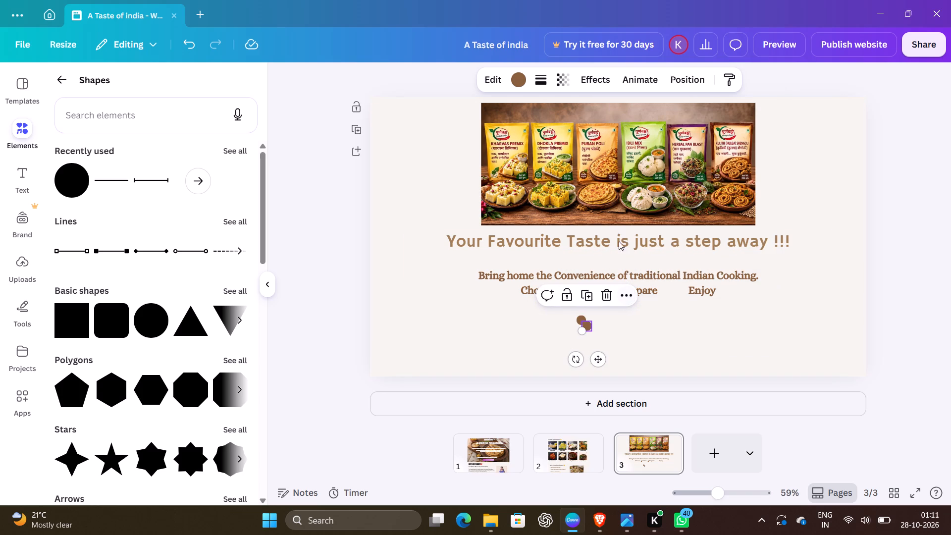
pyautogui.moveTo(597, 362); pyautogui.dragTo(646, 341)
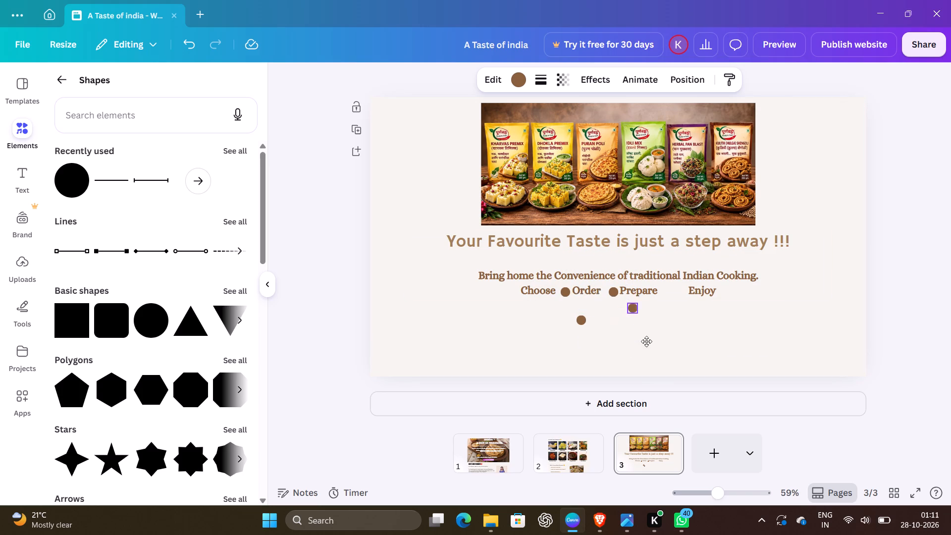
pyautogui.moveTo(646, 341); pyautogui.dragTo(682, 328)
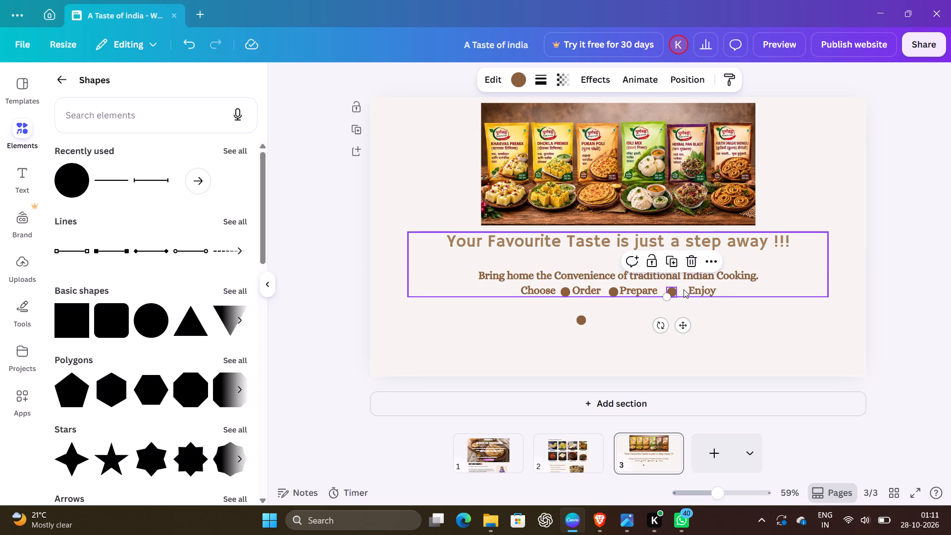
# Delete five spaces before "Enjoy" to narrow the gap between "Prepare" and "Enjoy".
pyautogui.click(684, 289)
pyautogui.click(690, 289)
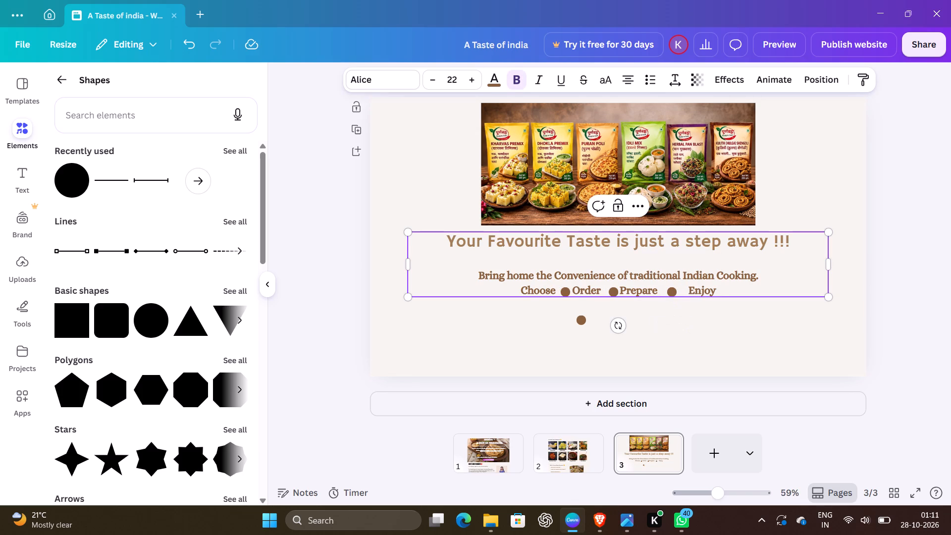
pyautogui.press('BackSpace')
pyautogui.press('BackSpace')
pyautogui.press('BackSpace')
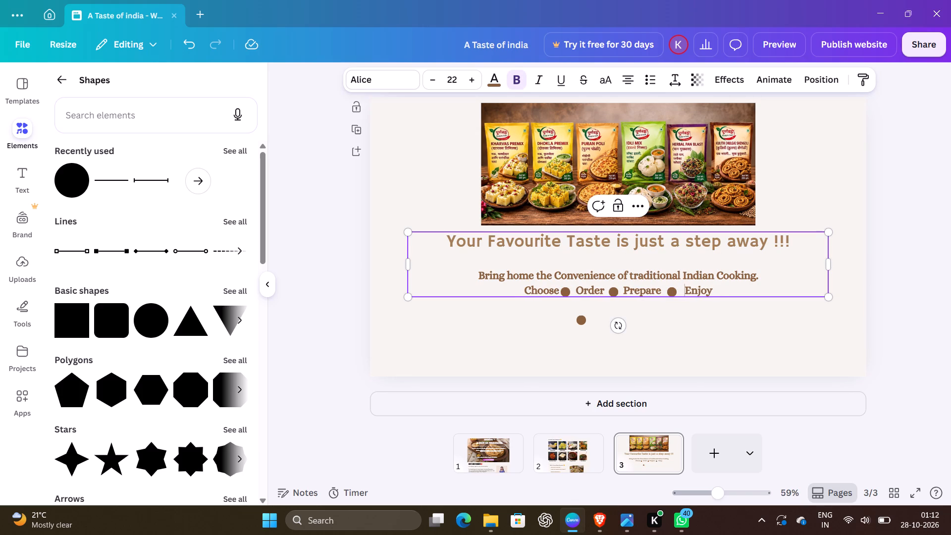
pyautogui.press('BackSpace')
pyautogui.press('BackSpace')
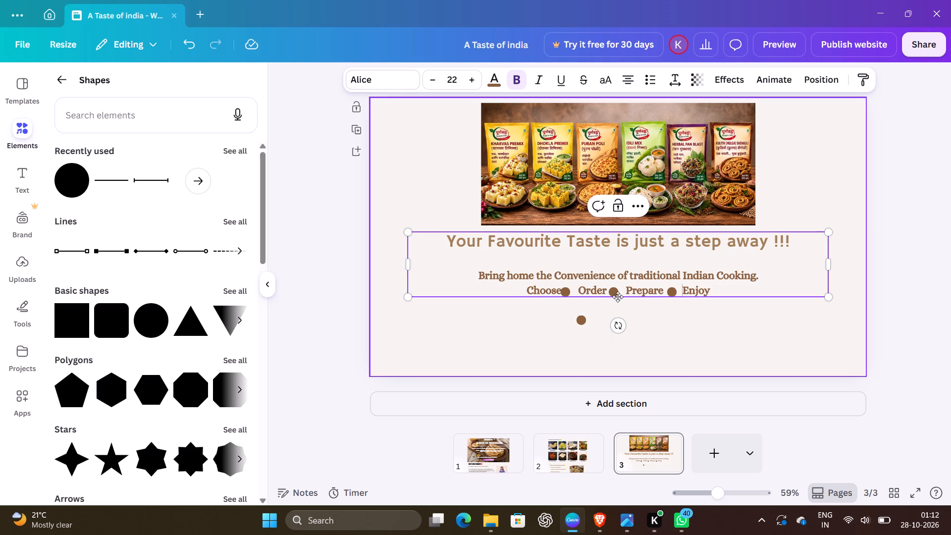
# Delete two spaces before "Order" to narrow the gap between "Choose" and "Order".
pyautogui.click(579, 291)
pyautogui.press('BackSpace')
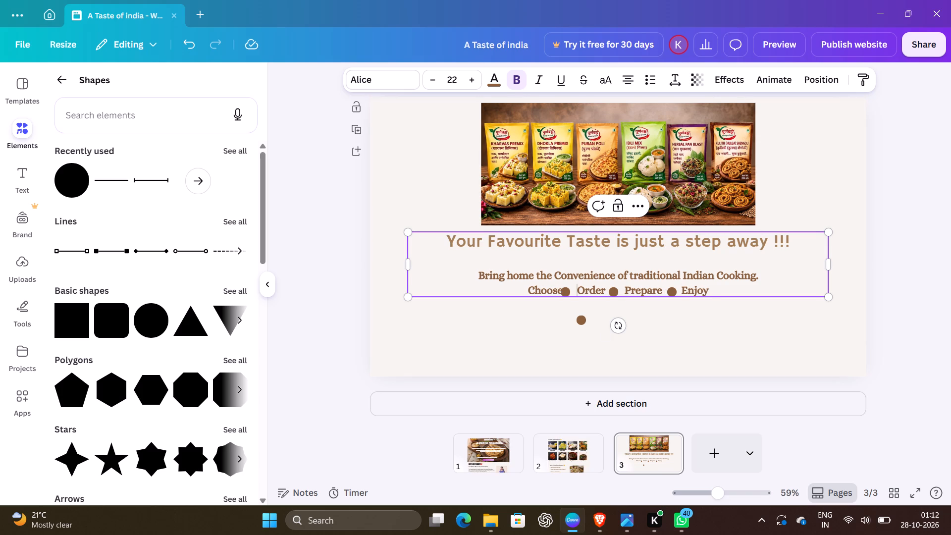
pyautogui.press('BackSpace')
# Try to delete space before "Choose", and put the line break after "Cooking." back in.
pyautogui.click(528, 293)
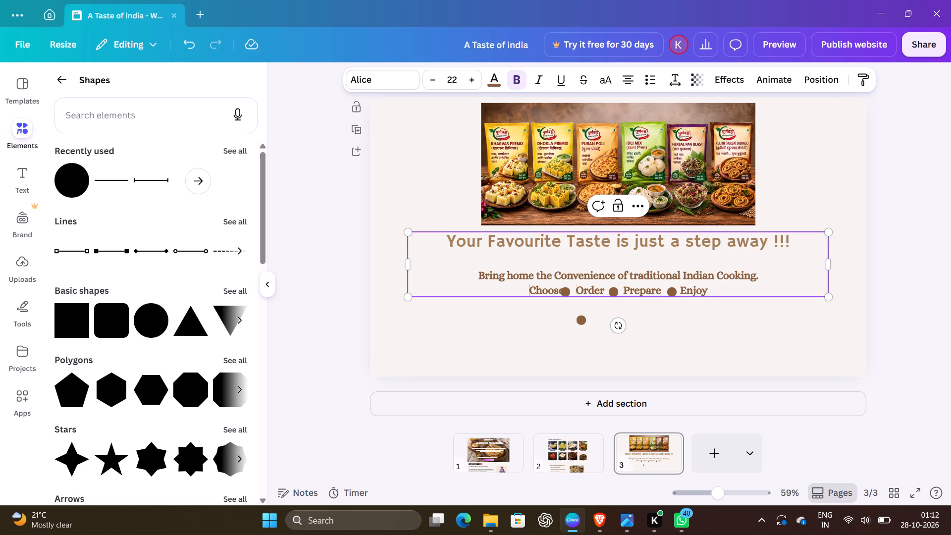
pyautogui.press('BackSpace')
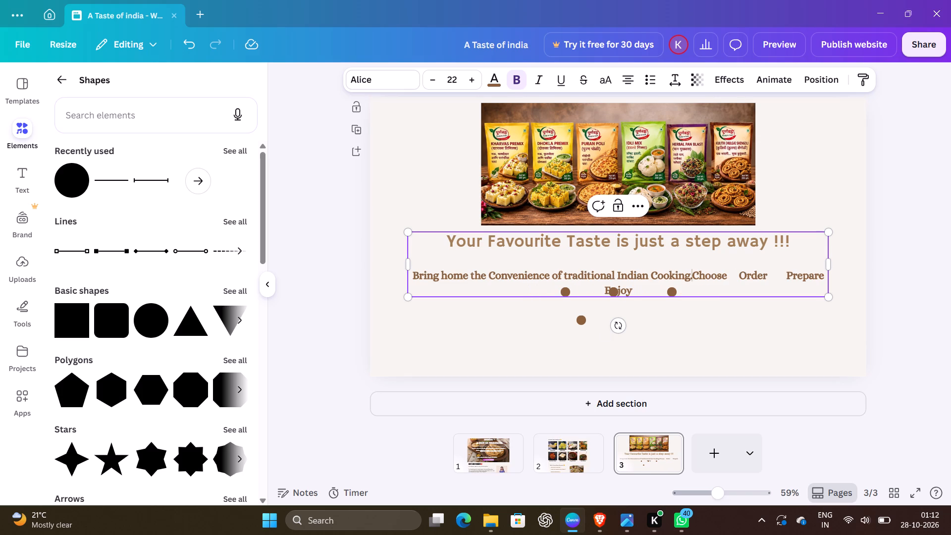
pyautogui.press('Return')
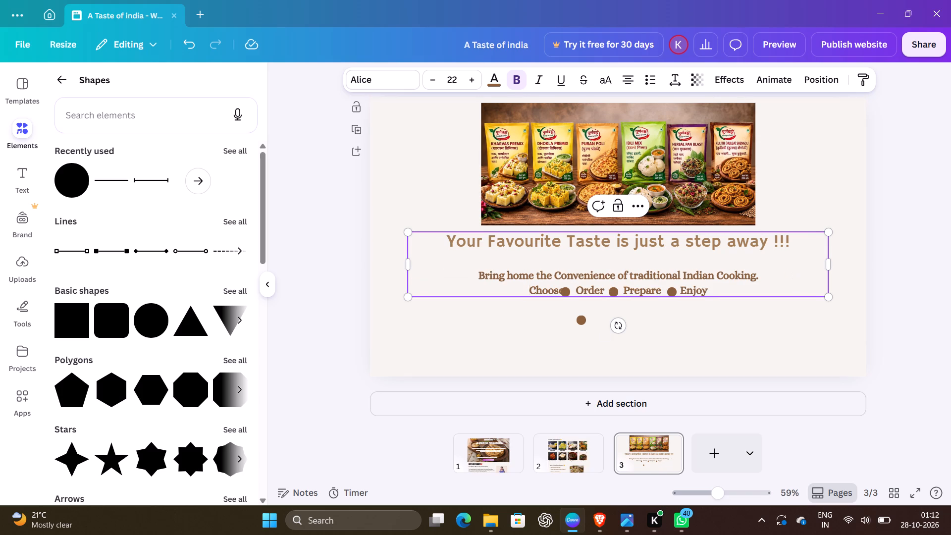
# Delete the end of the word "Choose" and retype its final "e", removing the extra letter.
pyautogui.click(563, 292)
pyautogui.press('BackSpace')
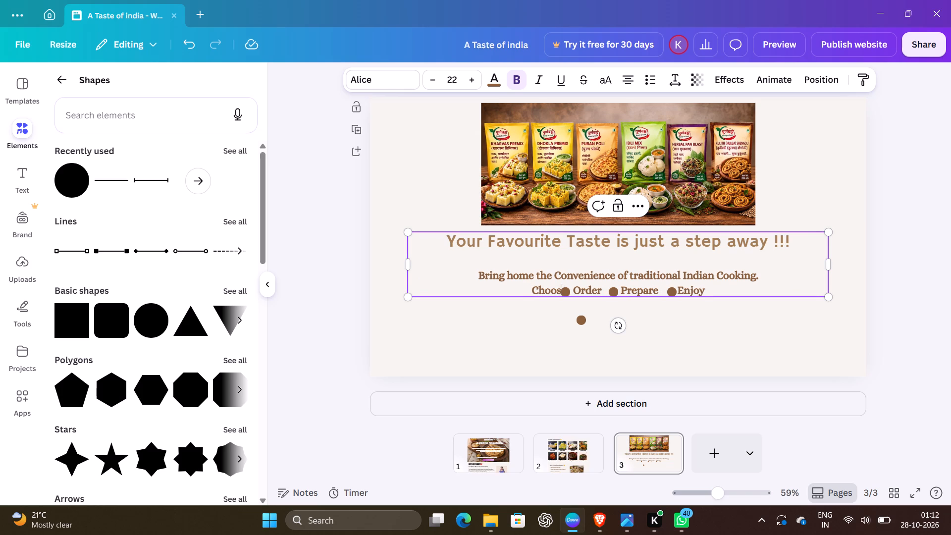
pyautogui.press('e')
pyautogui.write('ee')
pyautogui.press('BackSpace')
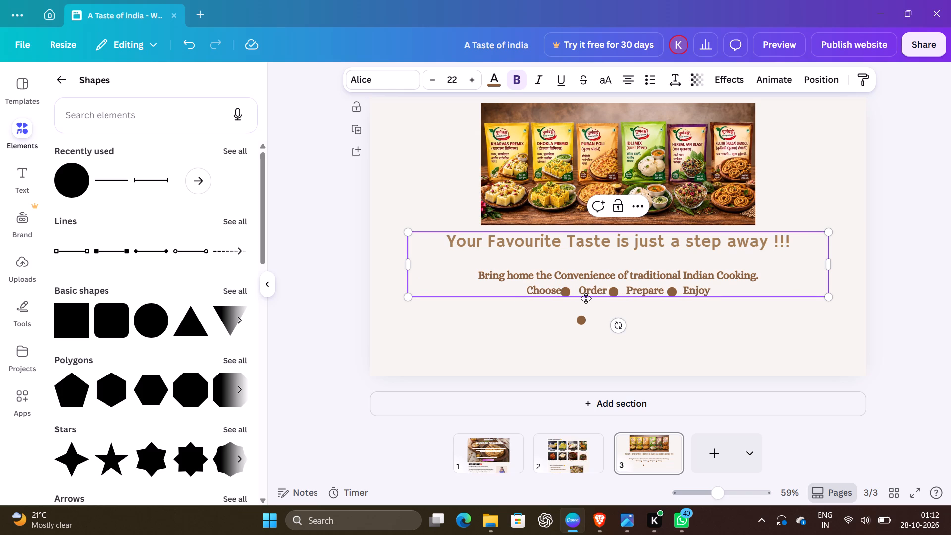
# Undo the recent space, line-break and letter edits in the "Choose Order Prepare Enjoy" line, keeping the circle placed before "Enjoy".
pyautogui.tripleClick(195, 37)
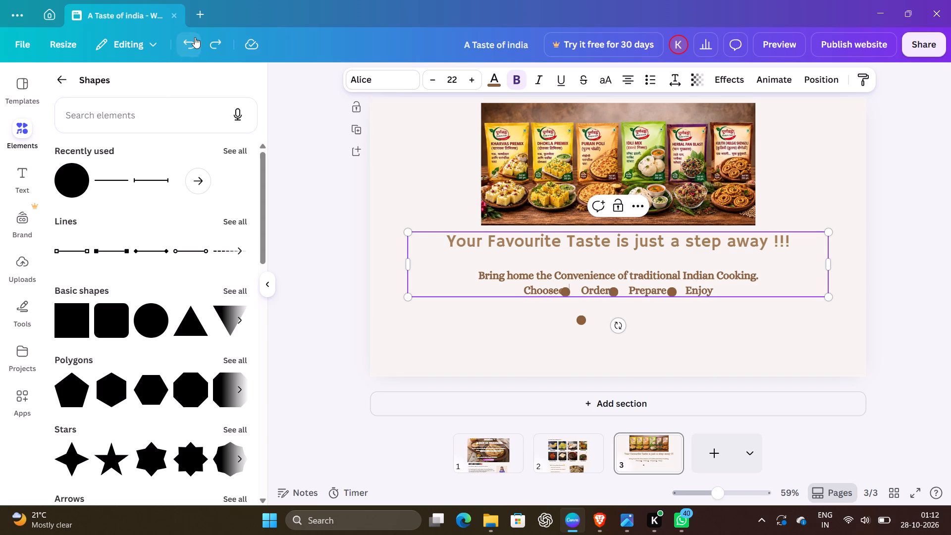
pyautogui.click(195, 37)
pyautogui.click(195, 37)
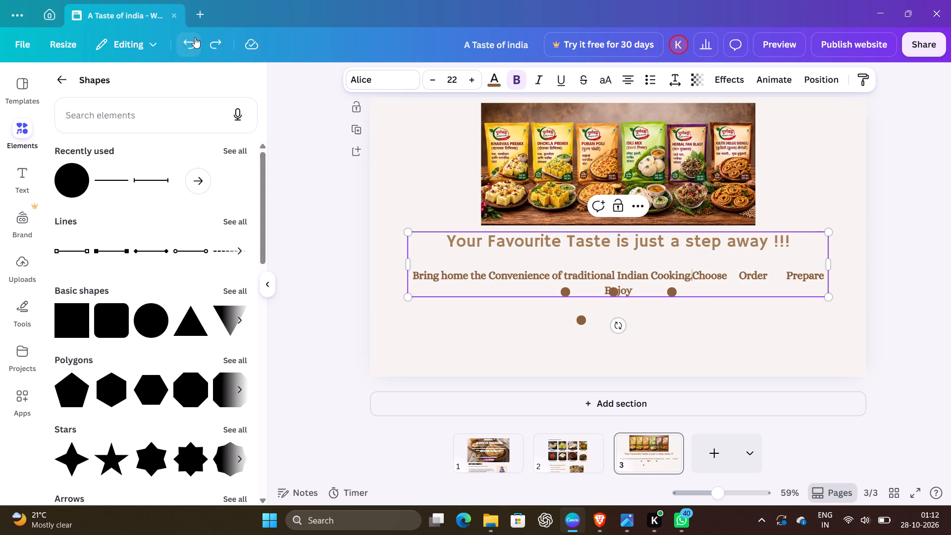
pyautogui.click(195, 37)
pyautogui.click(195, 37)
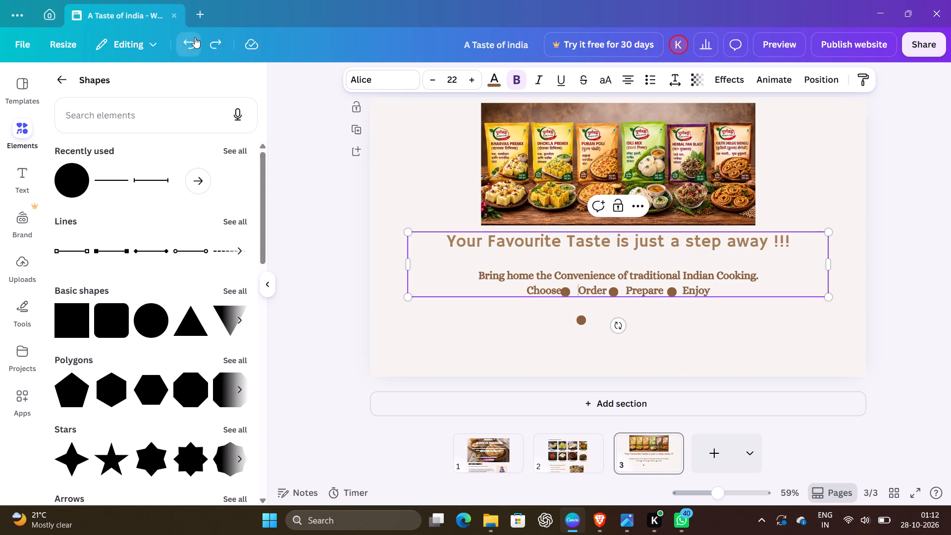
pyautogui.doubleClick(195, 37)
pyautogui.click(195, 37)
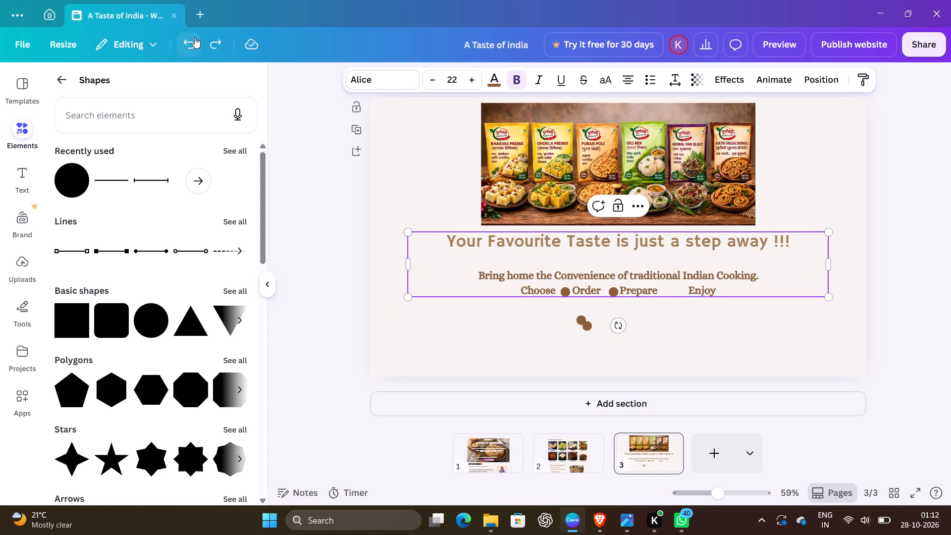
pyautogui.click(210, 40)
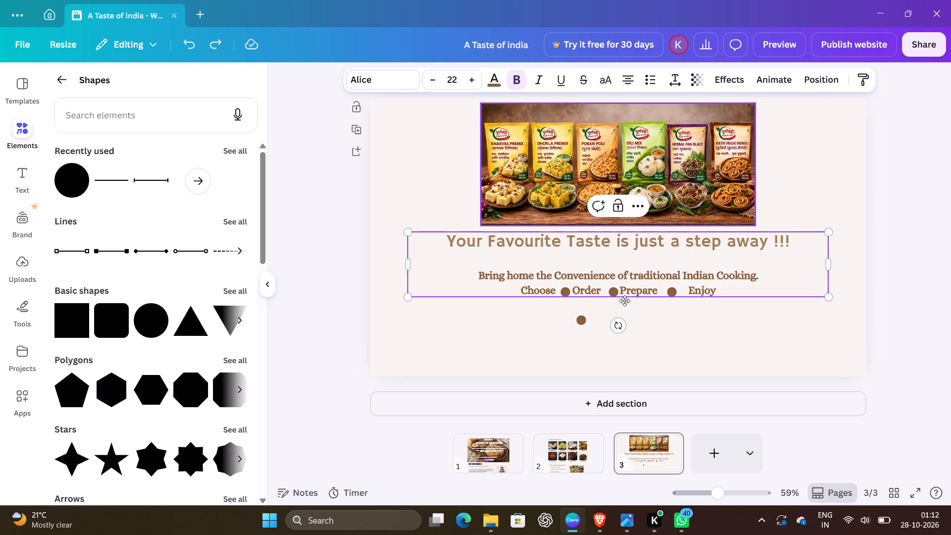
pyautogui.click(708, 338)
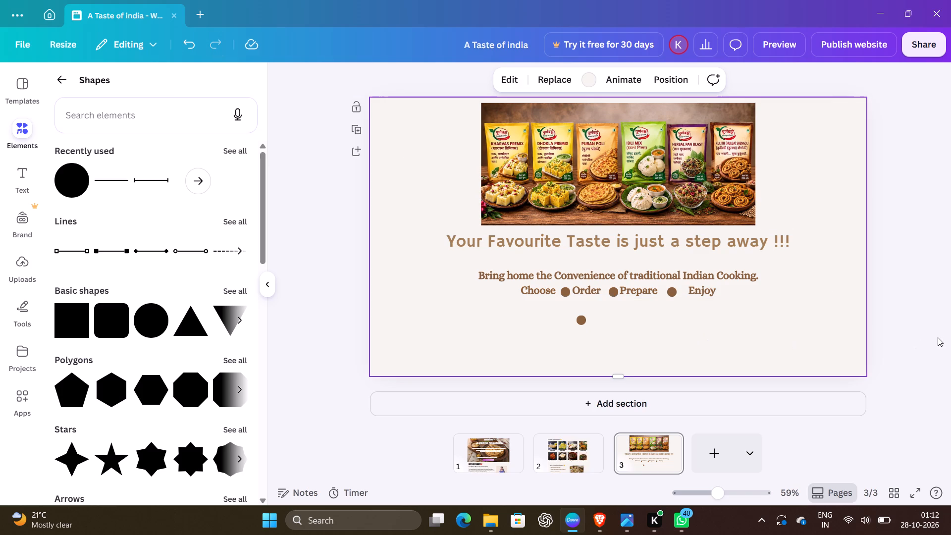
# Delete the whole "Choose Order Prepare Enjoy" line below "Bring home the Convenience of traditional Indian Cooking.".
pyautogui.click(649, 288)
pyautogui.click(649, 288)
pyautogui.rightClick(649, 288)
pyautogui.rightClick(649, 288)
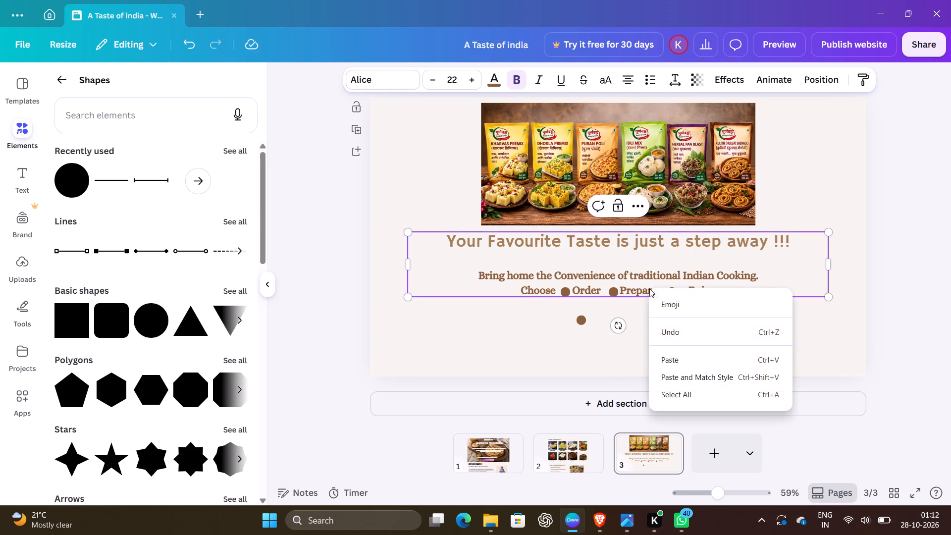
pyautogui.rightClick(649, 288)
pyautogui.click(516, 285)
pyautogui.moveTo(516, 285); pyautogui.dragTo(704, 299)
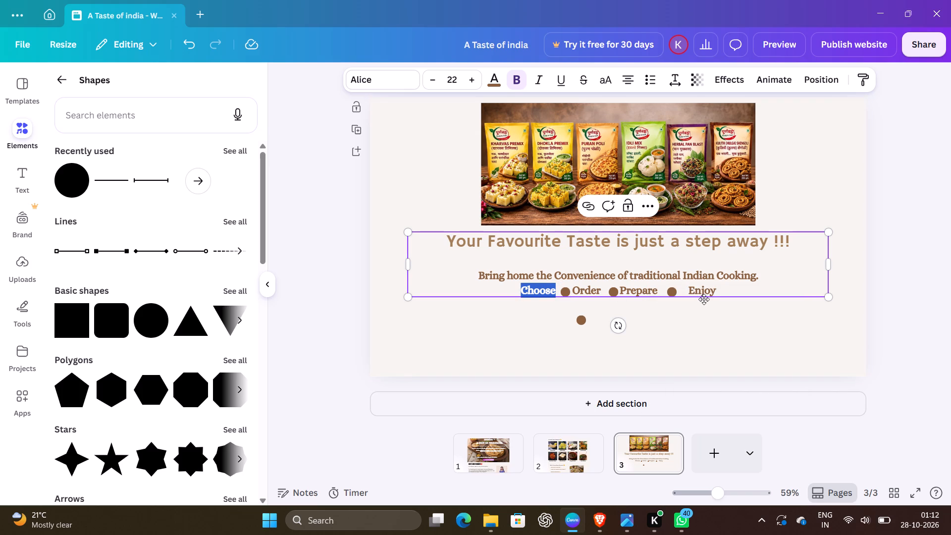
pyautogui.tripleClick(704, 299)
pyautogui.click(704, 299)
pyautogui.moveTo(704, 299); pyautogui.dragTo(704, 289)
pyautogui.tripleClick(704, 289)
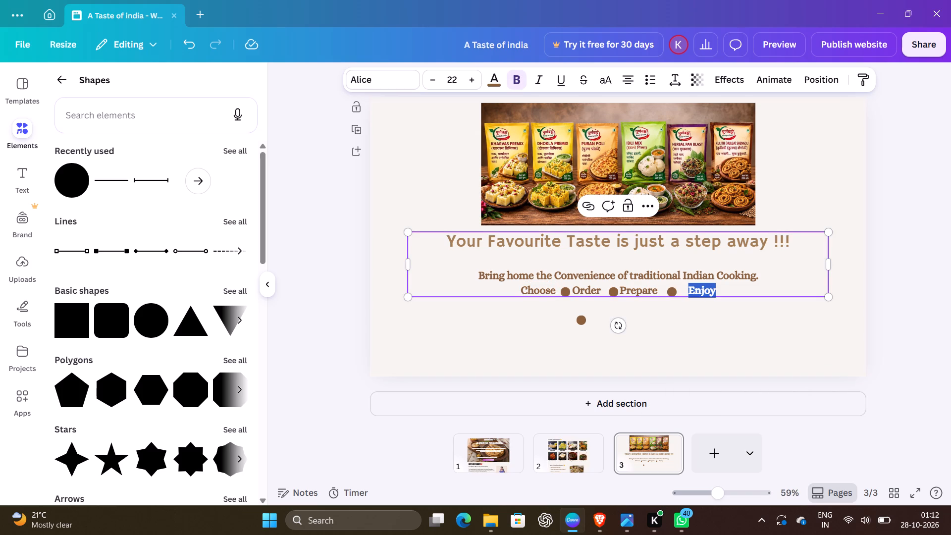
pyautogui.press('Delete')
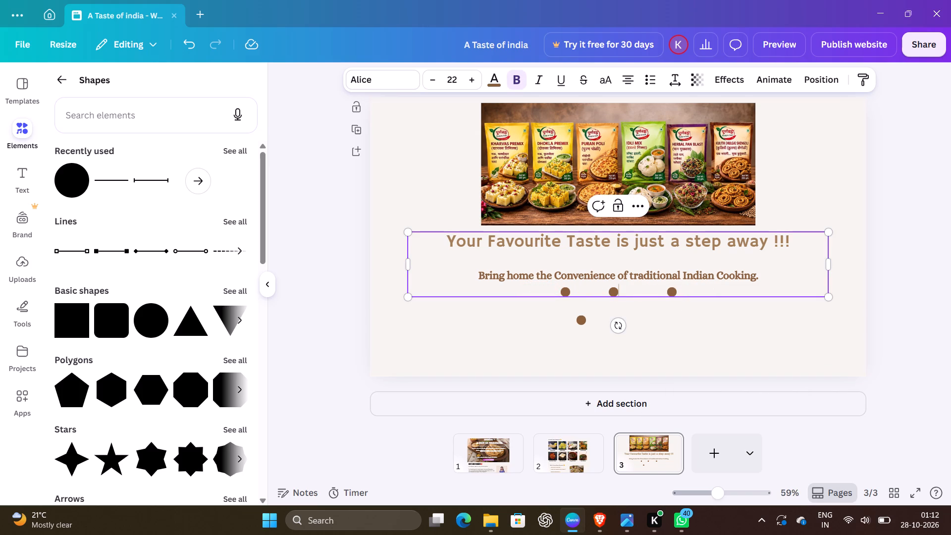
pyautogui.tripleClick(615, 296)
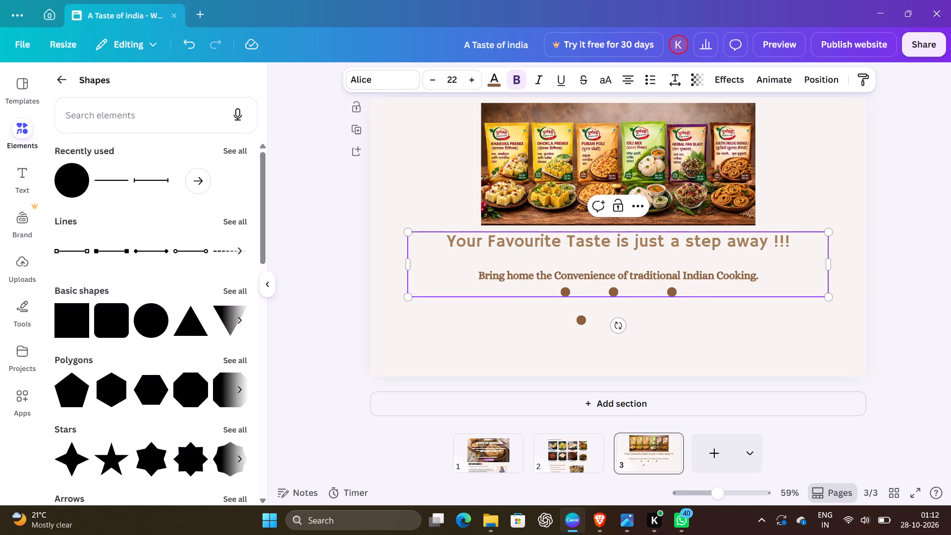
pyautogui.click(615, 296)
# Undo the line's deletion, all the brown circle separators and the extra word spacing, back to the plain "Choose Order Prepare Enjoy" line.
pyautogui.tripleClick(184, 45)
pyautogui.tripleClick(184, 45)
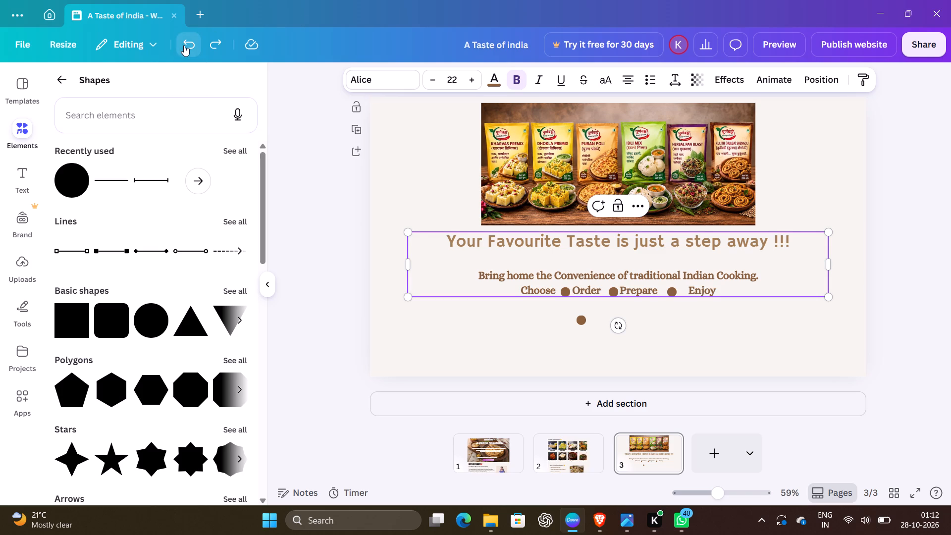
pyautogui.tripleClick(184, 45)
pyautogui.tripleClick(184, 43)
pyautogui.tripleClick(184, 43)
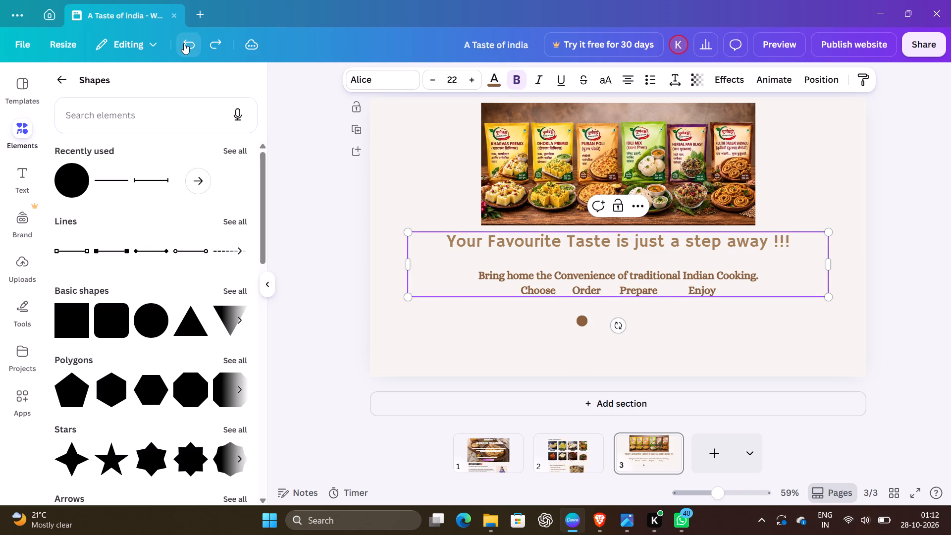
pyautogui.tripleClick(184, 43)
pyautogui.tripleClick(184, 43)
pyautogui.doubleClick(184, 43)
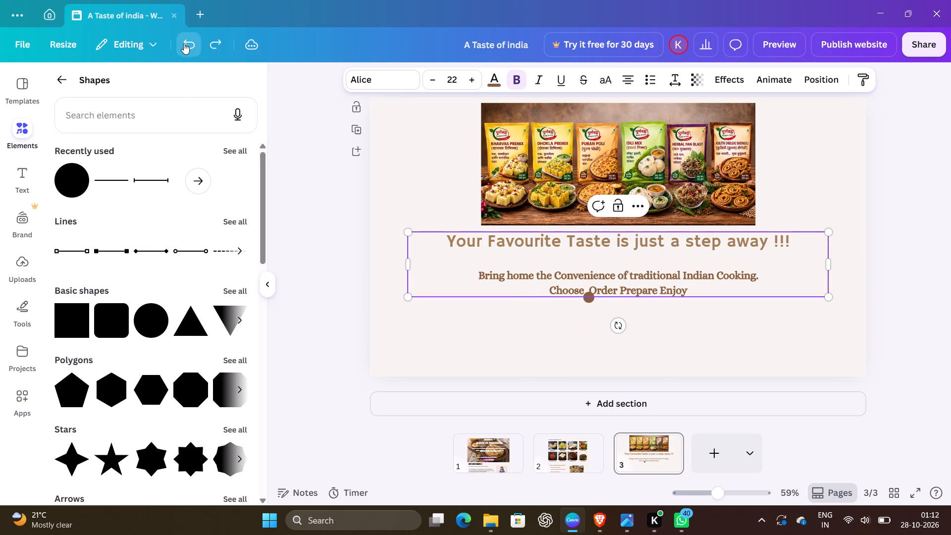
pyautogui.doubleClick(184, 43)
pyautogui.click(184, 43)
pyautogui.click(184, 43)
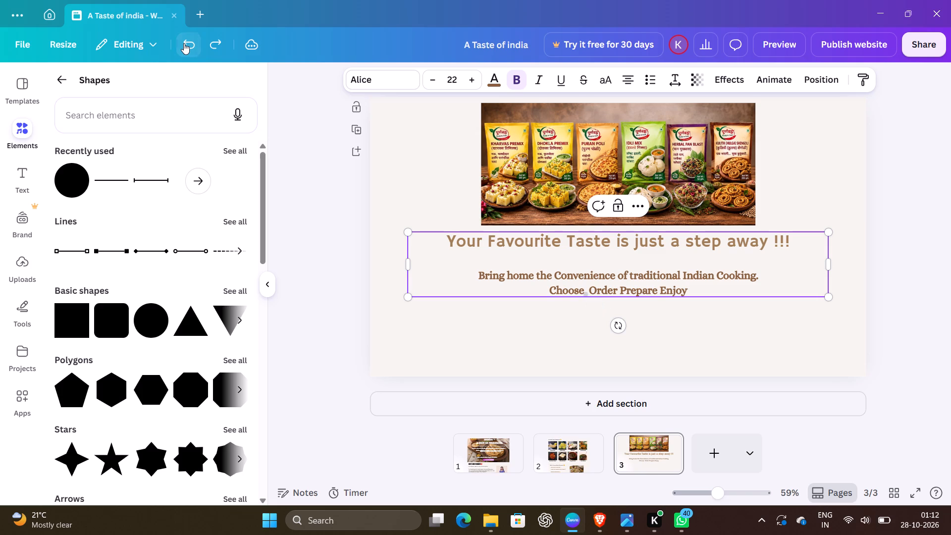
pyautogui.click(184, 43)
pyautogui.click(184, 43)
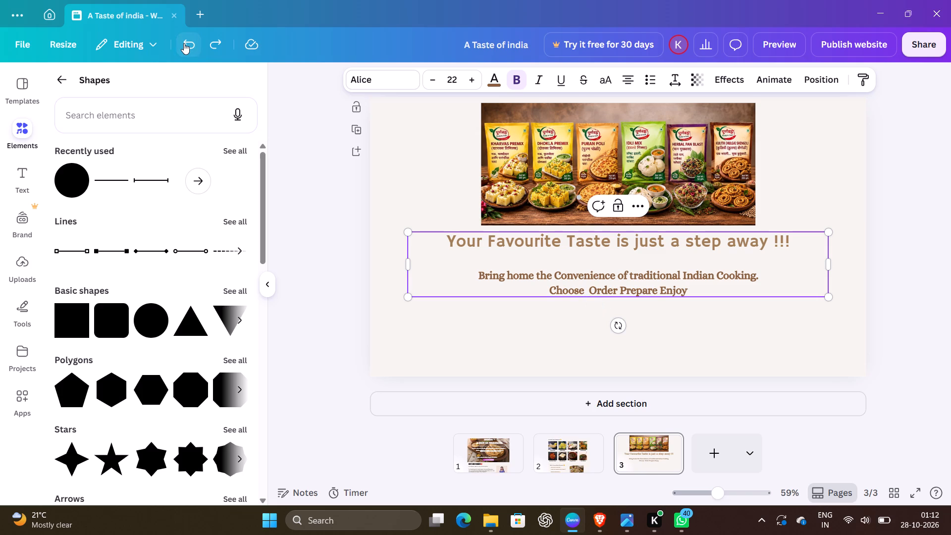
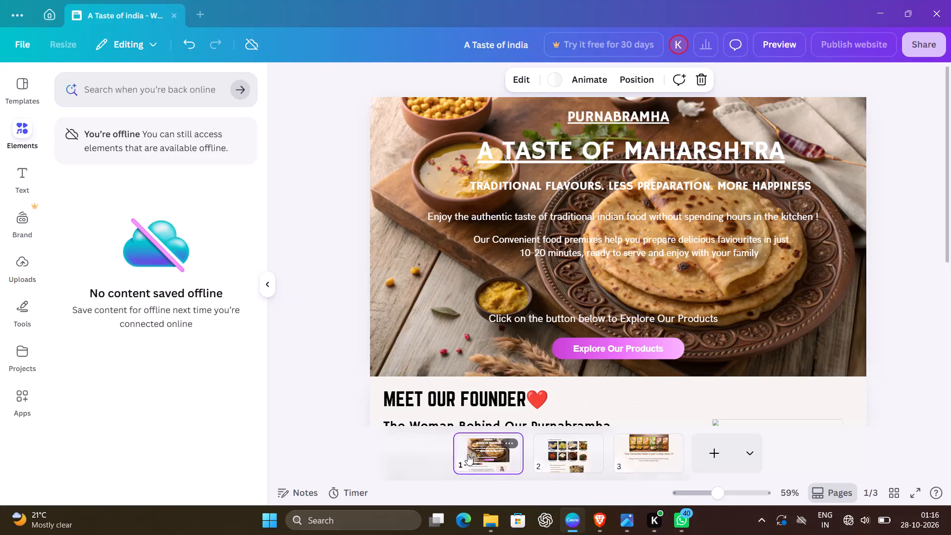
# Review the first page down to the founder section and the second page's products and reasons list, ending on the first page.
pyautogui.scroll(-4, 573, 362)
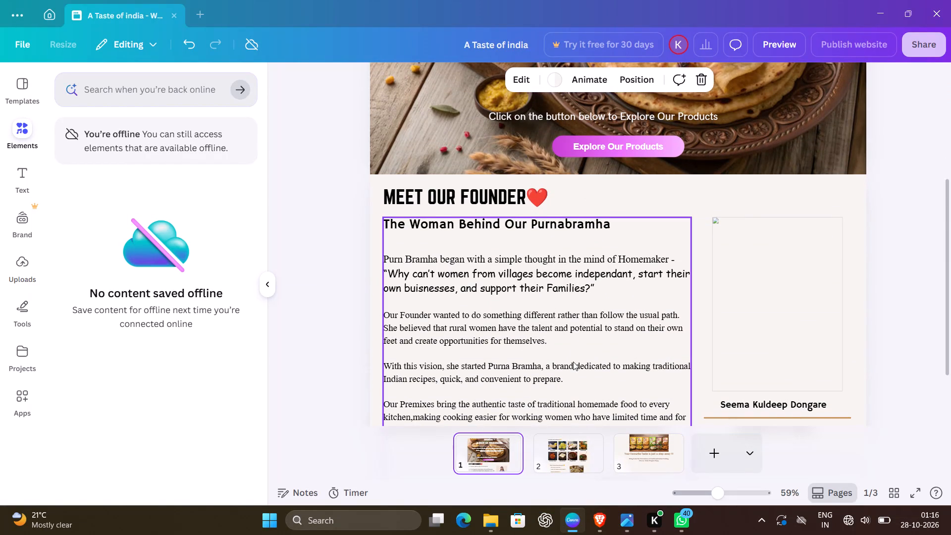
pyautogui.scroll(-3, 573, 362)
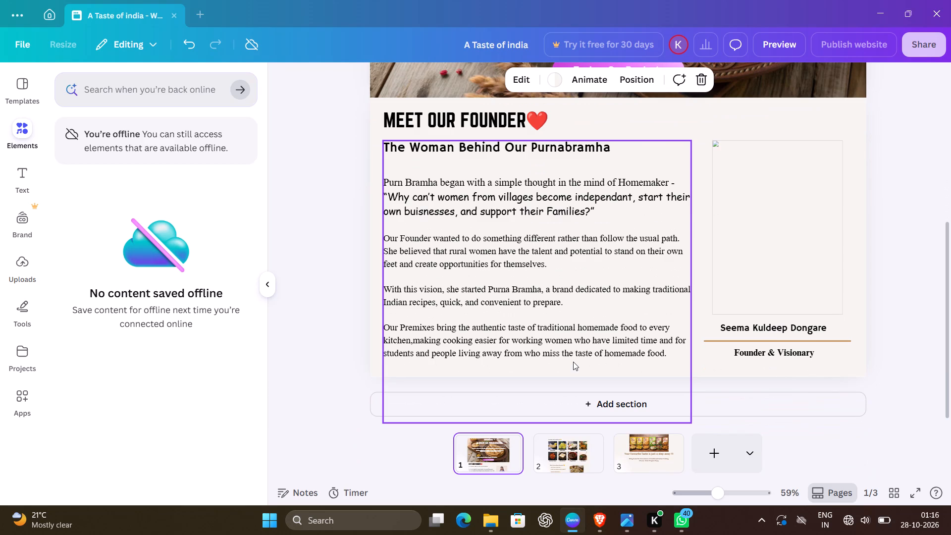
pyautogui.scroll(-3, 573, 362)
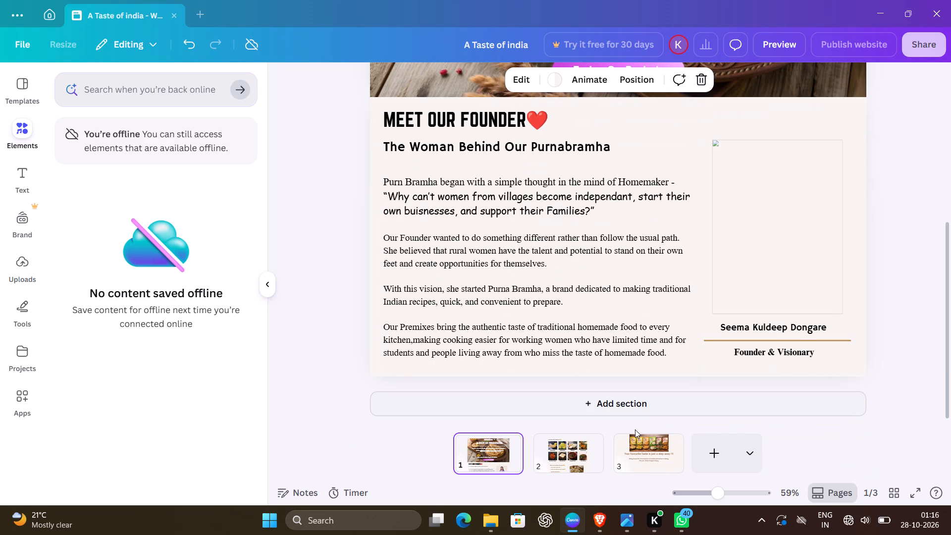
pyautogui.click(582, 449)
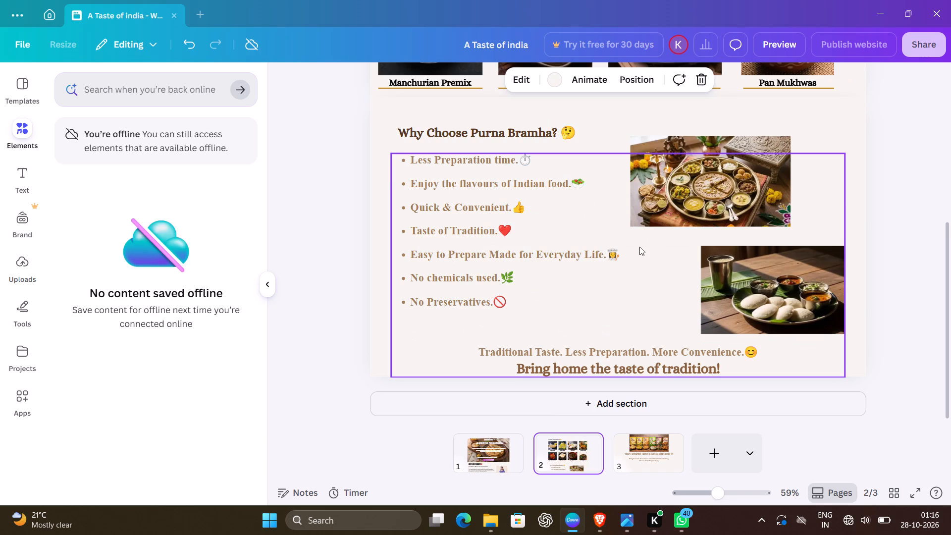
pyautogui.scroll(5, 639, 247)
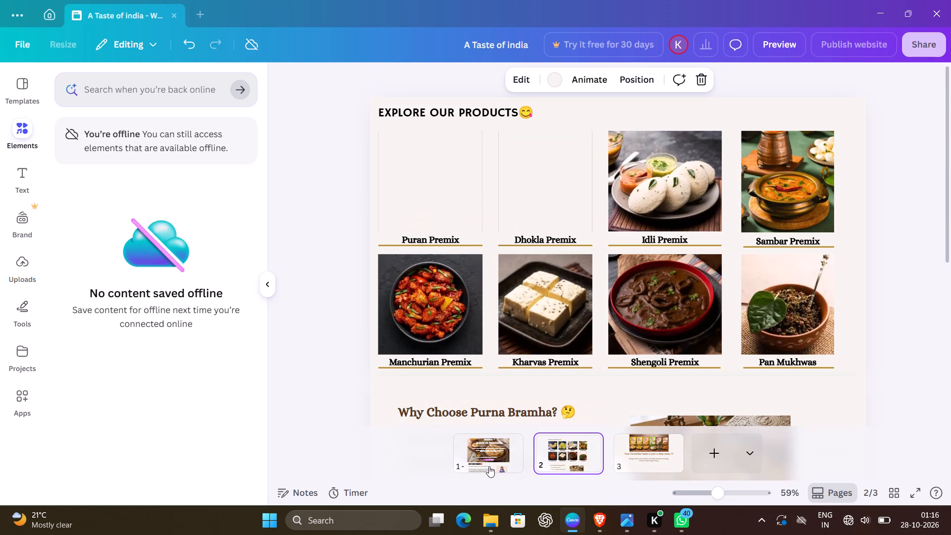
pyautogui.click(489, 466)
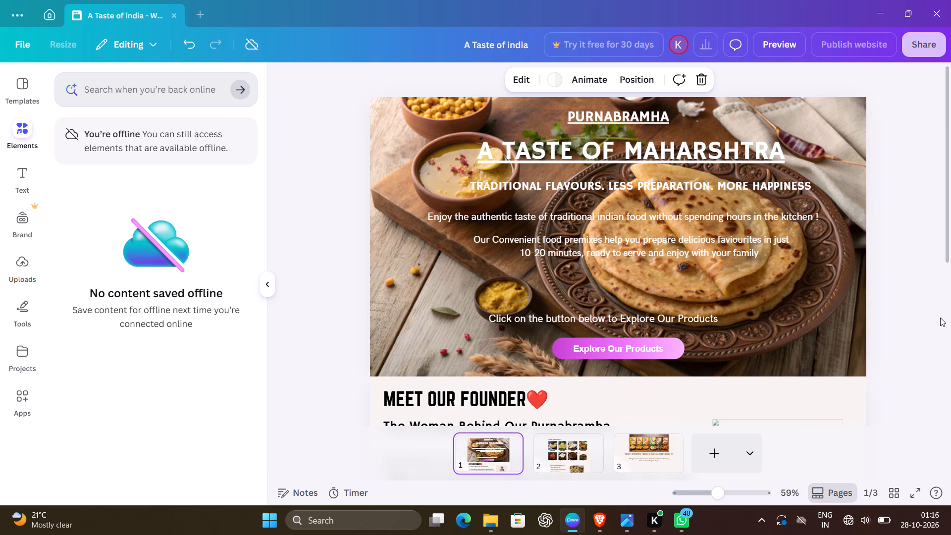
pyautogui.click(917, 317)
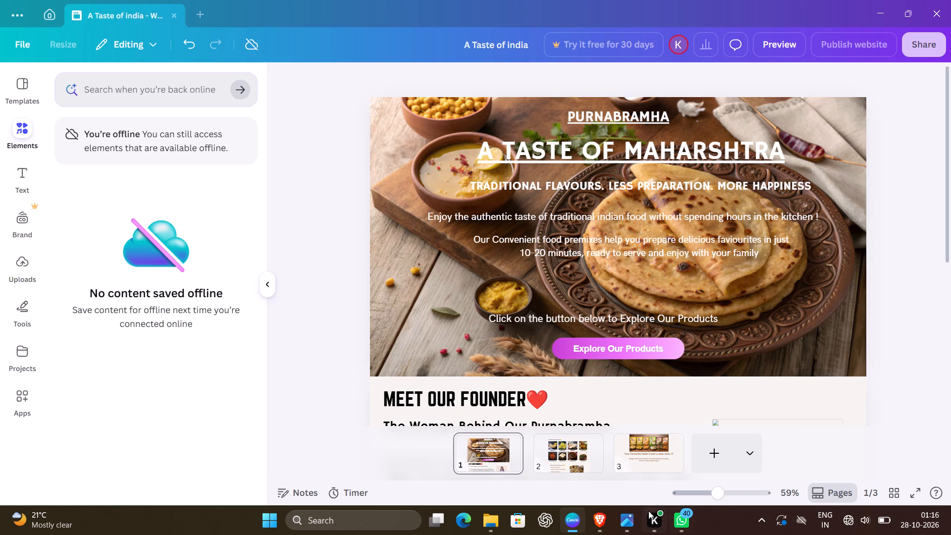